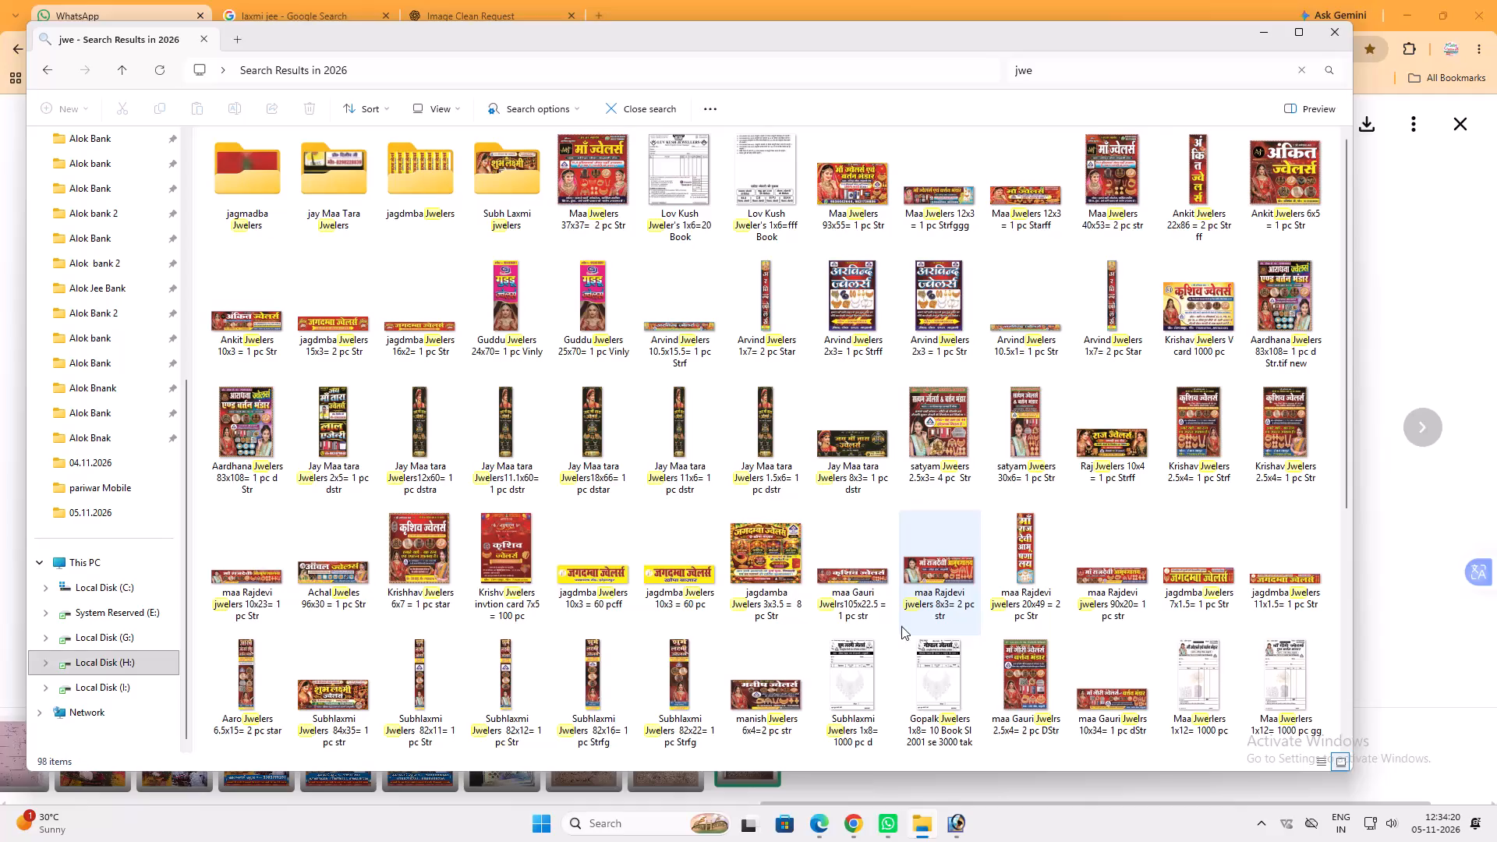
Open the file maa Gauri Jwelrs105x22.5 = 1 pc str from the search results in Photoshop.
{"action": "left_click_drag", "start_coordinate": [863, 575], "coordinate": [977, 830]}
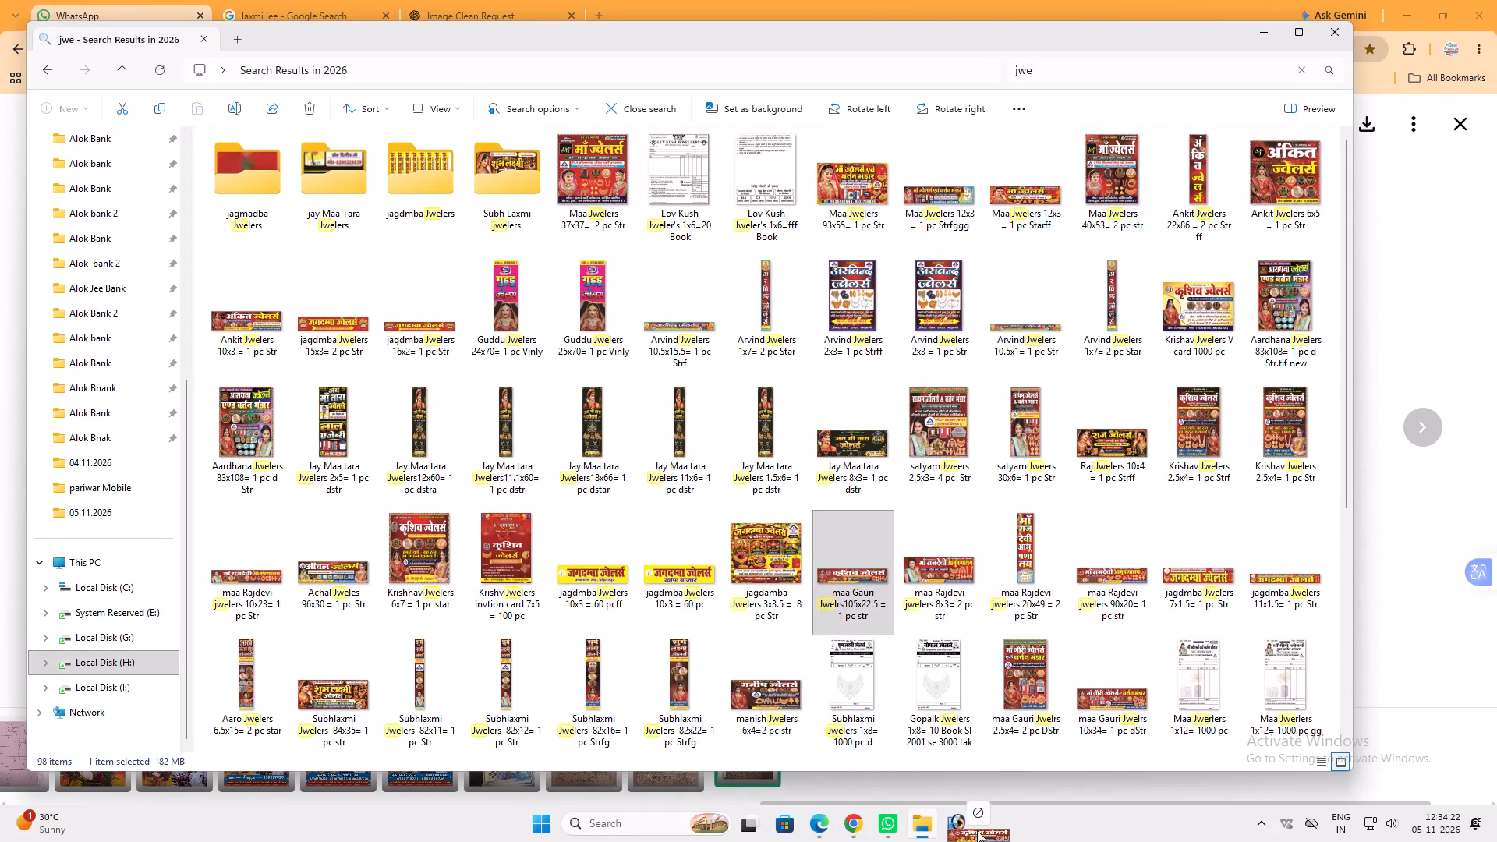
{"action": "left_click_drag", "start_coordinate": [977, 830], "coordinate": [983, 495]}
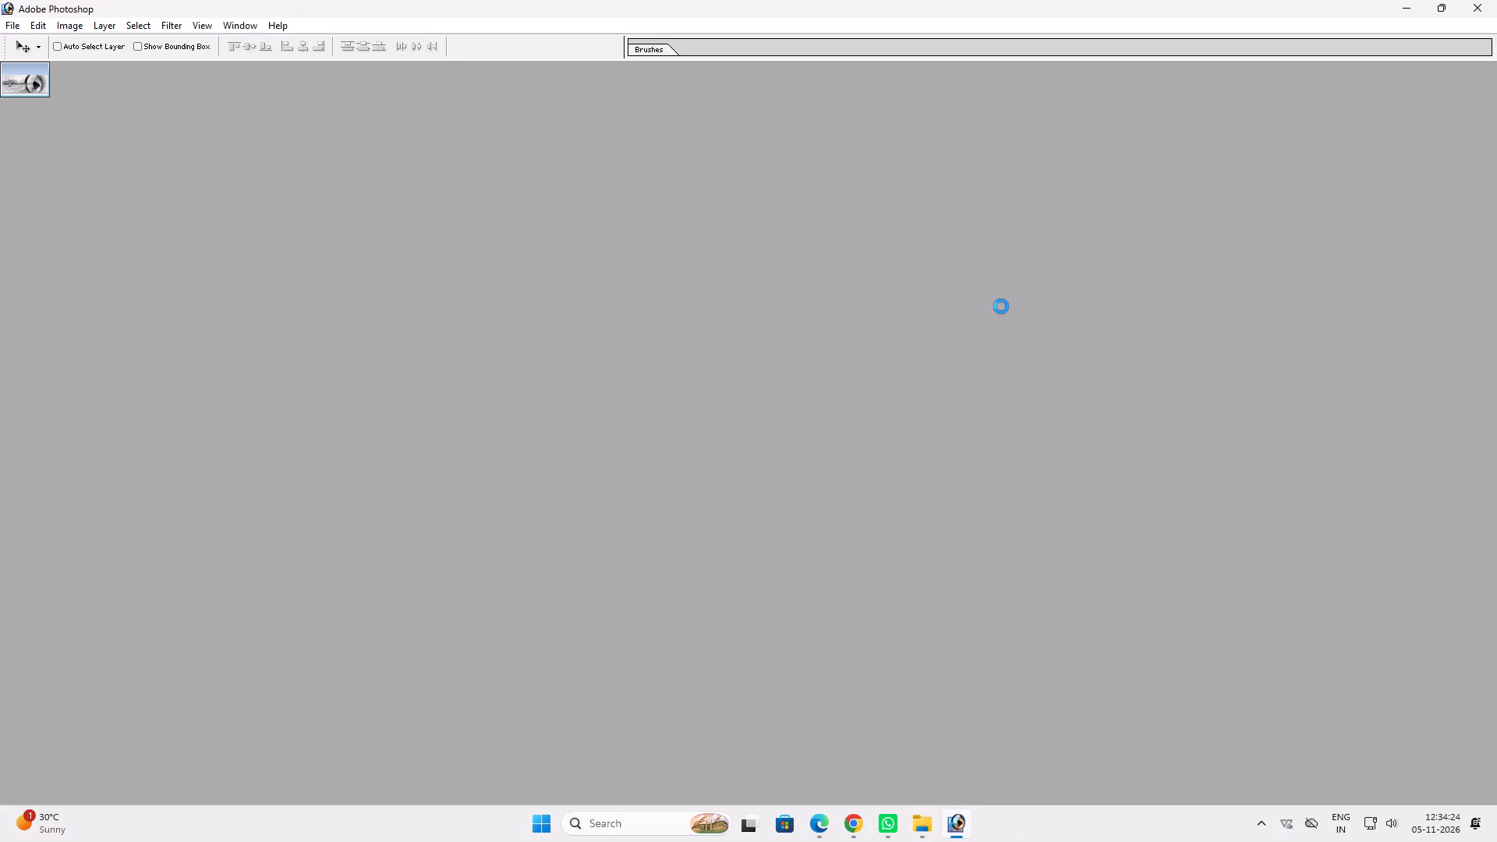
{"action": "key", "text": "f"}
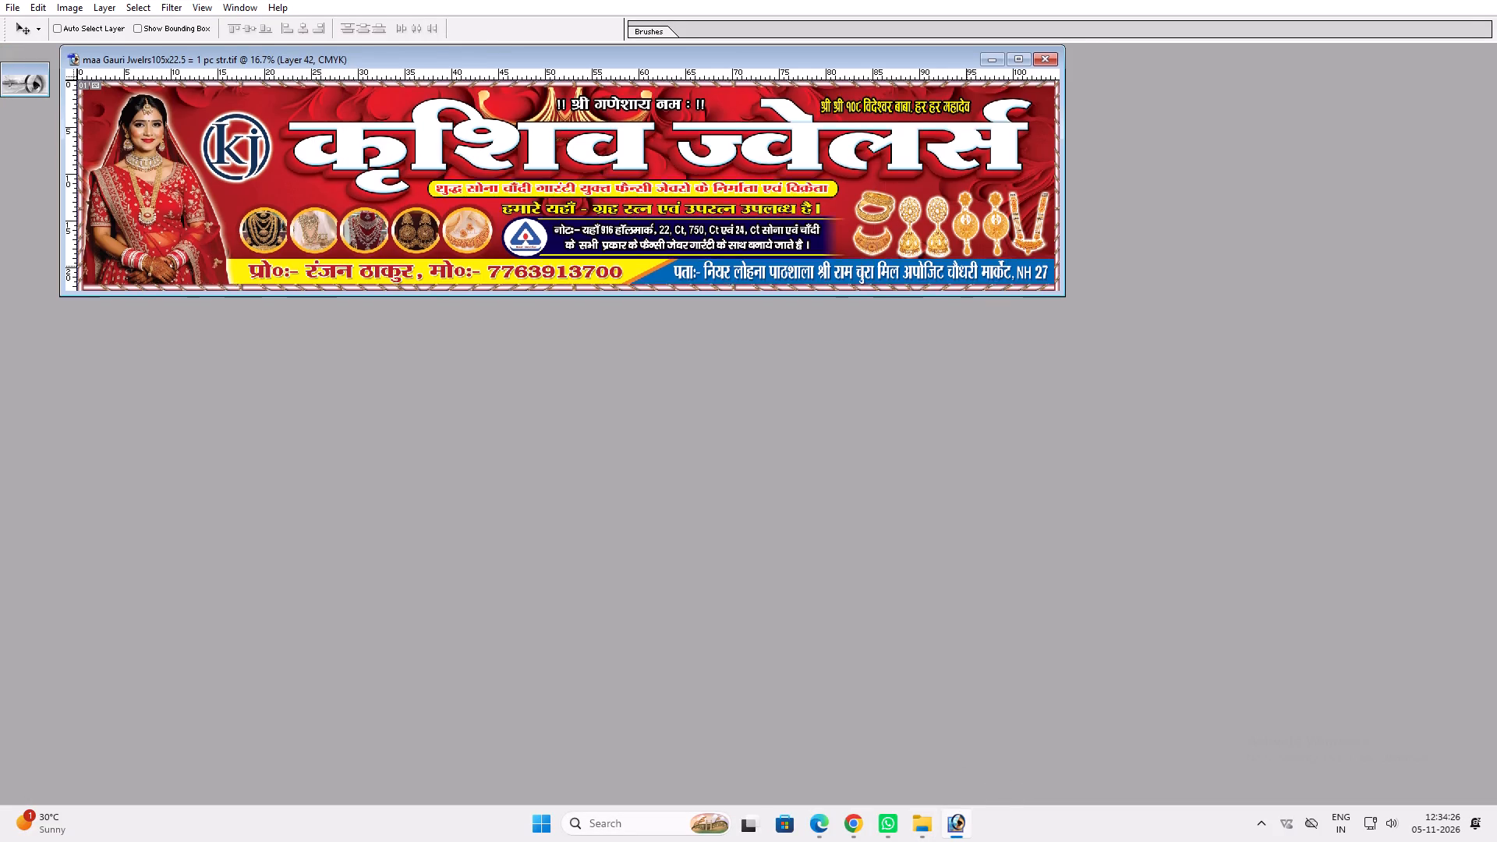
Resize the banner image to 120 inches wide by 18 inches high, without changing the resolution.
{"action": "key", "text": "ctrl+0"}
{"action": "key", "text": "alt+i"}
{"action": "key", "text": "alt+i"}
{"action": "key", "text": "Tab"}
{"action": "key", "text": "Tab"}
{"action": "key", "text": "Tab"}
{"action": "key", "text": "Tab"}
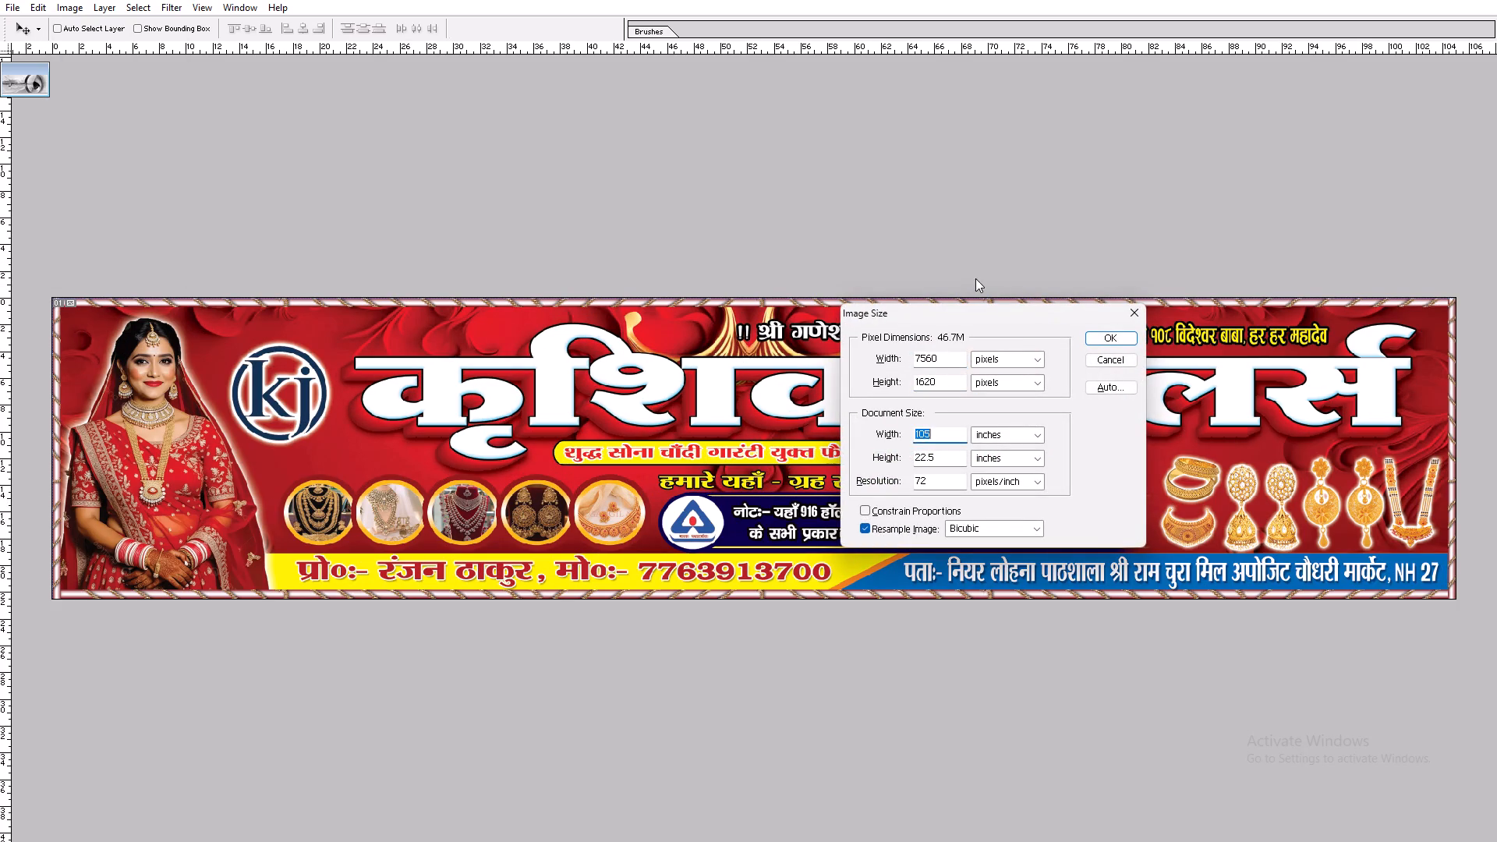
{"action": "key", "text": "1"}
{"action": "key", "text": "2"}
{"action": "key", "text": "0"}
{"action": "key", "text": "Tab"}
{"action": "key", "text": "Tab"}
{"action": "key", "text": "1"}
{"action": "key", "text": "8"}
{"action": "key", "text": "Tab"}
{"action": "key", "text": "Tab"}
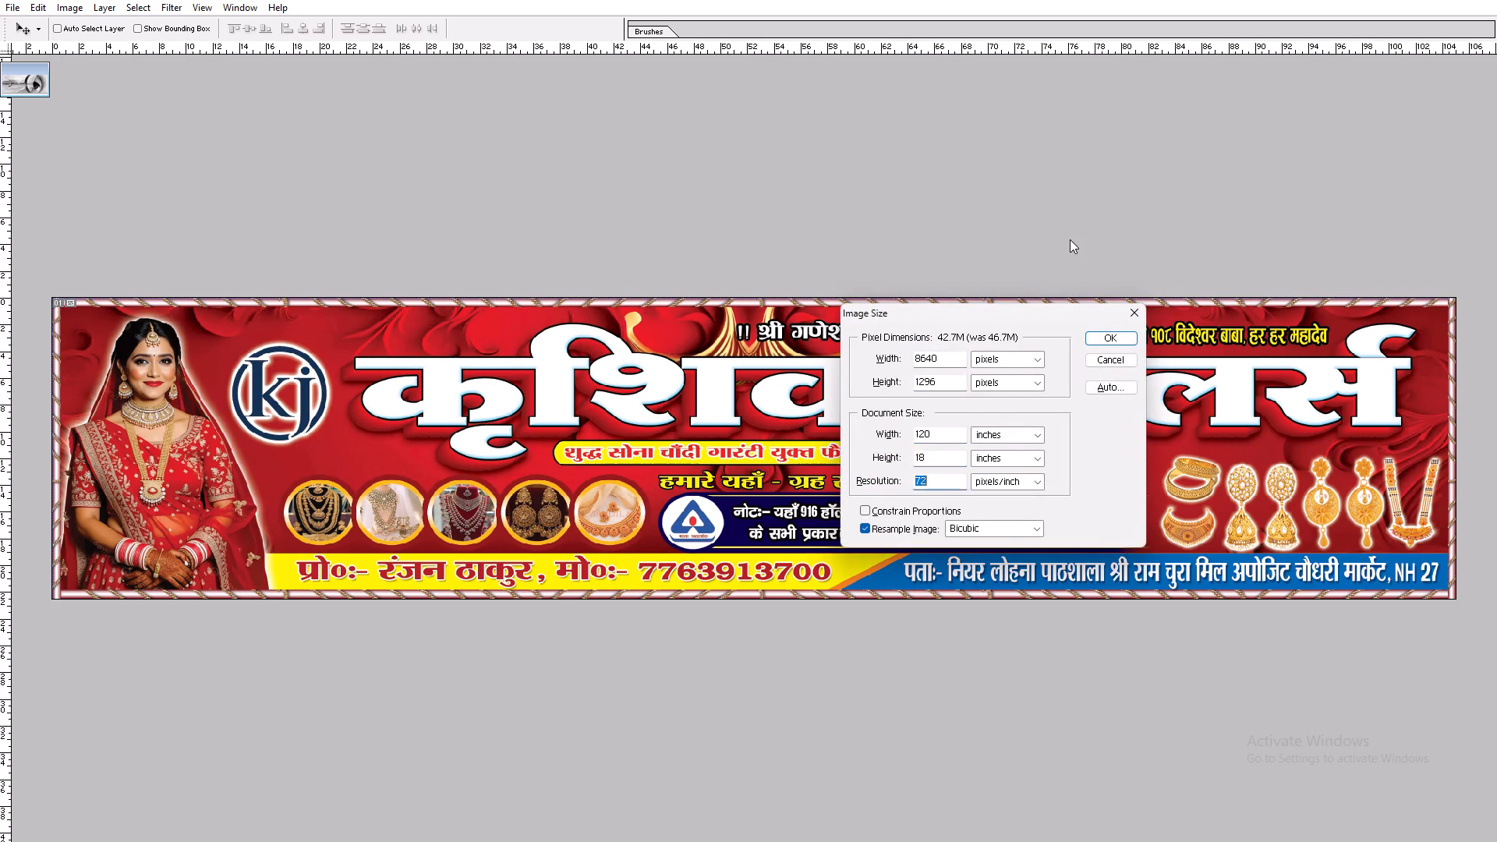
{"action": "key", "text": "Return"}
{"action": "key", "text": "ctrl+0"}
{"action": "key", "text": "f"}
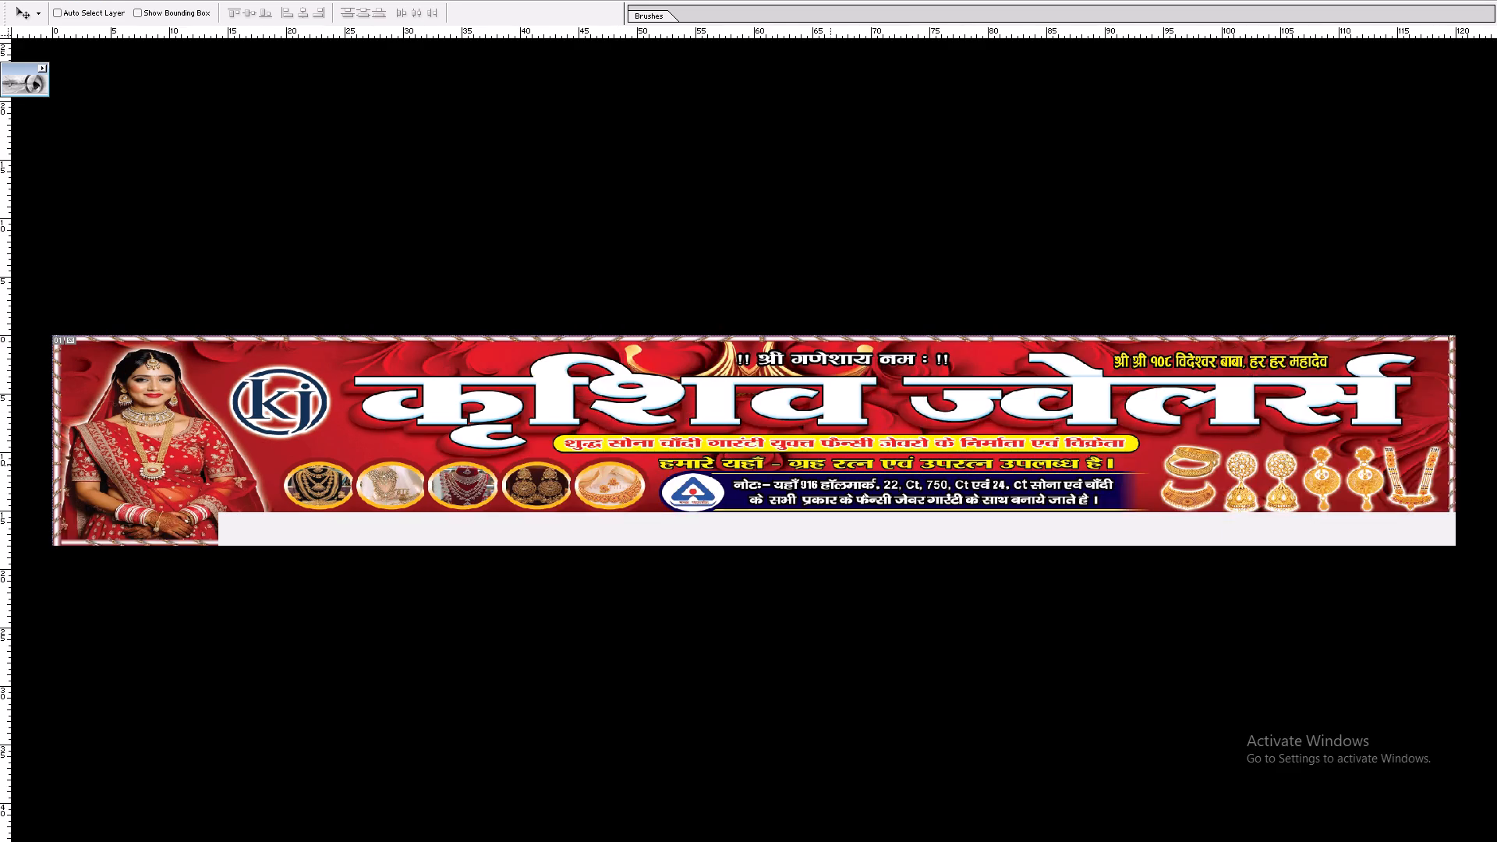
{"action": "key", "text": "f"}
{"action": "key", "text": "ctrl+0"}
{"action": "key", "text": "f"}
Delete the bride photo layer at the banner's left end.
{"action": "left_click", "coordinate": [160, 481], "text": "ctrl"}
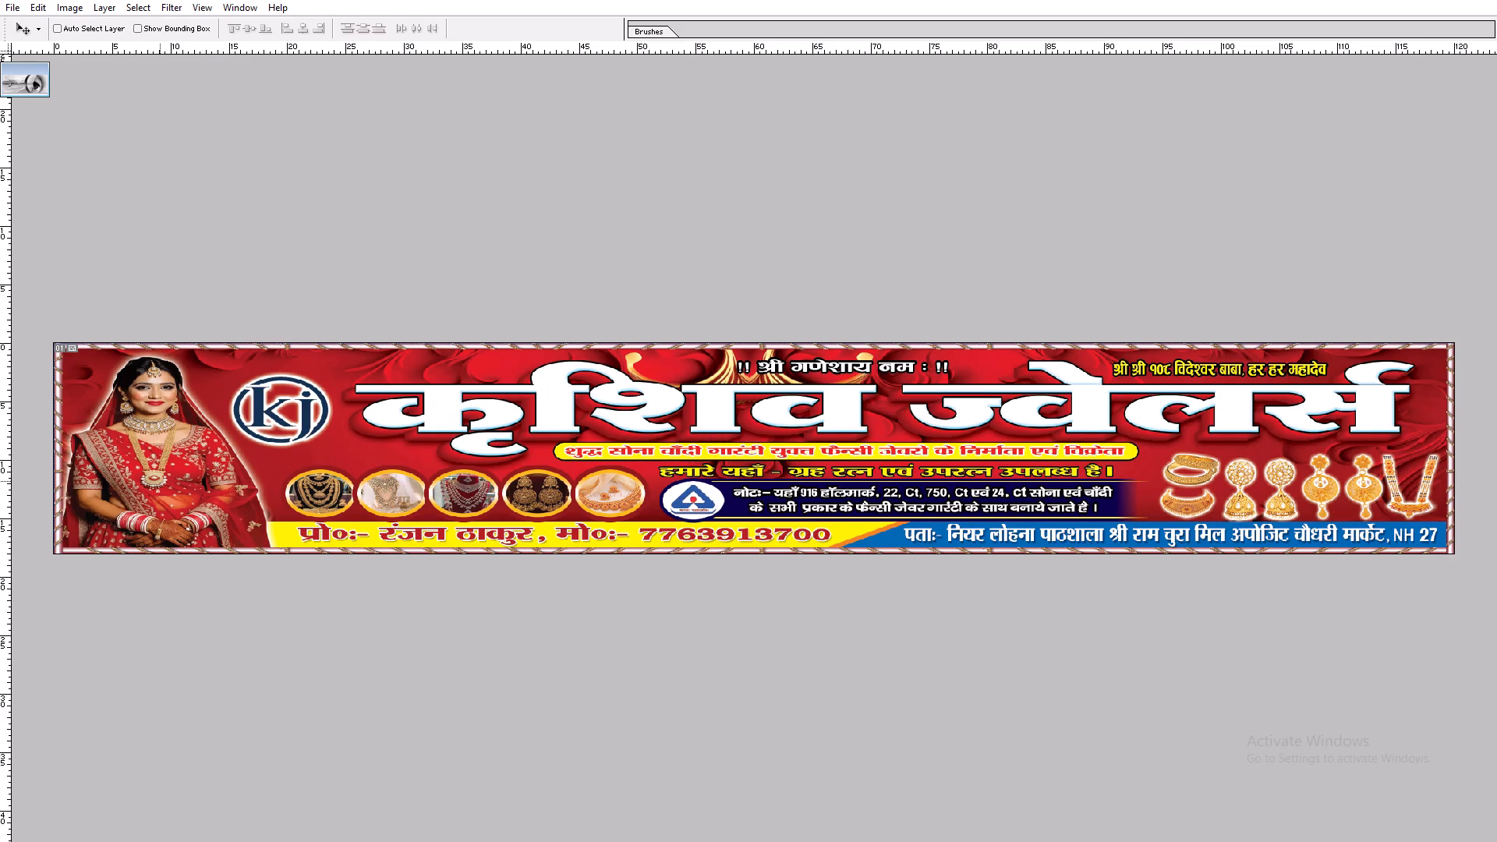
{"action": "key", "text": "alt+l"}
{"action": "key", "text": "alt+l"}
{"action": "key", "text": "alt+l"}
{"action": "key", "text": "v"}
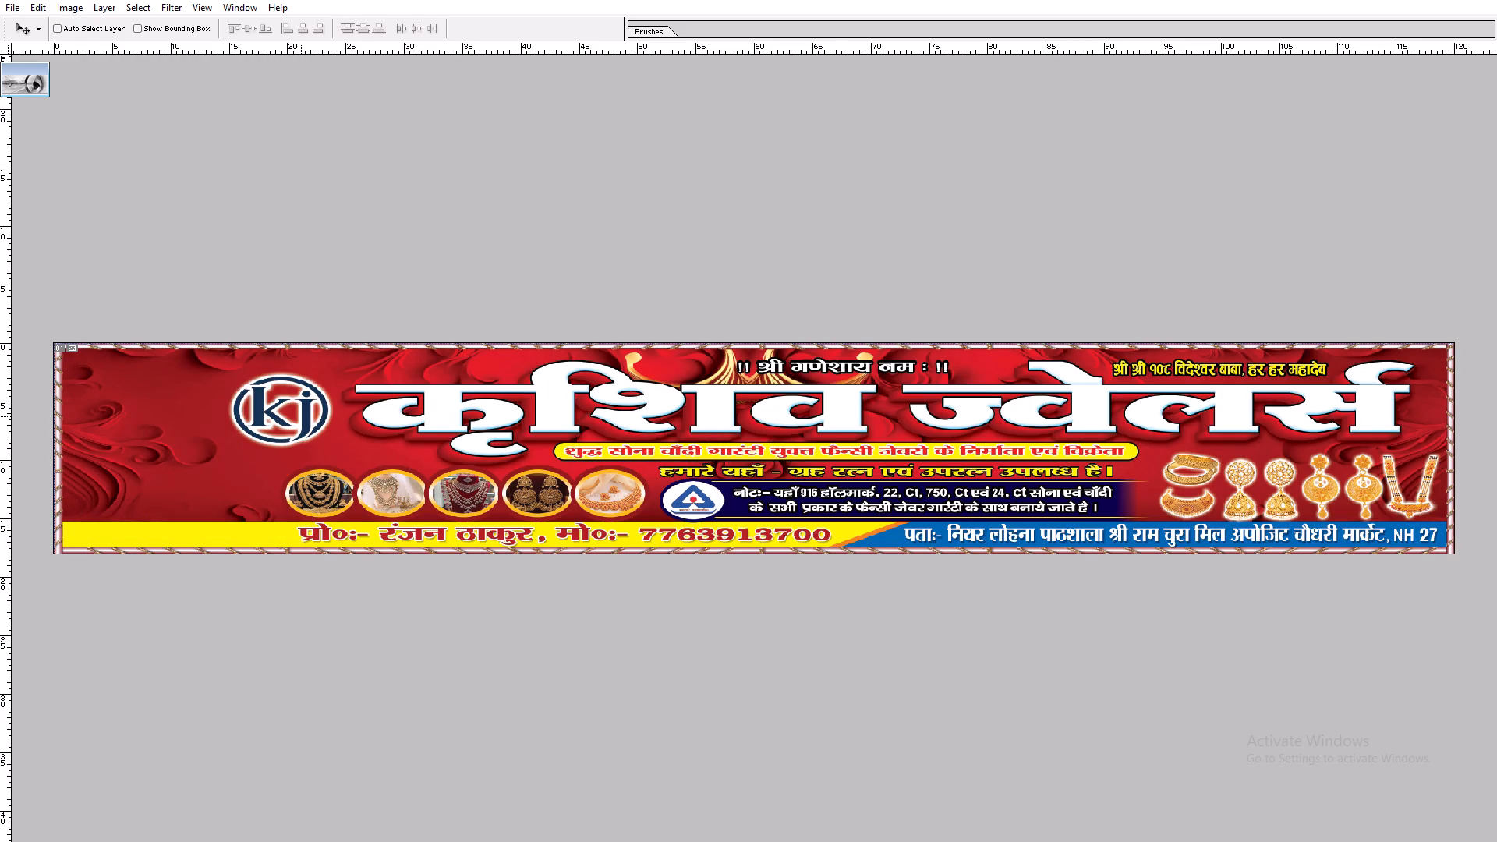
Delete the round KJ logo layer beside the कृशिव ज्वेलर्स heading.
{"action": "left_click", "coordinate": [303, 416], "text": "ctrl"}
{"action": "key", "text": "alt+l"}
{"action": "key", "text": "alt+l"}
{"action": "key", "text": "alt+l"}
Open Maa Jwelers 37x37= 2 pc Str.tif from the ok Print folder inside 05.11.2026.
{"action": "type", "text": "ff"}
{"action": "key", "text": "f"}
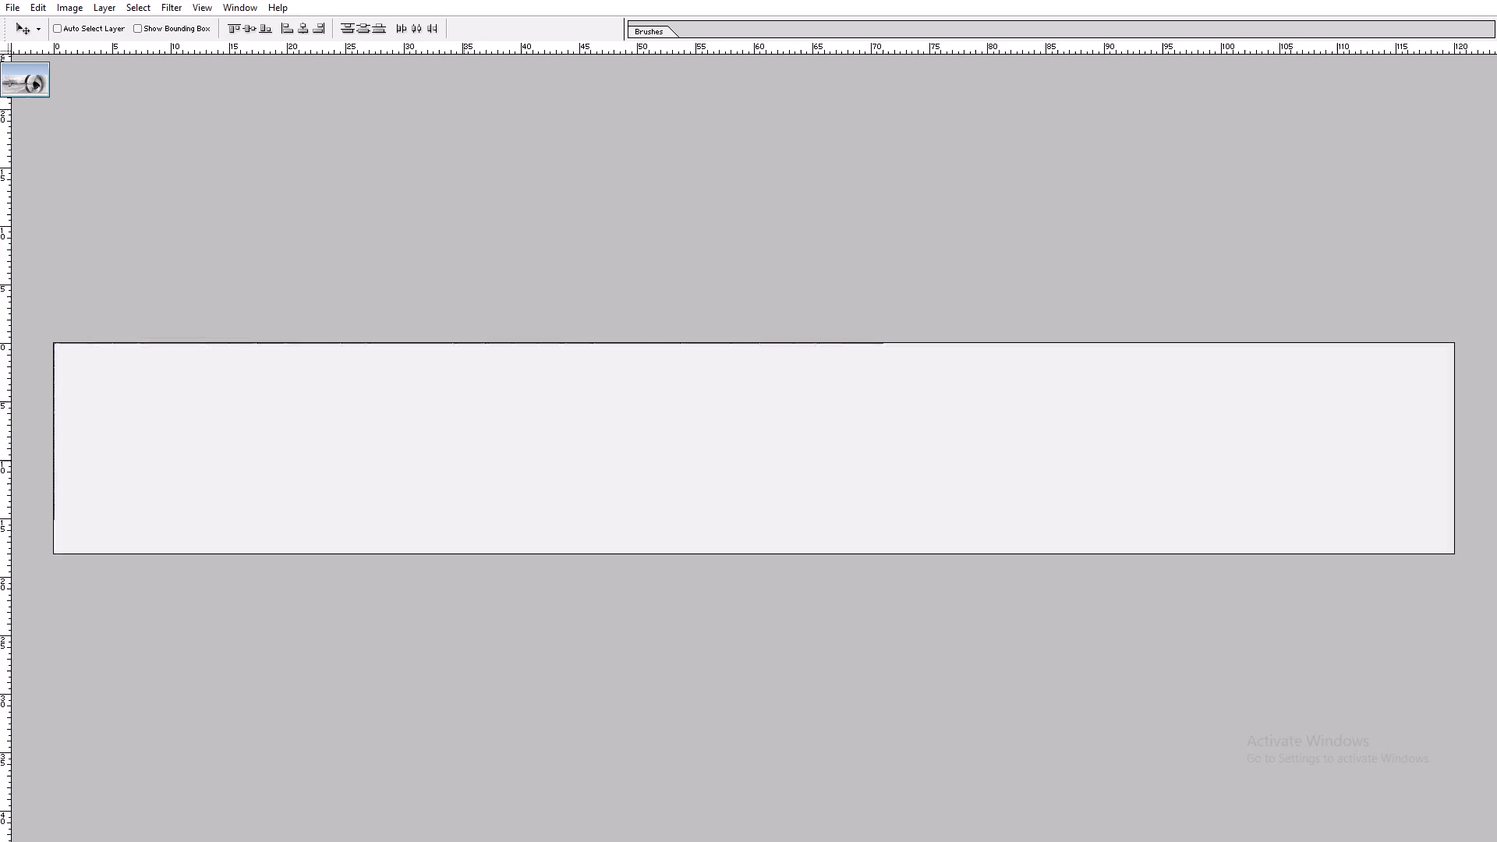
{"action": "key", "text": "f"}
{"action": "key", "text": "f"}
{"action": "double_click", "coordinate": [761, 599]}
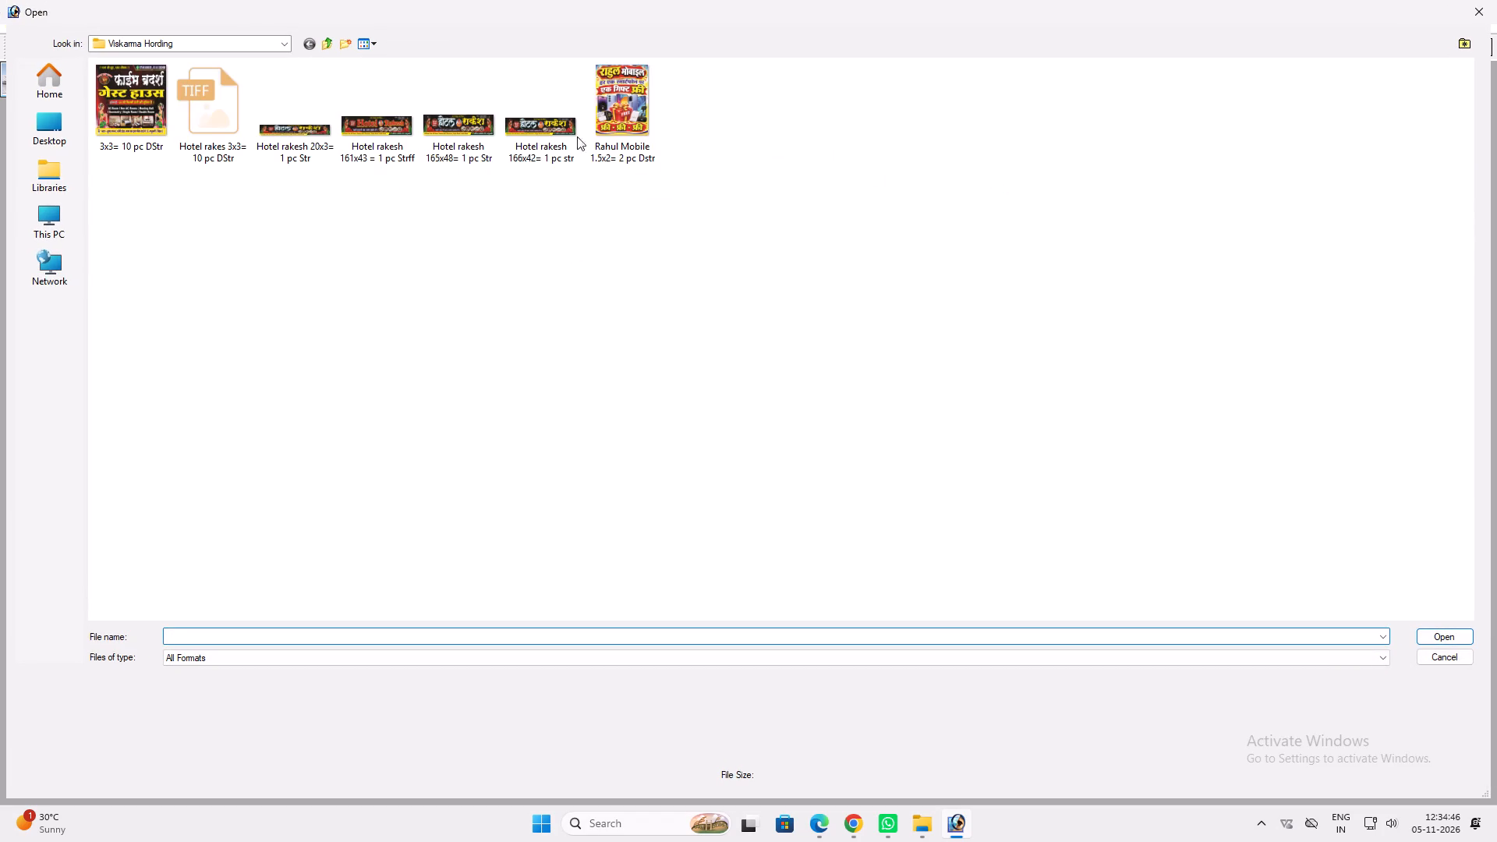
{"action": "left_click", "coordinate": [326, 37]}
{"action": "double_click", "coordinate": [291, 91]}
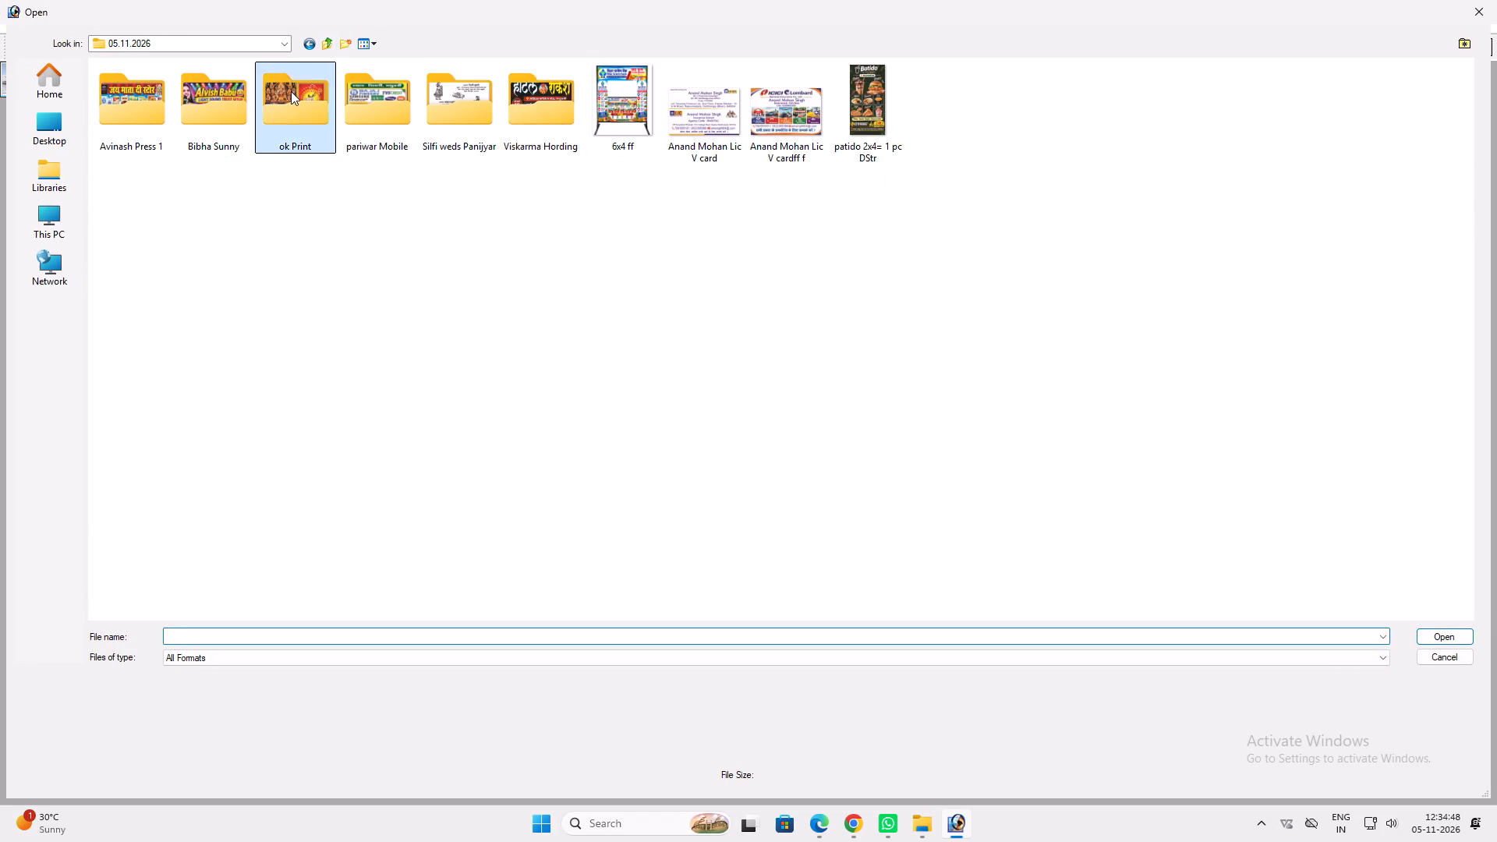
{"action": "left_click", "coordinate": [302, 116]}
{"action": "key", "text": "Return"}
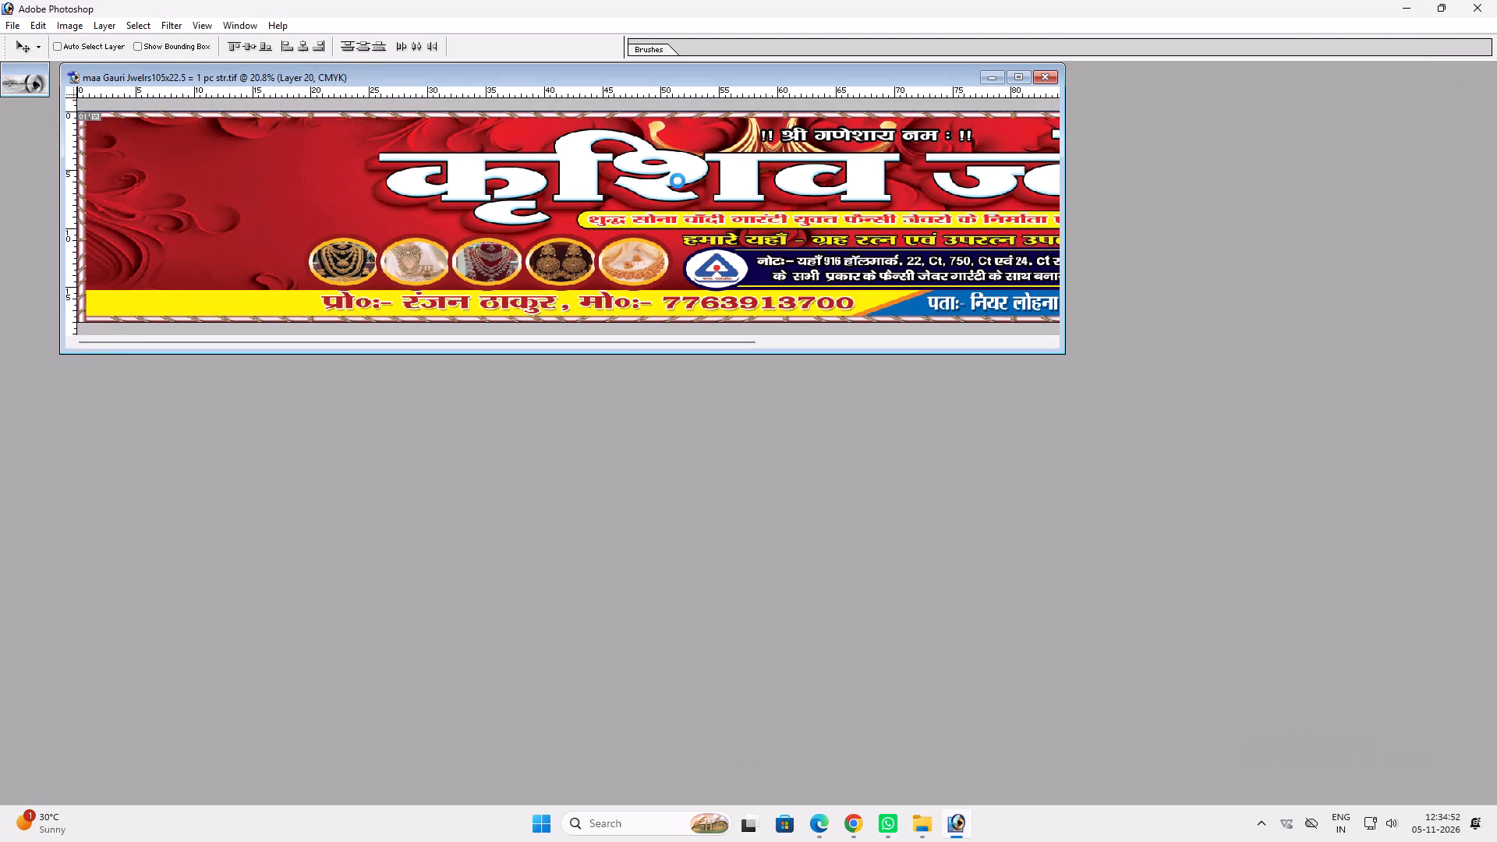
Copy the right-hand bride from the Maa Jwelers design into the banner and place her at its right end.
{"action": "left_click", "coordinate": [685, 509], "text": "ctrl"}
{"action": "left_click_drag", "start_coordinate": [685, 508], "coordinate": [917, 230]}
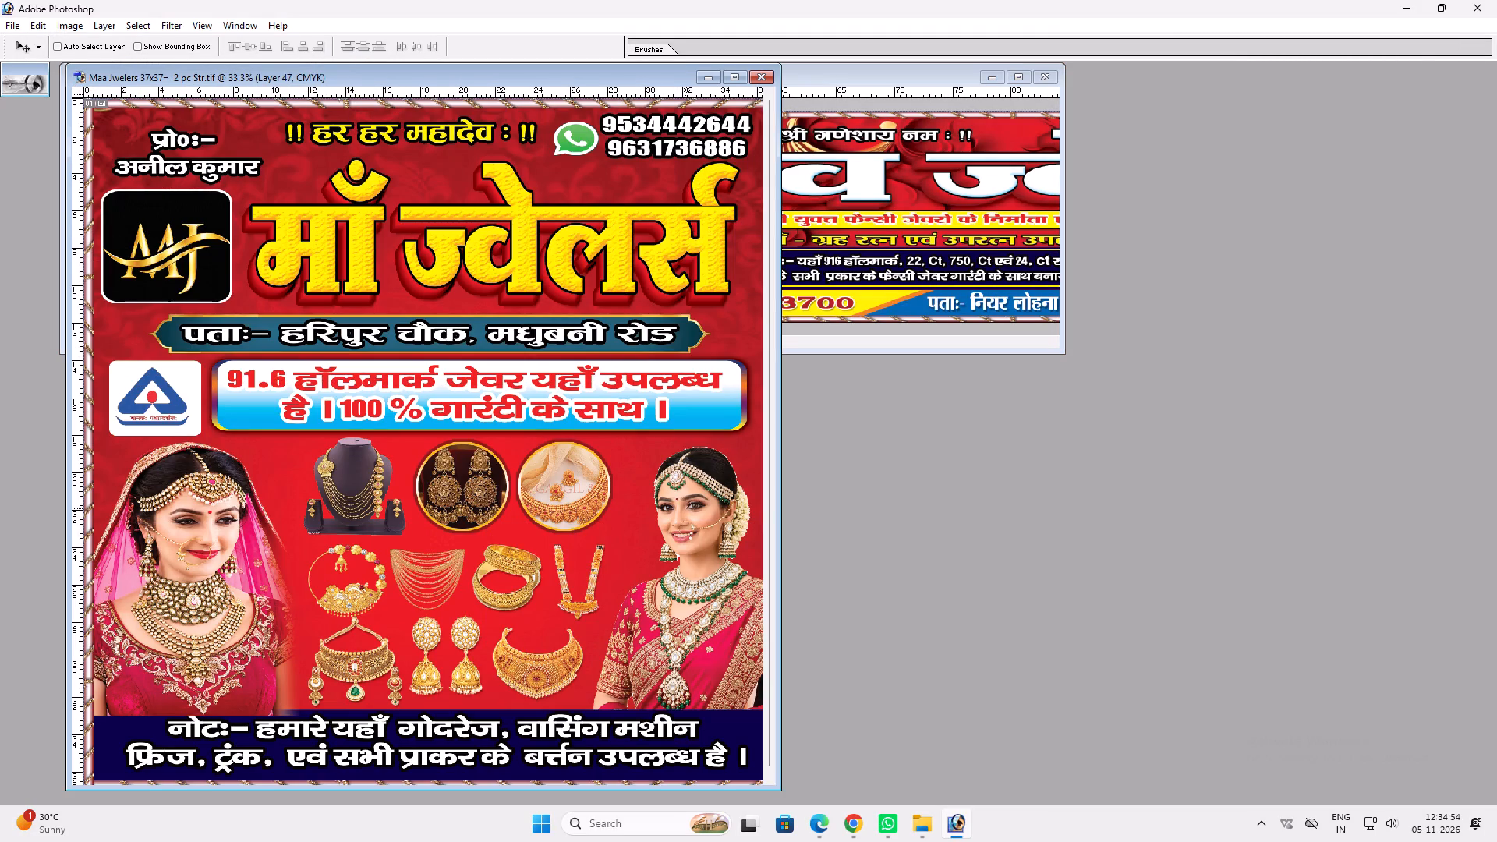
{"action": "left_click_drag", "start_coordinate": [917, 230], "coordinate": [928, 211]}
{"action": "left_click", "coordinate": [1013, 80]}
{"action": "key", "text": "v"}
{"action": "left_click_drag", "start_coordinate": [956, 433], "coordinate": [1417, 356]}
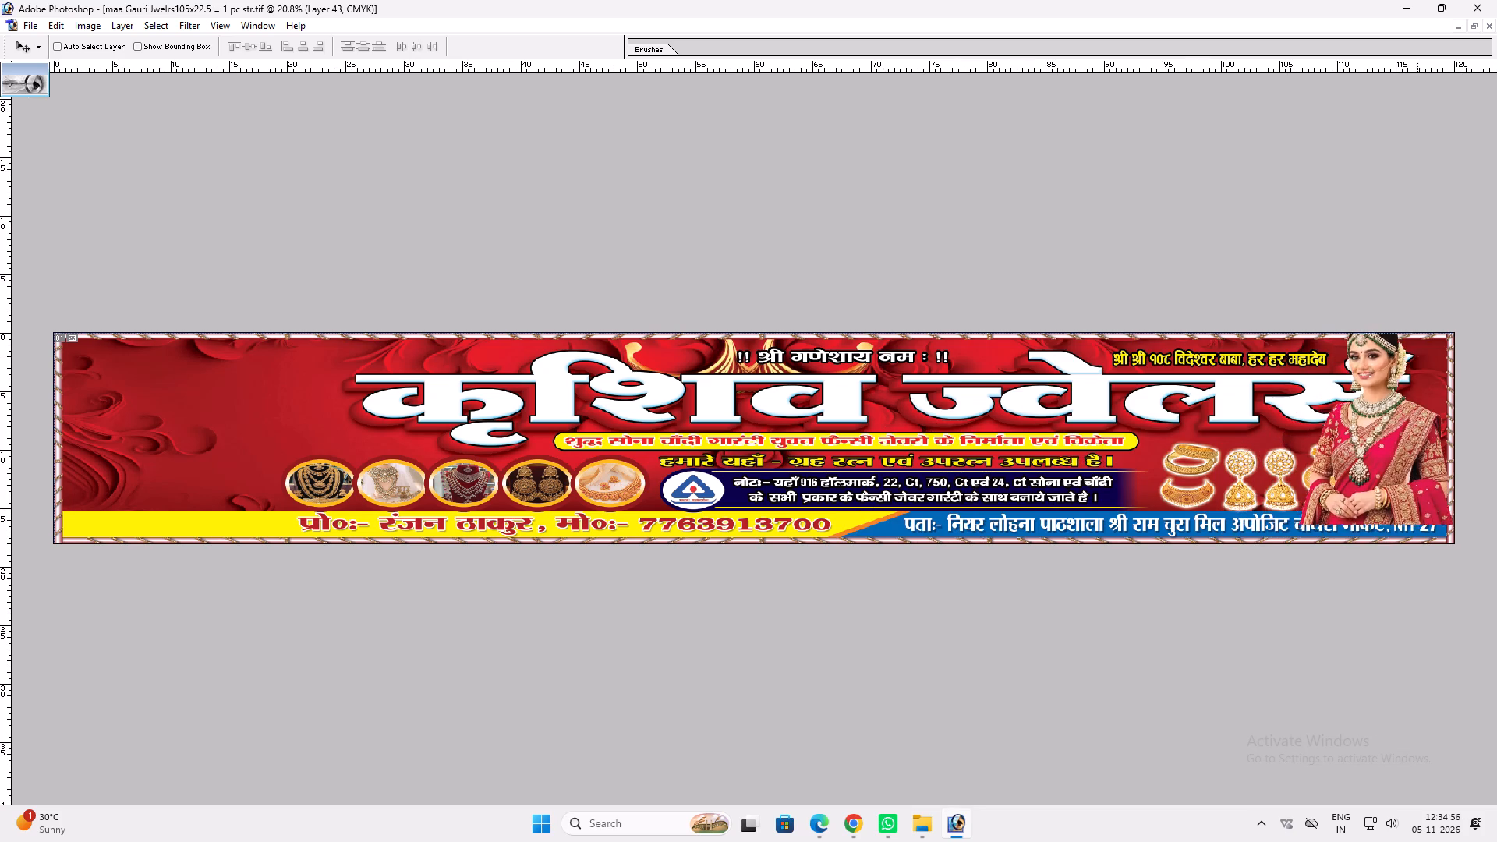
{"action": "left_click_drag", "start_coordinate": [1417, 356], "coordinate": [1438, 366]}
Copy the left-hand, pink-veiled bride from the Maa Jwelers design into the banner and place her at its left end.
{"action": "key", "text": "f"}
{"action": "key", "text": "f"}
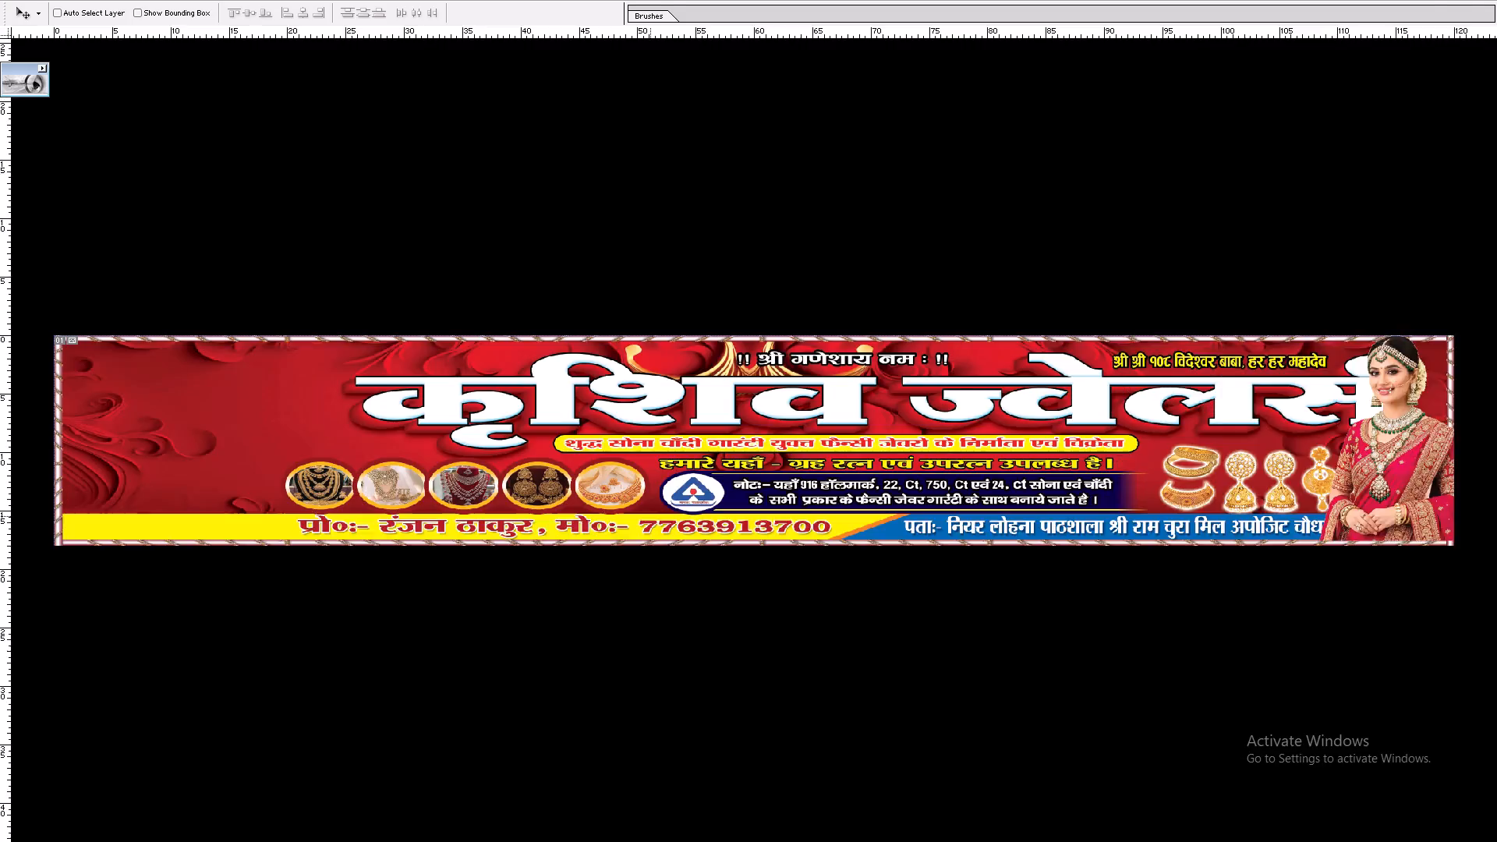
{"action": "key", "text": "f"}
{"action": "left_click", "coordinate": [342, 589]}
{"action": "left_click", "coordinate": [225, 546], "text": "ctrl"}
{"action": "left_click_drag", "start_coordinate": [200, 532], "coordinate": [883, 232]}
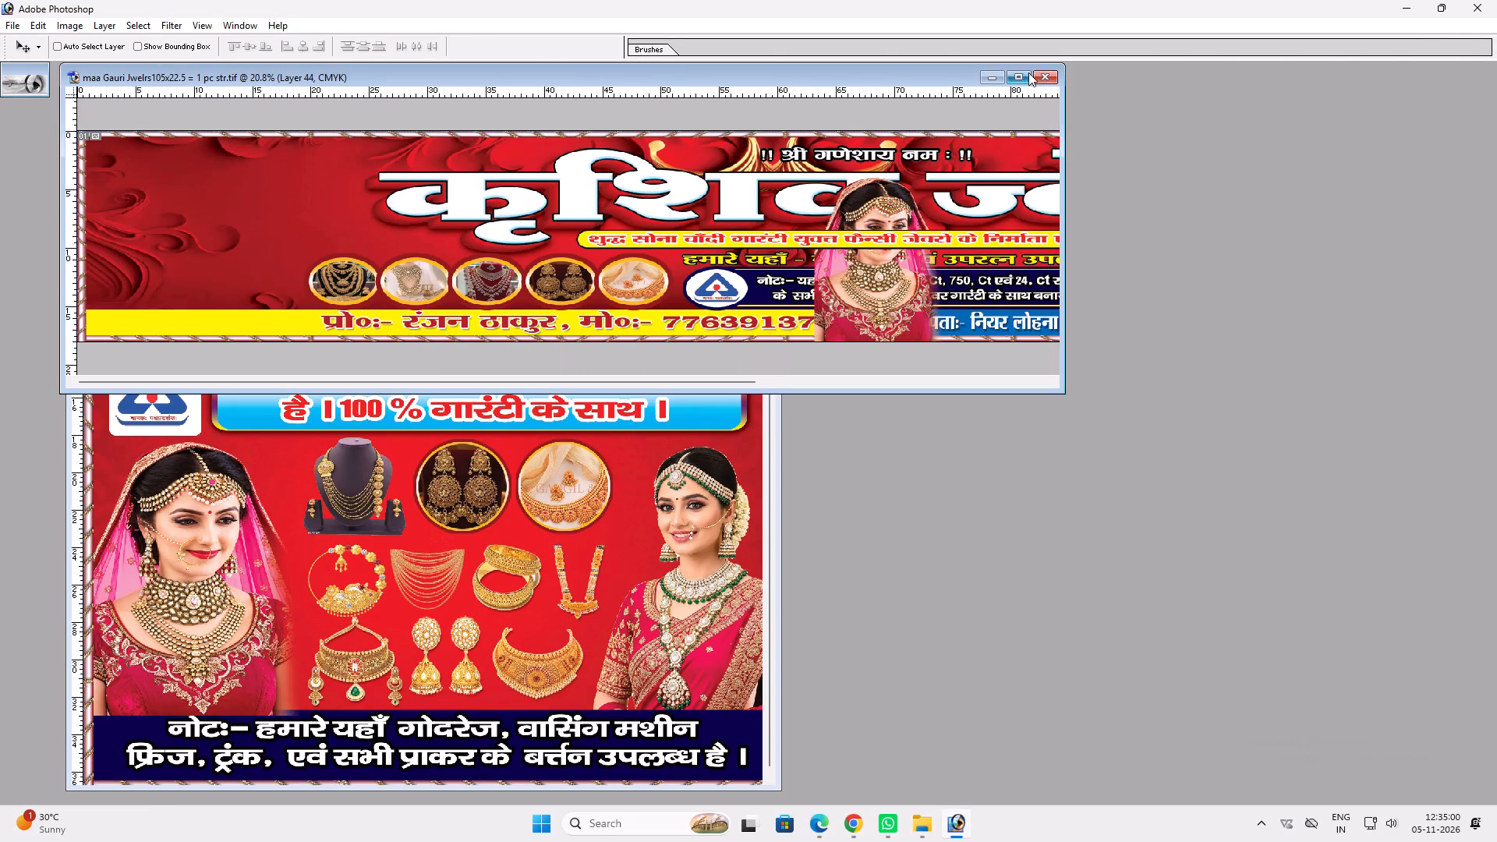
{"action": "left_click", "coordinate": [1026, 74]}
{"action": "key", "text": "v"}
{"action": "left_click_drag", "start_coordinate": [975, 257], "coordinate": [511, 256]}
{"action": "left_click_drag", "start_coordinate": [495, 282], "coordinate": [146, 266]}
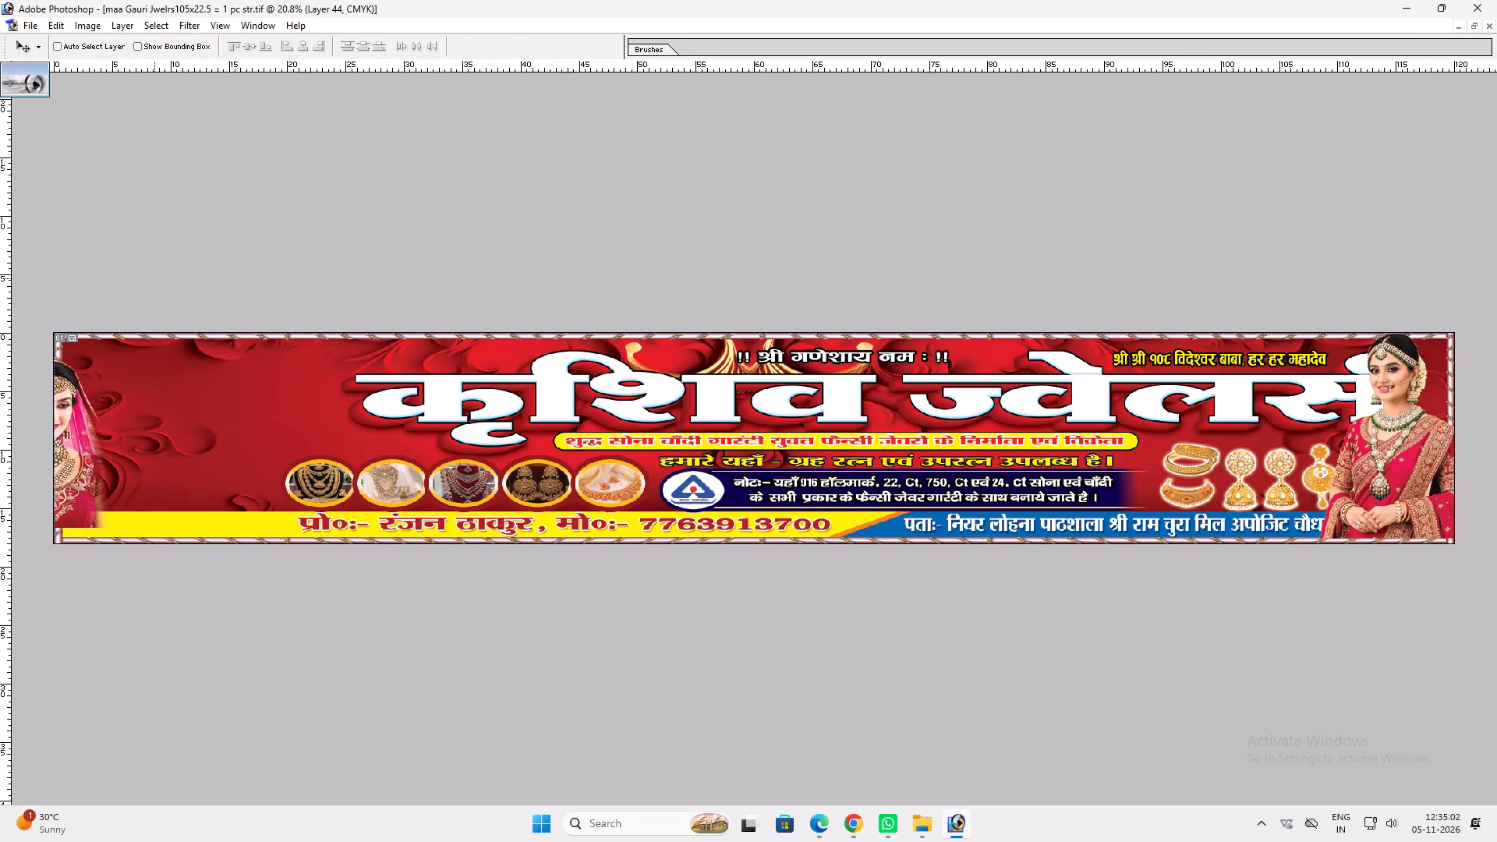
{"action": "left_click_drag", "start_coordinate": [131, 301], "coordinate": [209, 320]}
Scale the pink-veiled bride up to about the full height of the banner.
{"action": "key", "text": "ctrl+t"}
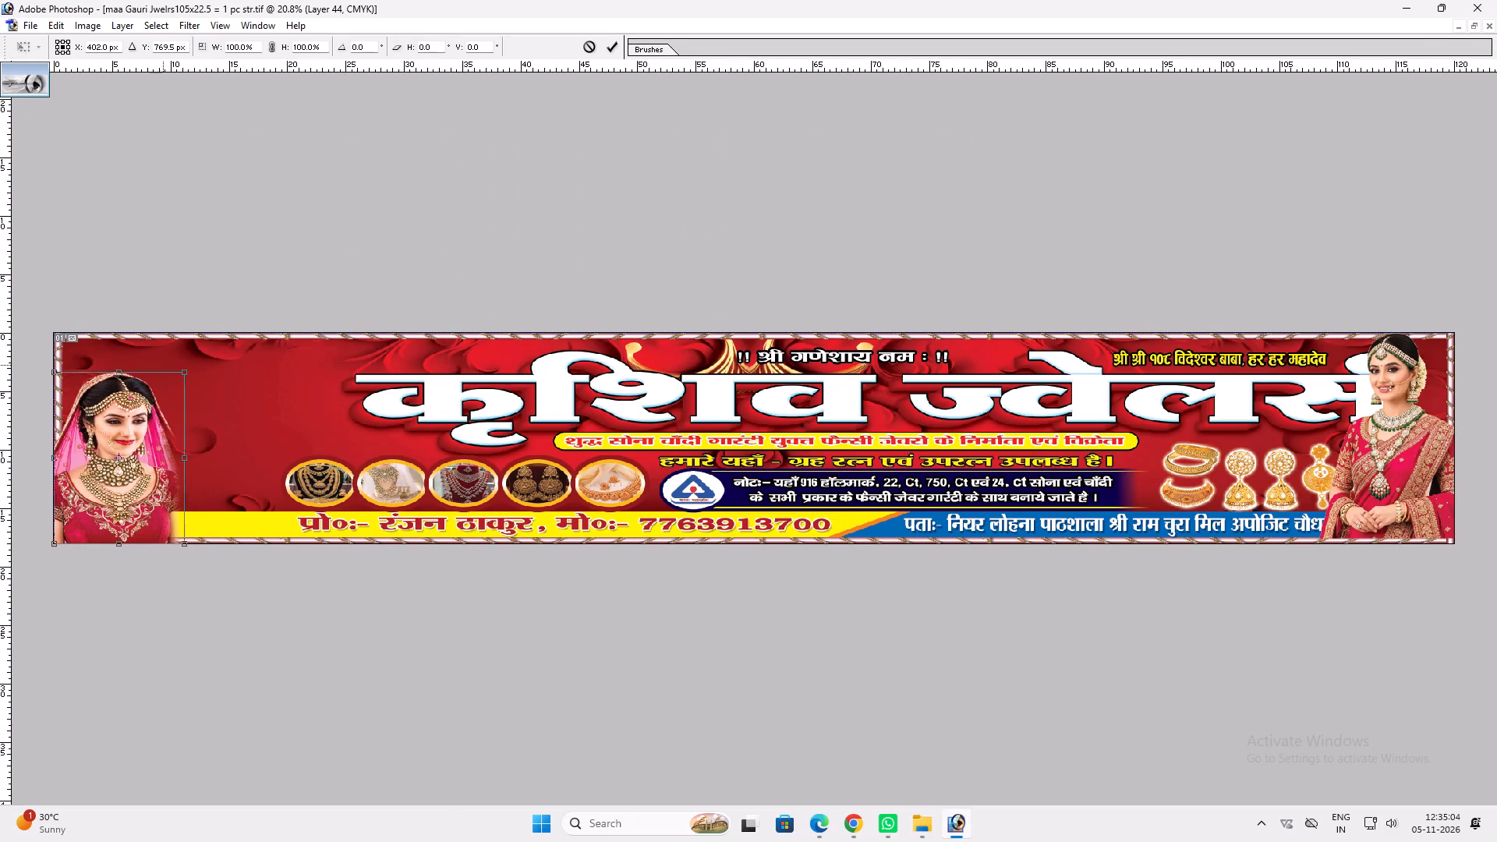
{"action": "left_click_drag", "start_coordinate": [182, 371], "coordinate": [226, 340], "text": "shift"}
{"action": "key", "text": "shift+Return"}
Restack the pink-veiled bride's layer above the background and yellow strip but beneath the decorative border.
{"action": "key", "text": "ctrl+shift+bracketleft"}
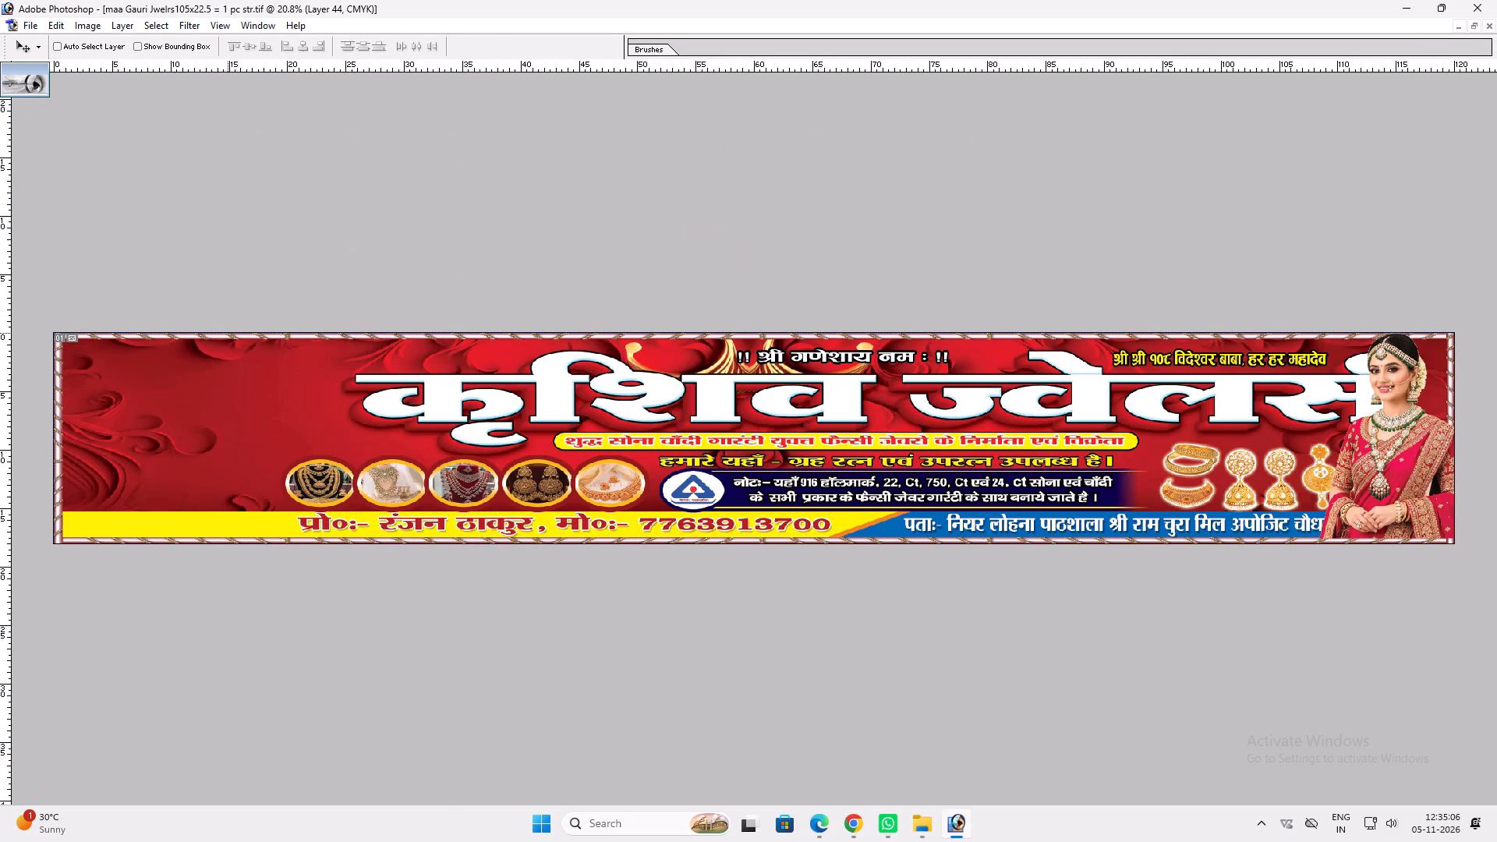
{"action": "key", "text": "ctrl+bracketright"}
{"action": "key", "text": "ctrl+bracketright"}
{"action": "key", "text": "ctrl+bracketright"}
{"action": "key", "text": "ctrl+bracketright"}
{"action": "key", "text": "ctrl+bracketright"}
{"action": "key", "text": "ctrl+bracketright"}
{"action": "key", "text": "ctrl+bracketright"}
{"action": "key", "text": "ctrl+bracketright"}
{"action": "key", "text": "ctrl+bracketright"}
{"action": "key", "text": "ctrl+bracketright"}
{"action": "key", "text": "ctrl+bracketright"}
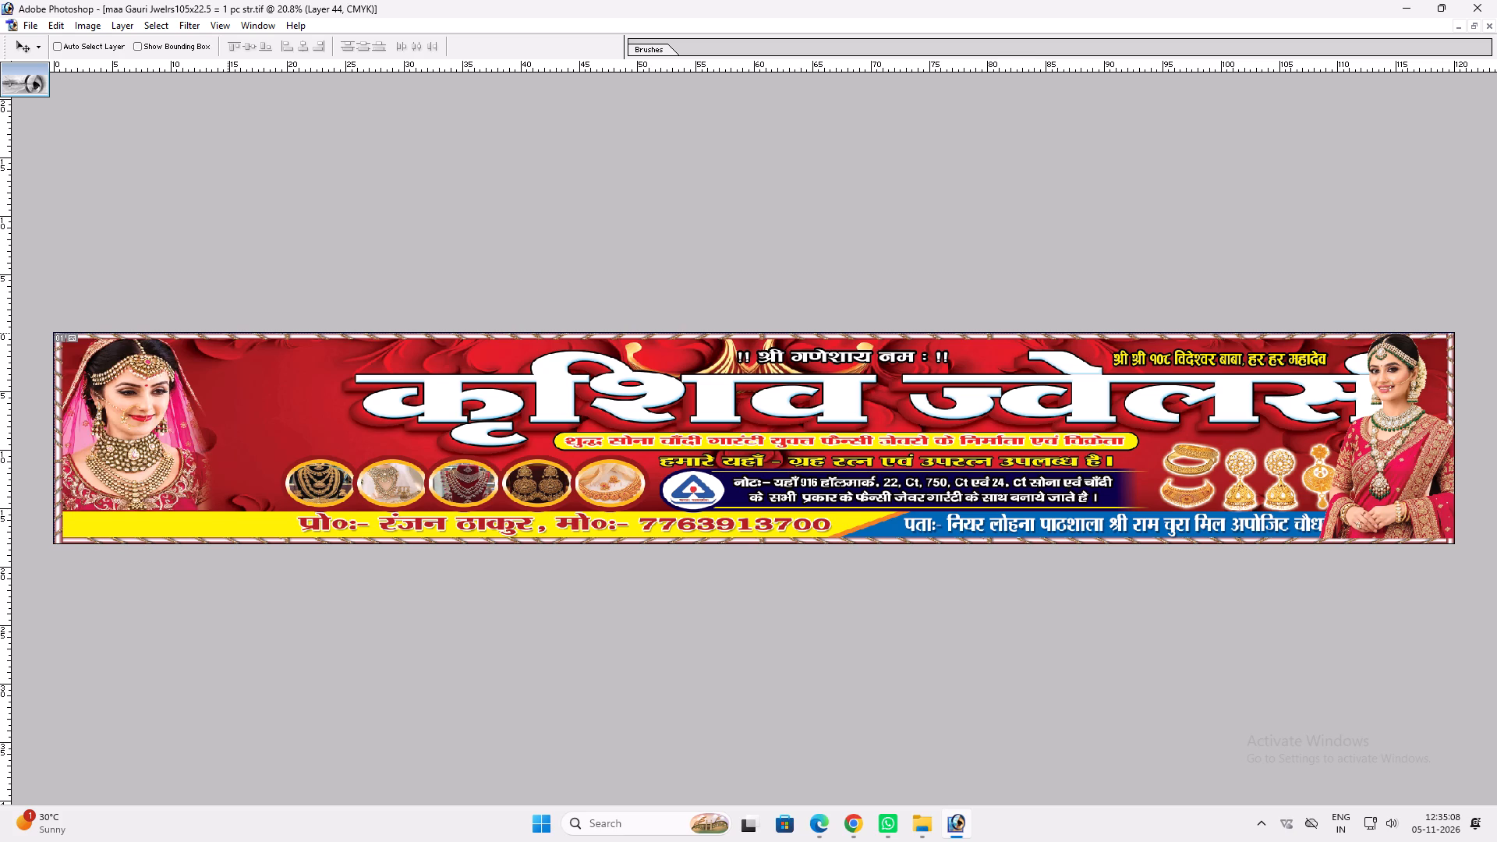
{"action": "key", "text": "ctrl+bracketright"}
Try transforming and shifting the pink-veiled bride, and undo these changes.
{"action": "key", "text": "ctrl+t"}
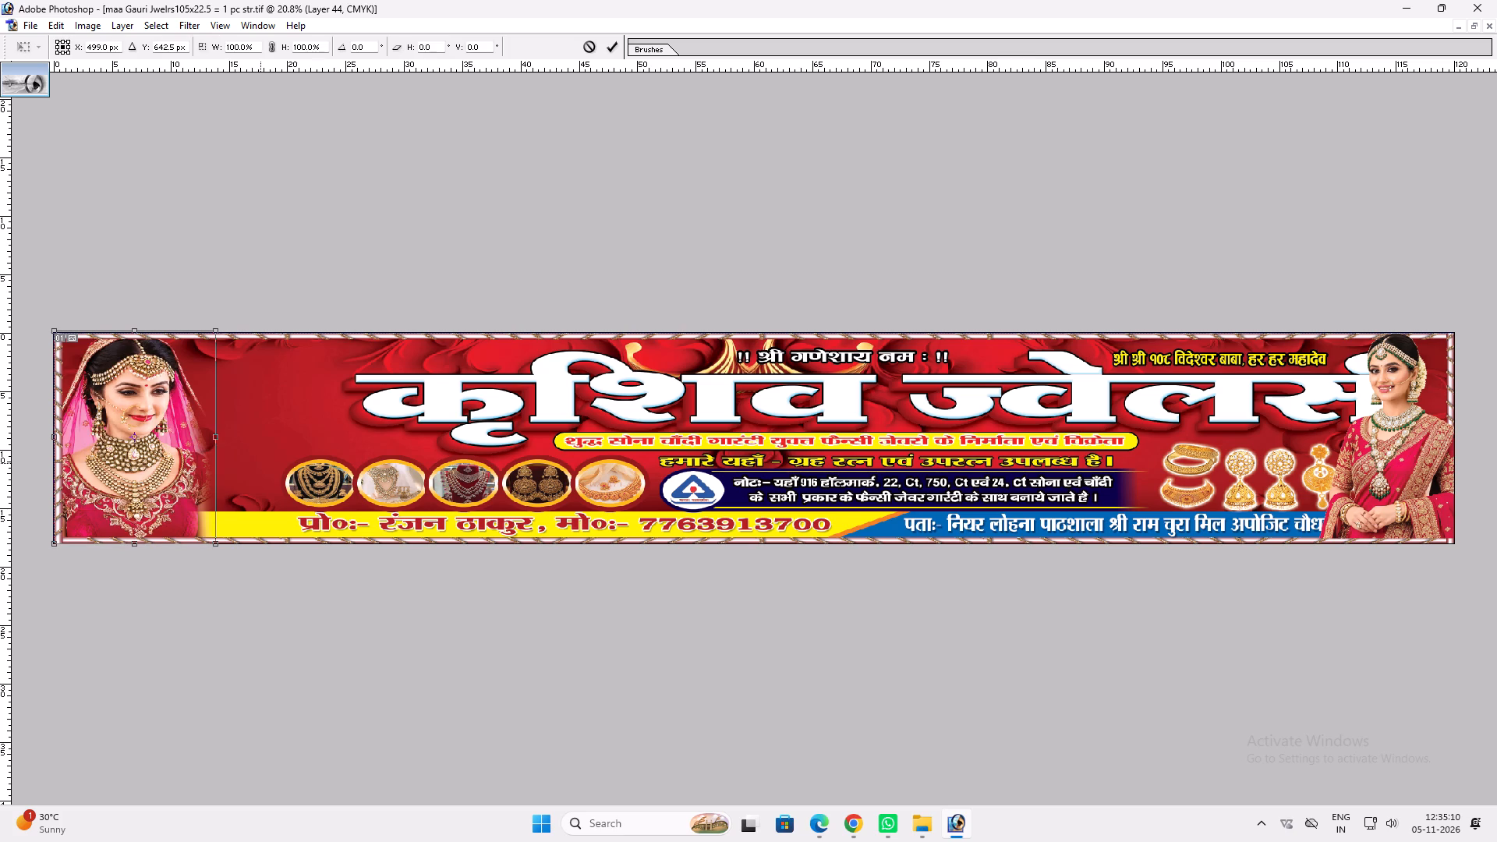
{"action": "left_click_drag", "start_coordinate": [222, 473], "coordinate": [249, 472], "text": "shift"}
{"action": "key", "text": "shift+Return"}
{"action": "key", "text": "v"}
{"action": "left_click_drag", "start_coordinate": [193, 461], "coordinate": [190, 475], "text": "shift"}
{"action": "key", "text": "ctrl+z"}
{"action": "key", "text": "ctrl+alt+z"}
Scale the pink-veiled bride down slightly so her head sits below the top border.
{"action": "key", "text": "ctrl+t"}
{"action": "left_click_drag", "start_coordinate": [214, 332], "coordinate": [206, 350], "text": "shift"}
{"action": "left_click_drag", "start_coordinate": [201, 373], "coordinate": [209, 374], "text": "shift"}
{"action": "key", "text": "shift+Return"}
{"action": "key", "text": "v"}
Enlarge the pink-veiled bride proportionally to about 101.2%.
{"action": "key", "text": "ctrl+plus"}
{"action": "key", "text": "space"}
{"action": "key", "text": "space"}
{"action": "key", "text": "space"}
{"action": "key", "text": "space"}
{"action": "key", "text": "space"}
{"action": "key", "text": "space"}
{"action": "key", "text": "space"}
{"action": "key", "text": "space"}
{"action": "key", "text": "space"}
{"action": "left_click_drag", "start_coordinate": [212, 374], "coordinate": [745, 238]}
{"action": "key", "text": "v"}
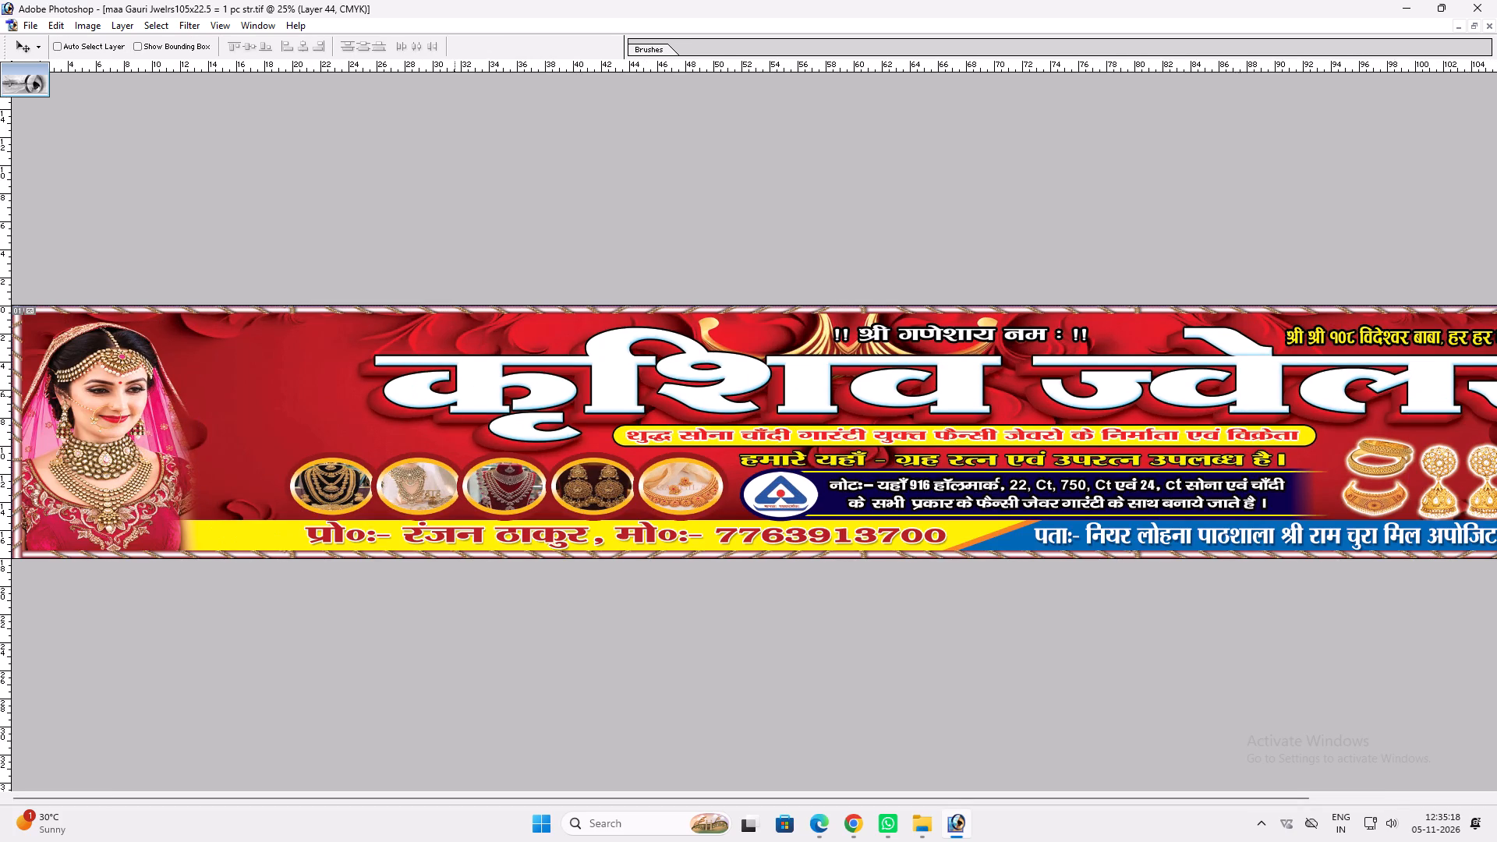
{"action": "key", "text": "ctrl+t"}
{"action": "left_click", "coordinate": [203, 326], "text": "shift"}
{"action": "left_click", "coordinate": [203, 352], "text": "shift"}
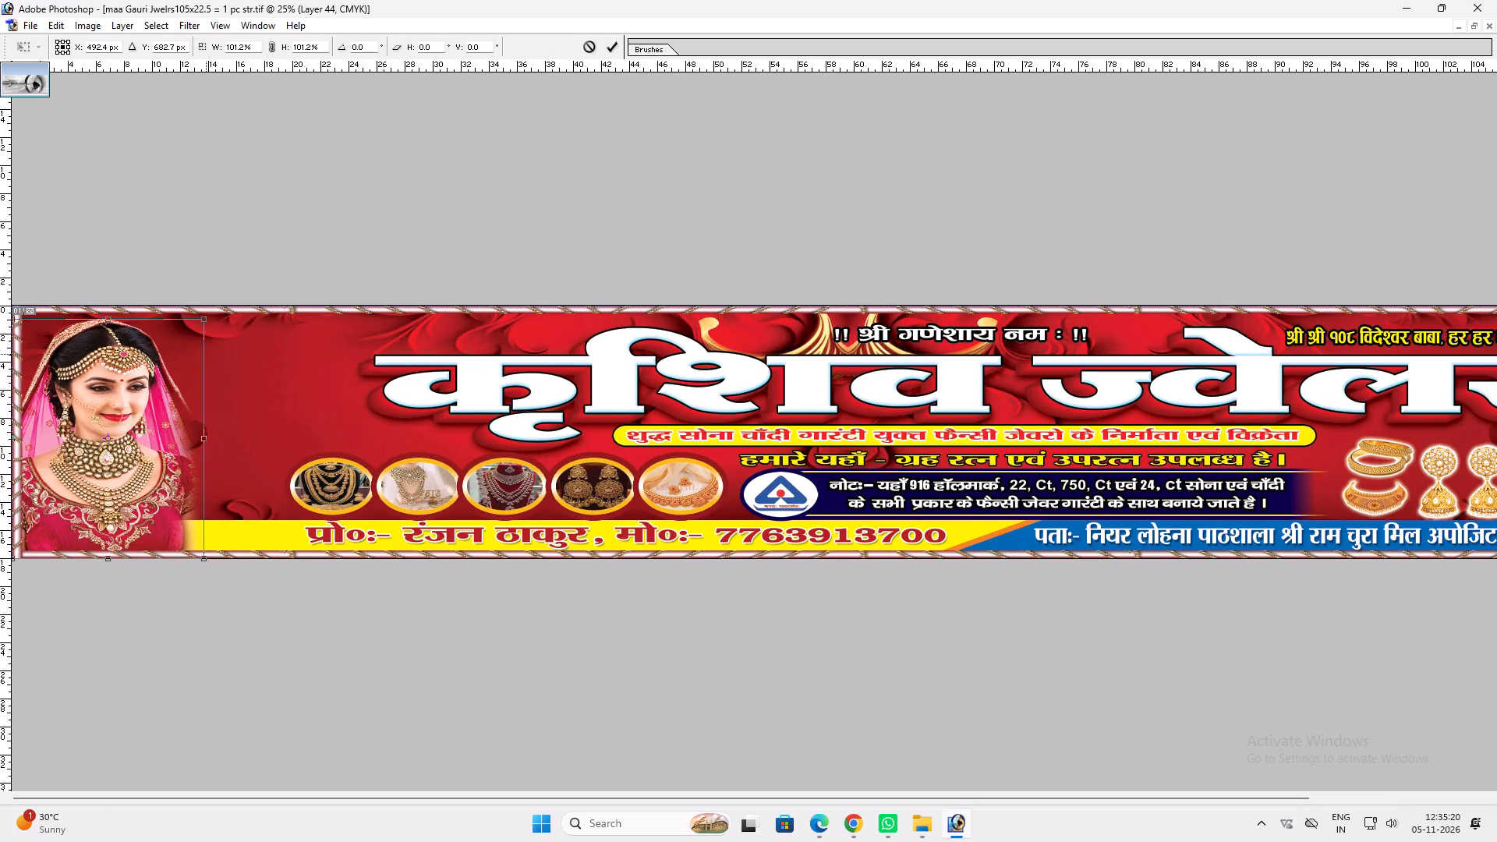
{"action": "key", "text": "Return"}
{"action": "type", "text": "vv"}
Move the bride at the banner's right end slightly down.
{"action": "key", "text": "space"}
{"action": "key", "text": "space"}
{"action": "key", "text": "space"}
{"action": "key", "text": "space"}
{"action": "key", "text": "space"}
{"action": "key", "text": "space"}
{"action": "left_click_drag", "start_coordinate": [673, 458], "coordinate": [140, 376]}
{"action": "left_click", "coordinate": [1435, 401], "text": "ctrl"}
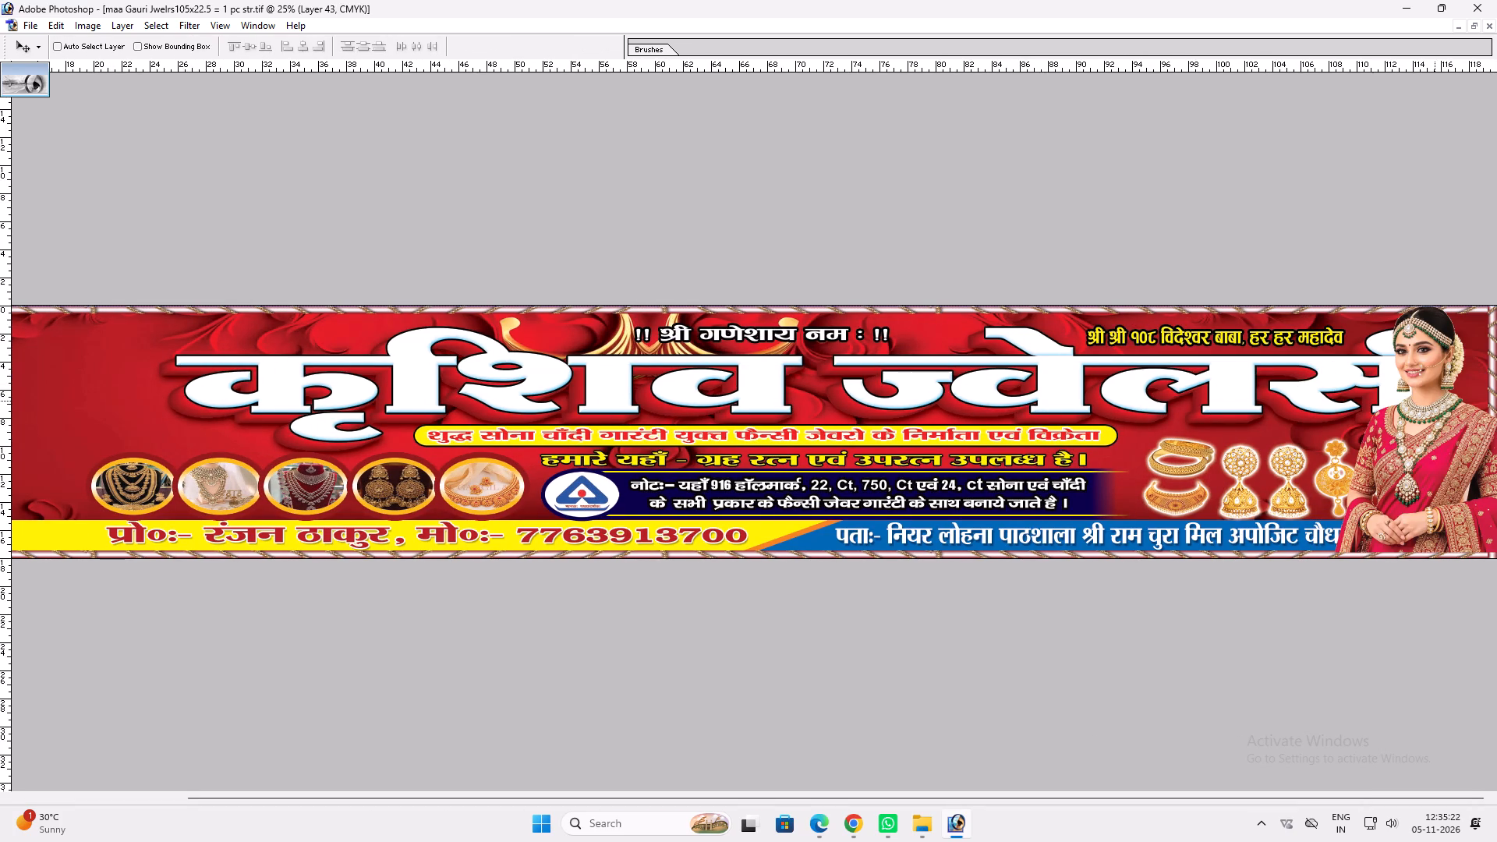
{"action": "left_click_drag", "start_coordinate": [1435, 401], "coordinate": [1433, 414]}
Restack the right-end bride's layer above the heading and blue strip but beneath the jewellery pictures and address text.
{"action": "key", "text": "ctrl+shift+bracketleft"}
{"action": "key", "text": "ctrl+bracketright"}
{"action": "key", "text": "ctrl+bracketright"}
{"action": "key", "text": "ctrl+bracketright"}
{"action": "key", "text": "ctrl+bracketright"}
{"action": "key", "text": "ctrl+bracketright"}
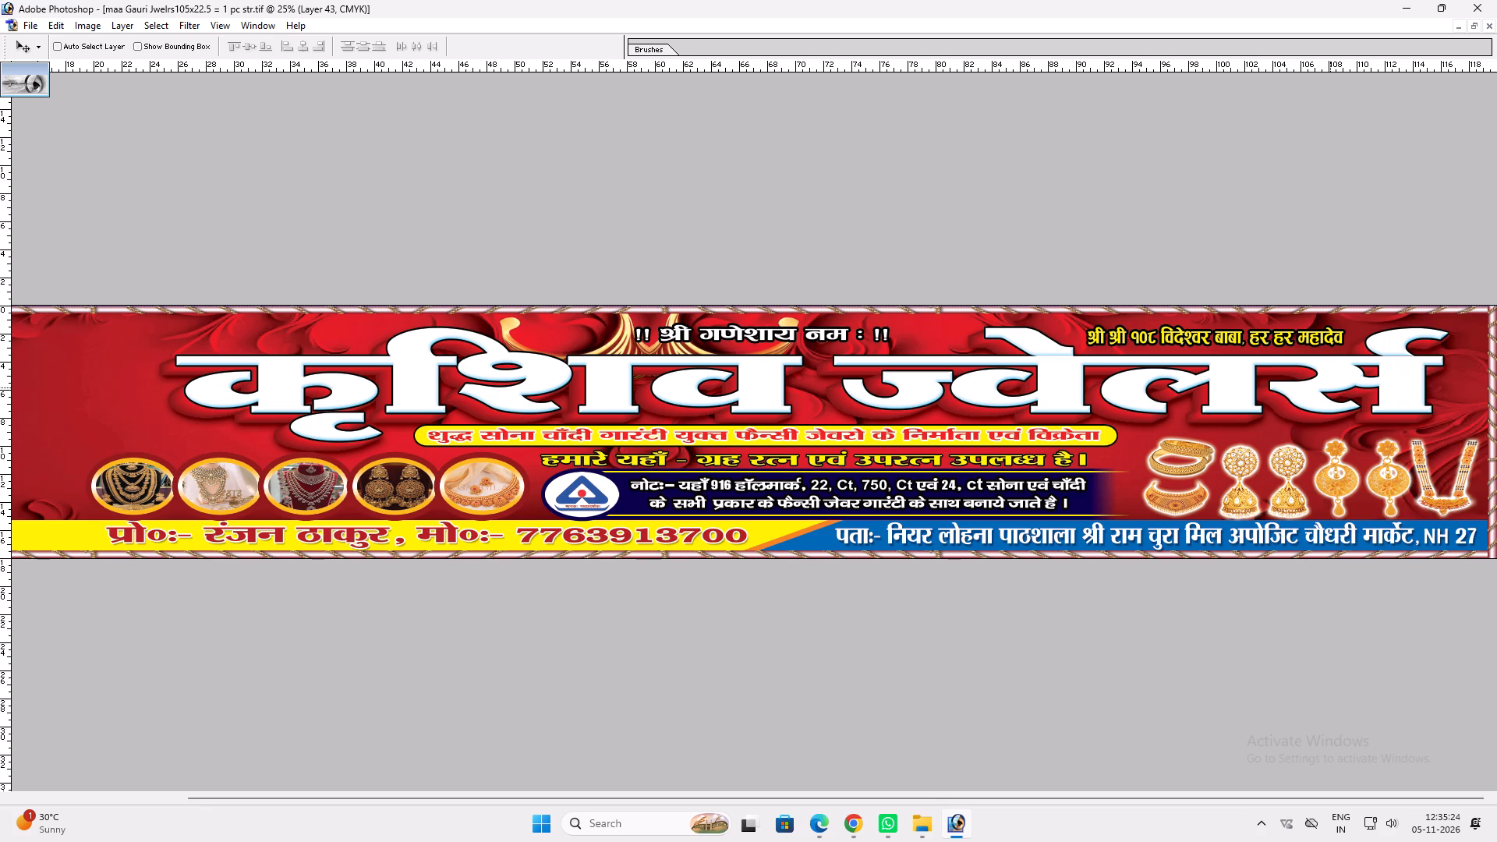
{"action": "key", "text": "ctrl+bracketright"}
{"action": "key", "text": "ctrl+bracketright"}
{"action": "key", "text": "ctrl+bracketright"}
{"action": "key", "text": "ctrl+bracketright"}
{"action": "key", "text": "ctrl+bracketright"}
{"action": "key", "text": "ctrl+bracketright"}
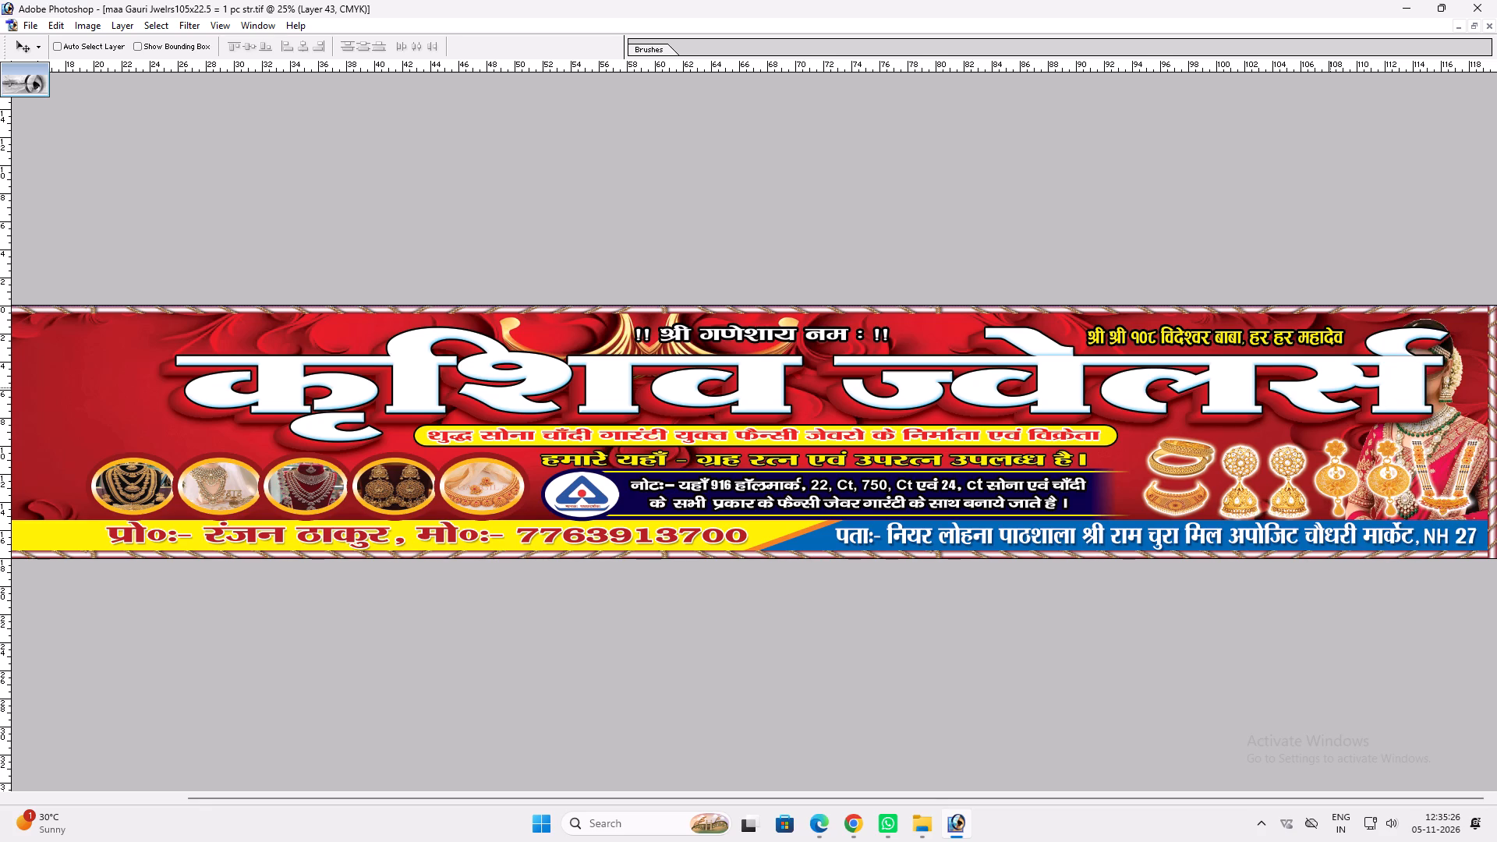
{"action": "key", "text": "ctrl+bracketright"}
{"action": "key", "text": "ctrl+bracketright"}
{"action": "key", "text": "ctrl+bracketright"}
{"action": "key", "text": "ctrl+bracketright"}
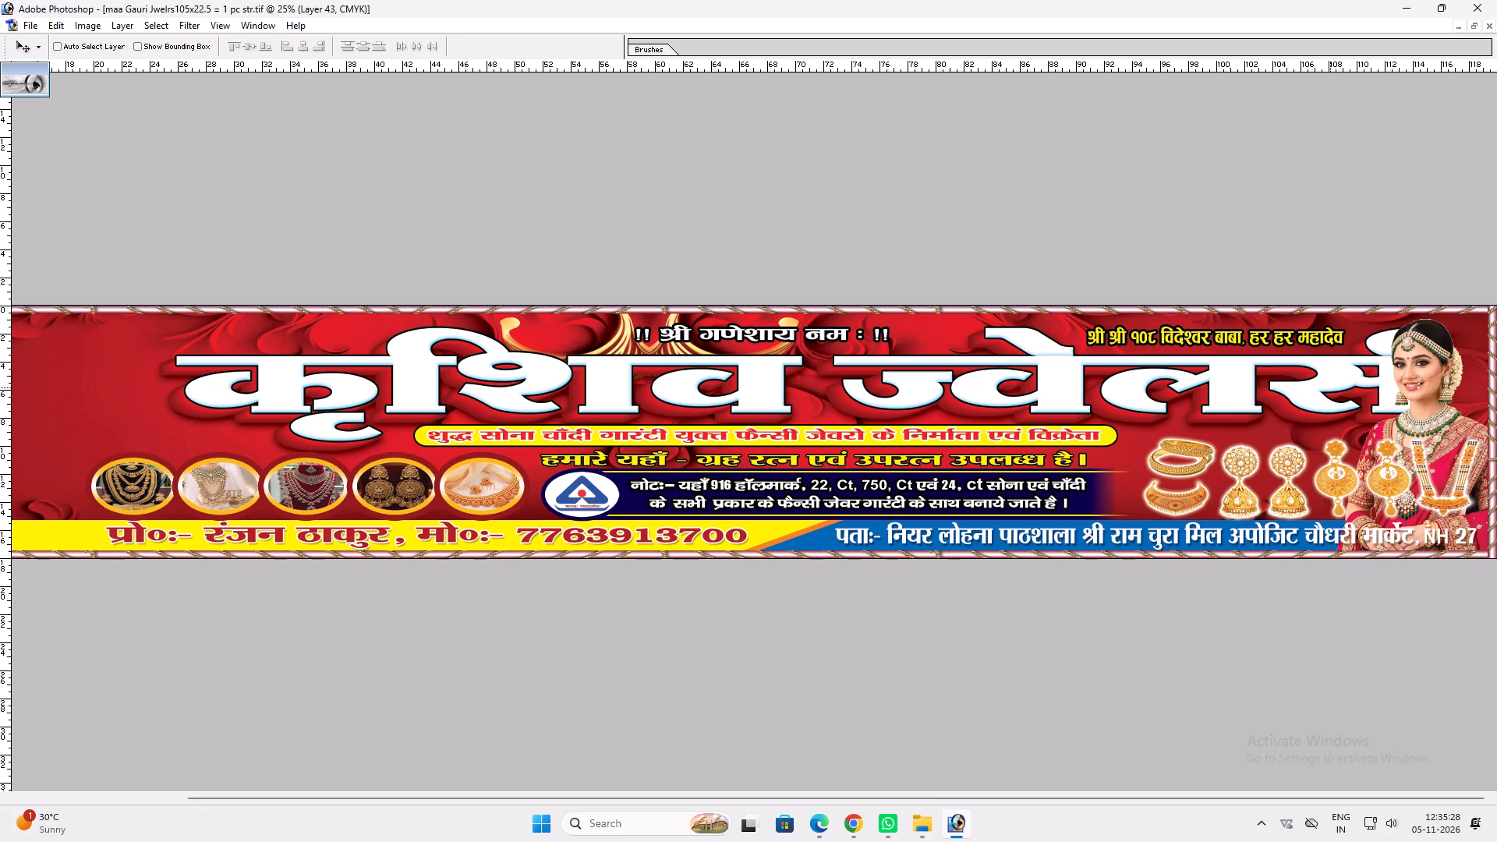
Free-transform the right-end bride, extending her slightly toward the left.
{"action": "key", "text": "ctrl+t"}
{"action": "left_click_drag", "start_coordinate": [1334, 406], "coordinate": [1314, 399], "text": "shift"}
{"action": "key", "text": "shift+Return"}
{"action": "key", "text": "v"}
Move the कृशिव ज्वेलर्स heading about 10 inches left, clear of the right-end bride, and widen it to 102%.
{"action": "key", "text": "space"}
{"action": "left_click_drag", "start_coordinate": [933, 406], "coordinate": [1290, 397]}
{"action": "key", "text": "v"}
{"action": "right_click", "coordinate": [1191, 391]}
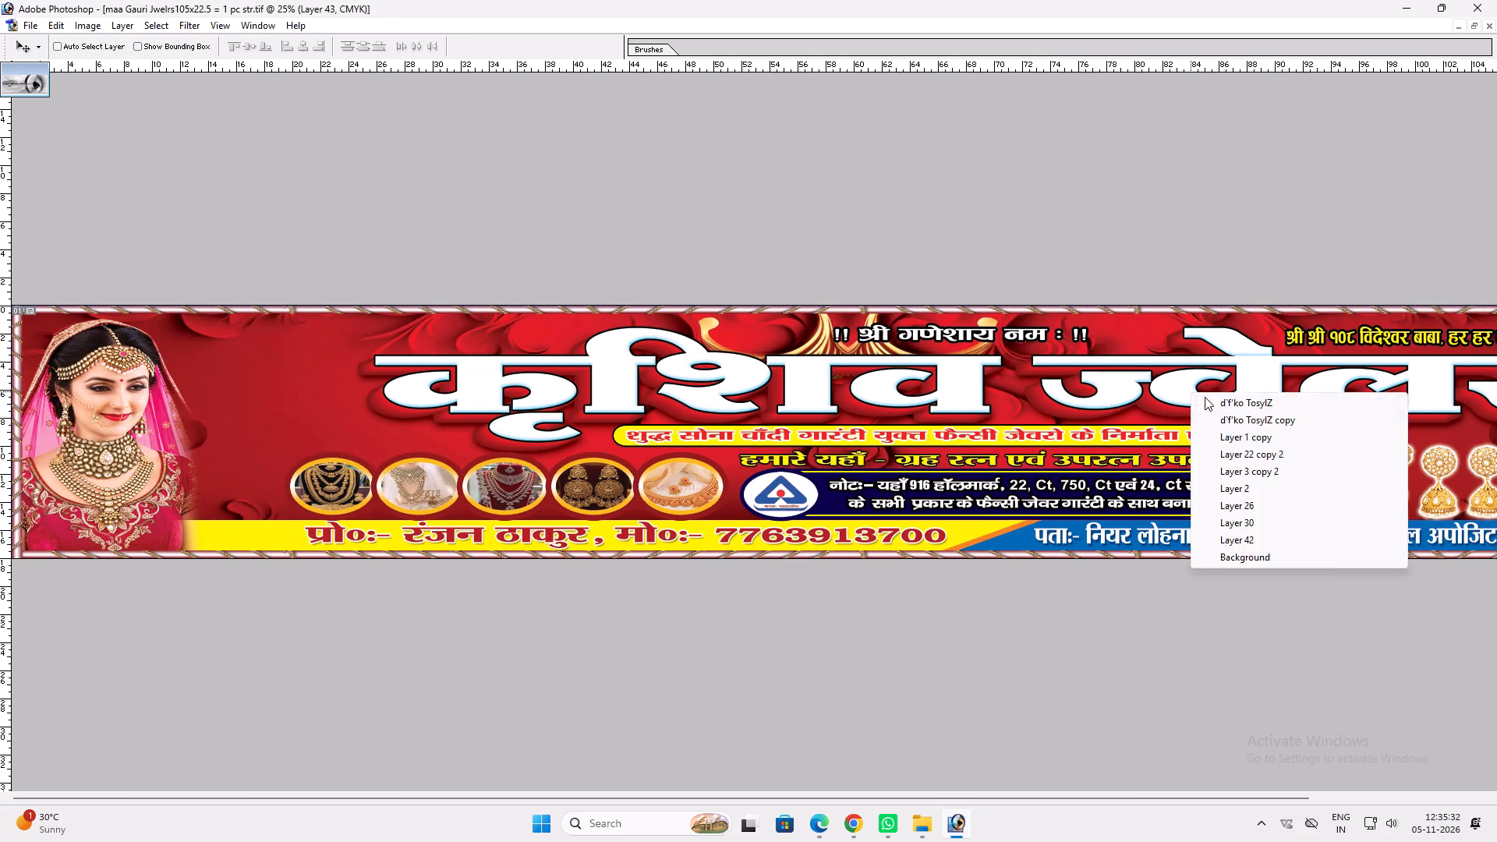
{"action": "left_click", "coordinate": [1205, 397]}
{"action": "left_click_drag", "start_coordinate": [1239, 394], "coordinate": [1093, 393], "text": "shift"}
{"action": "key", "text": "space"}
{"action": "left_click_drag", "start_coordinate": [1282, 403], "coordinate": [919, 387]}
{"action": "key", "text": "ctrl+t"}
{"action": "left_click_drag", "start_coordinate": [1307, 367], "coordinate": [1332, 366], "text": "shift"}
{"action": "key", "text": "shift+Return"}
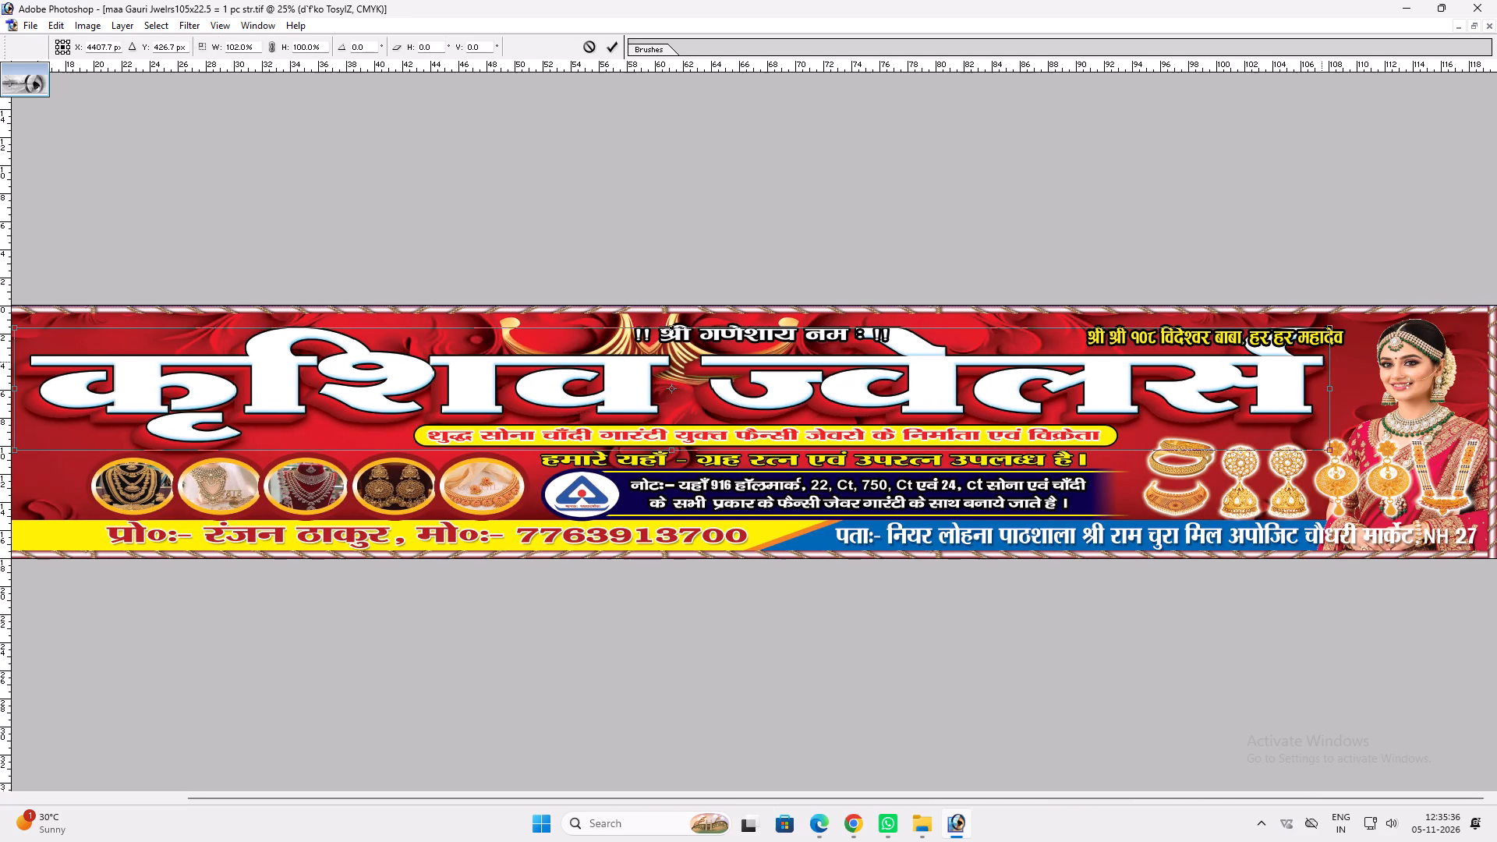
{"action": "key", "text": "v"}
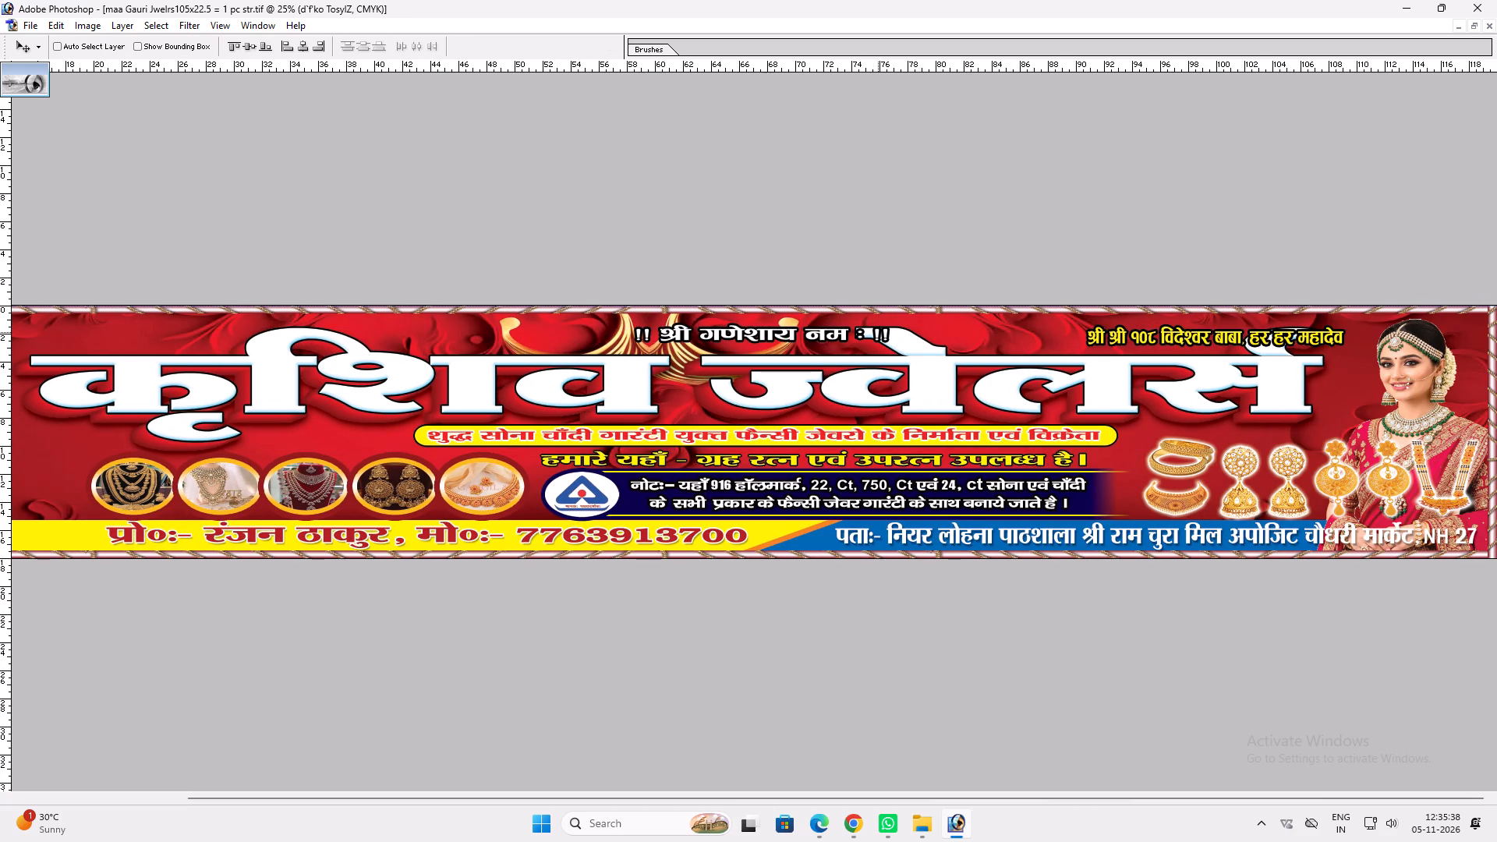
Move the !! श्री गणेशाय नम : !! line about 6 inches left and stretch its height to about 110.3%.
{"action": "left_click", "coordinate": [878, 332], "text": "ctrl"}
{"action": "left_click_drag", "start_coordinate": [878, 332], "coordinate": [791, 334], "text": "shift"}
{"action": "key", "text": "ctrl+t"}
{"action": "left_click", "coordinate": [773, 341], "text": "ctrl"}
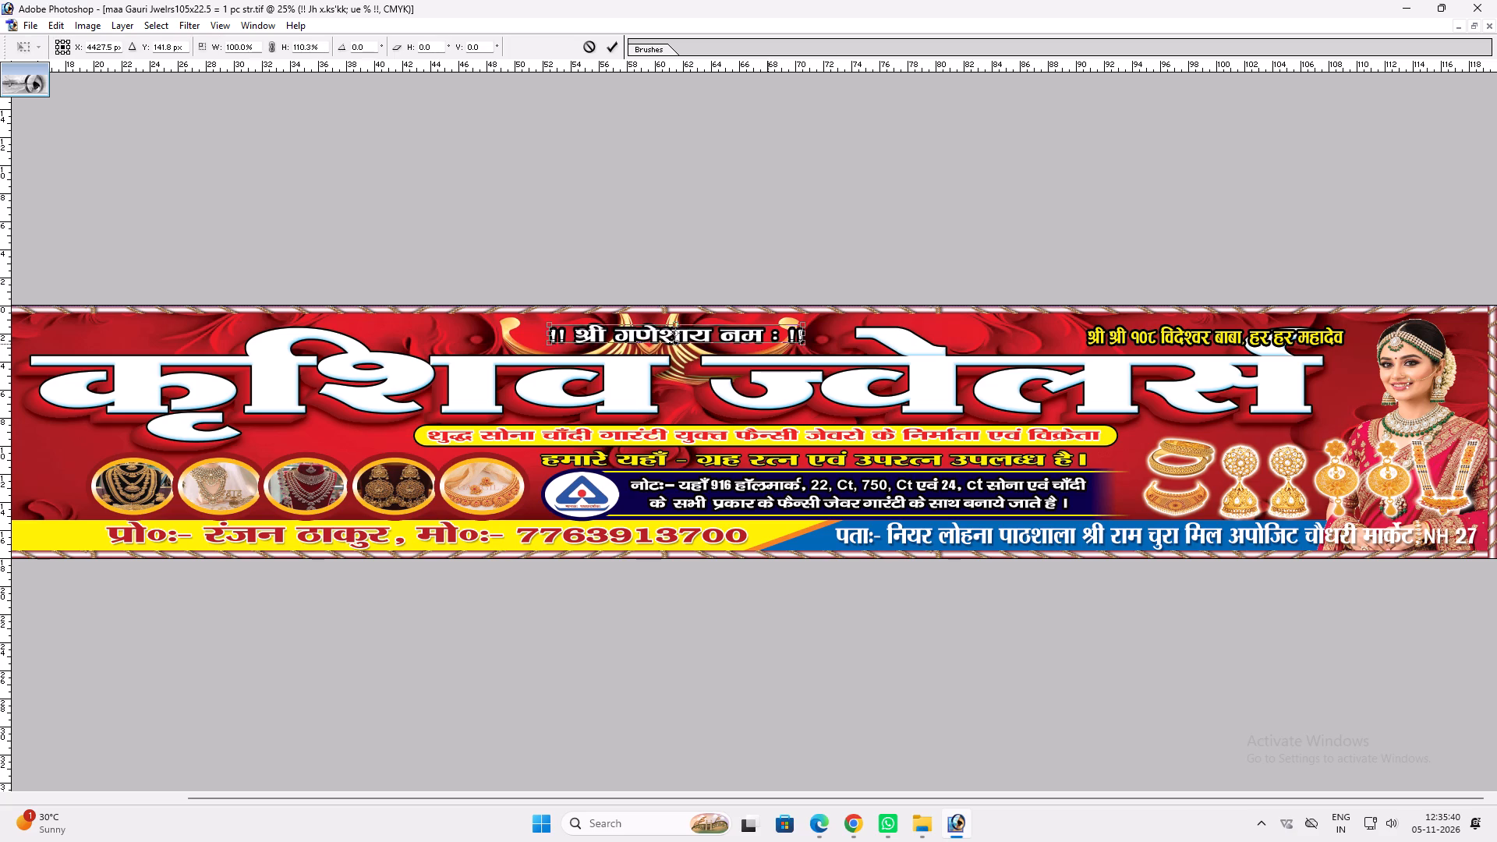
{"action": "key", "text": "shift+Return"}
{"action": "key", "text": "v"}
{"action": "left_click", "coordinate": [766, 345]}
{"action": "key", "text": "space"}
{"action": "left_click_drag", "start_coordinate": [685, 389], "coordinate": [878, 391]}
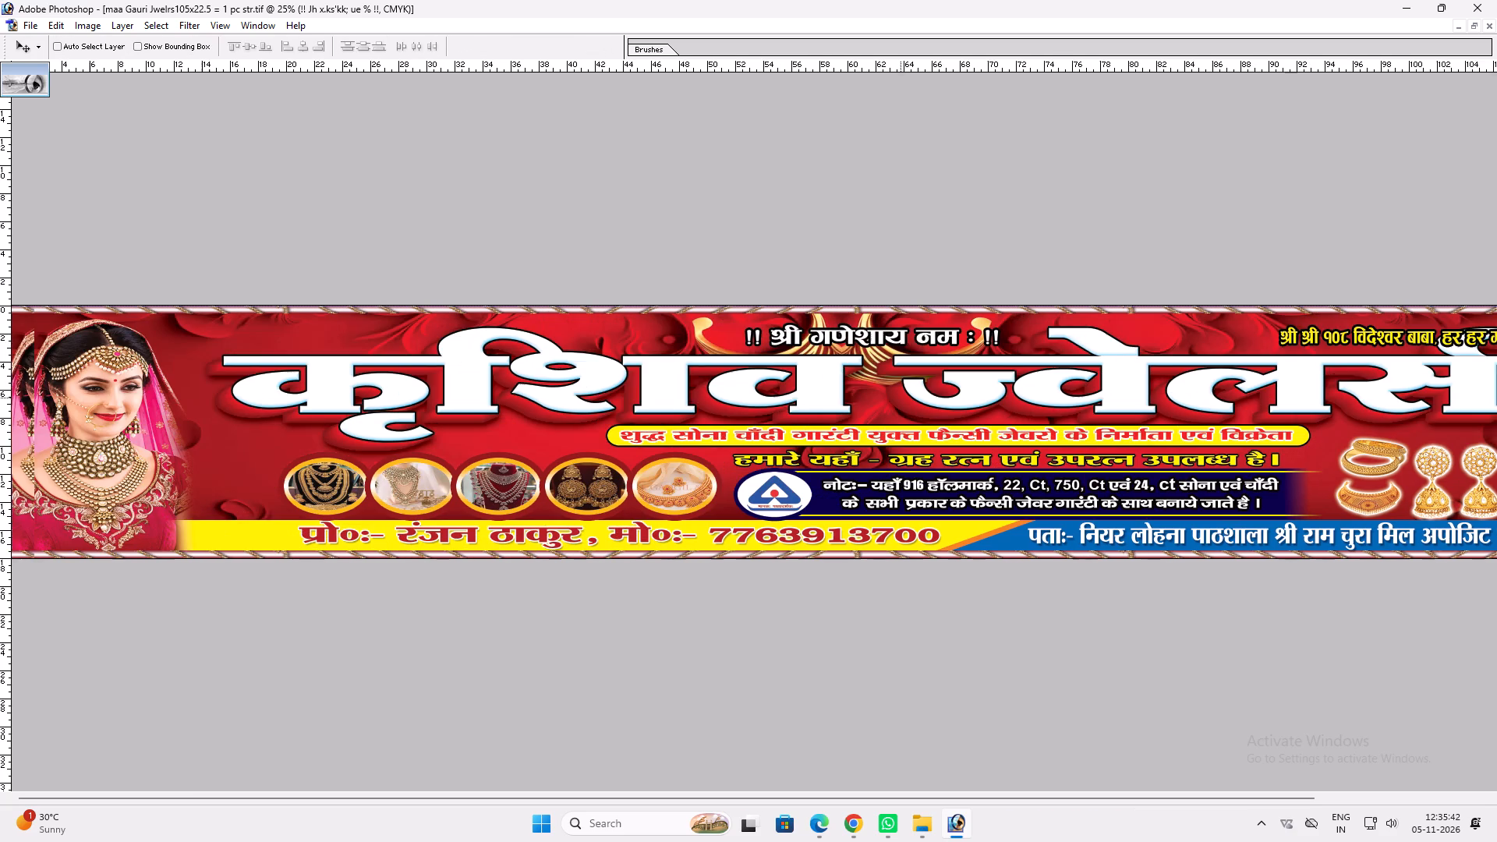
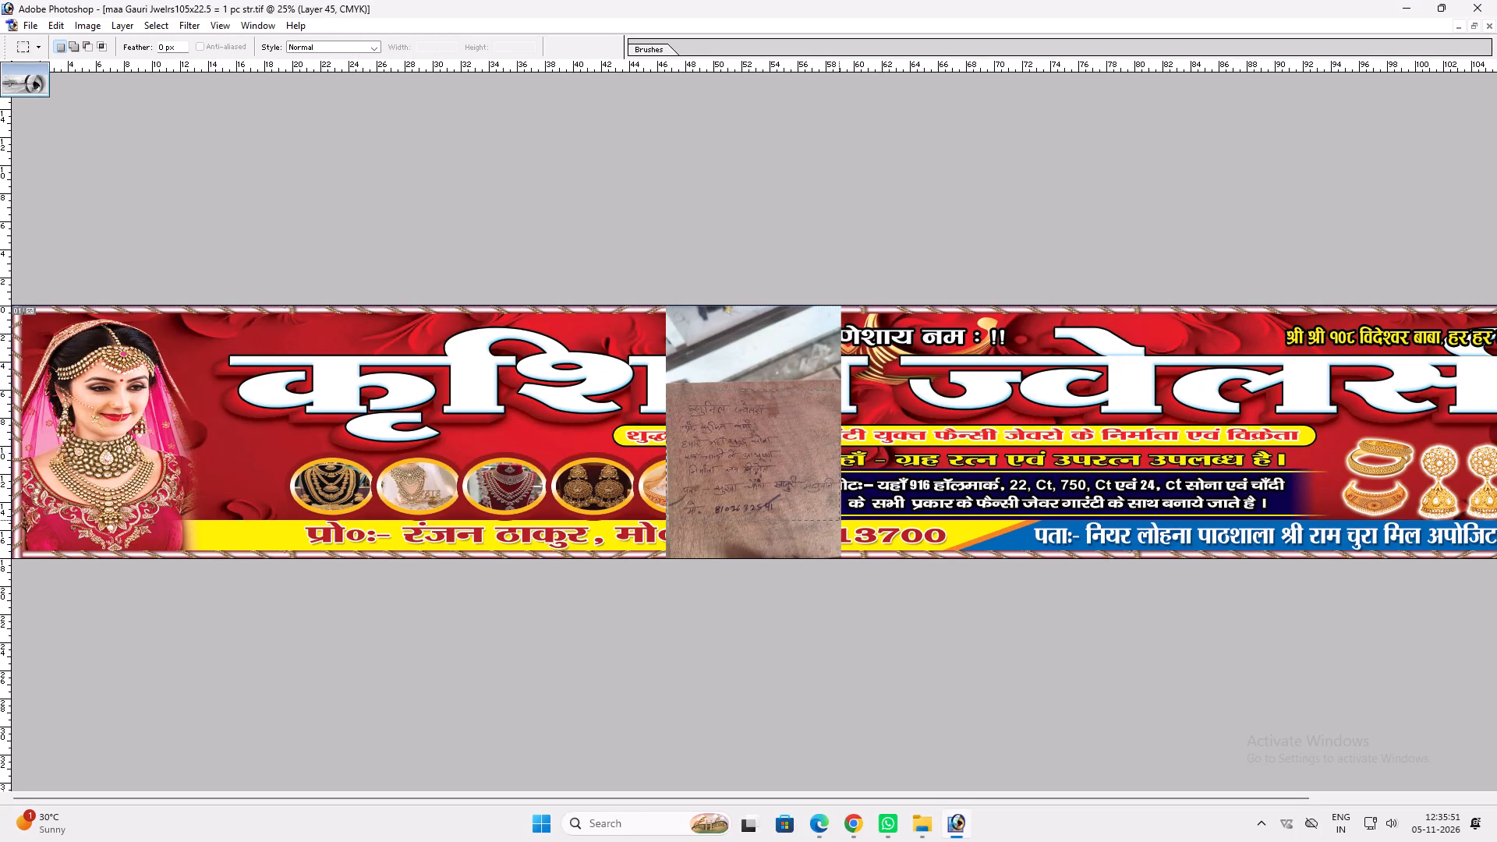
Copy the written area of the handwritten-note photo onto its own layer and move it slightly right and down.
{"action": "left_click_drag", "start_coordinate": [839, 520], "coordinate": [840, 520]}
{"action": "key", "text": "ctrl+c"}
{"action": "key", "text": "ctrl+v"}
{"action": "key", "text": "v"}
{"action": "left_click_drag", "start_coordinate": [772, 470], "coordinate": [887, 494]}
Delete the original uncropped handwritten-note photo layer.
{"action": "left_click", "coordinate": [723, 456], "text": "ctrl"}
{"action": "key", "text": "alt+semicolon"}
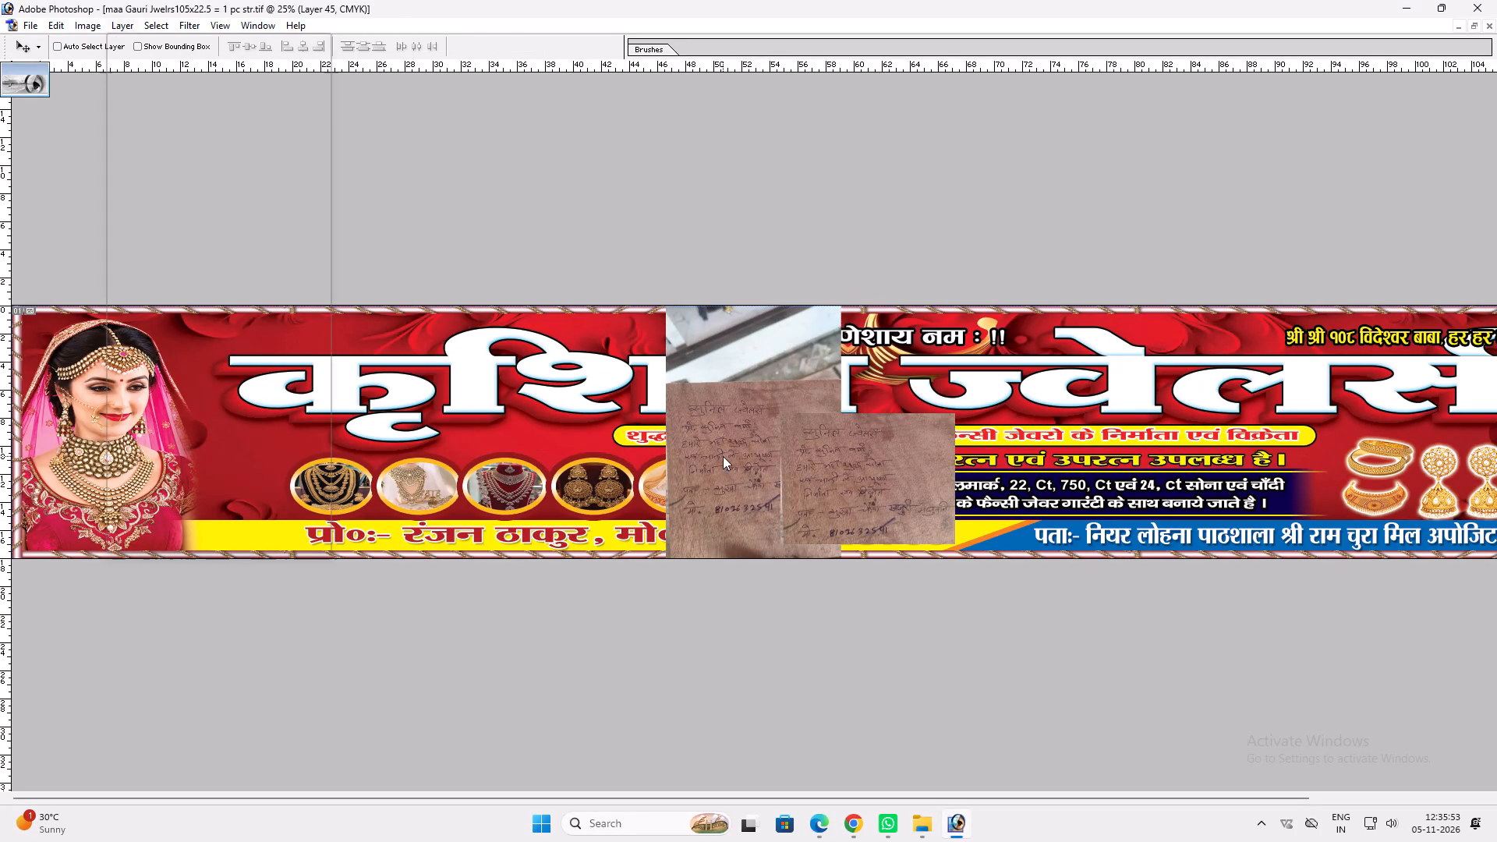
{"action": "key", "text": "alt+l"}
{"action": "key", "text": "alt+l"}
{"action": "key", "text": "alt+l"}
Enlarge the cropped handwritten note to about twice its size and move it about 7 inches down.
{"action": "left_click", "coordinate": [819, 470], "text": "ctrl"}
{"action": "key", "text": "ctrl+t"}
{"action": "left_click_drag", "start_coordinate": [954, 543], "coordinate": [1001, 547], "text": "alt+shift"}
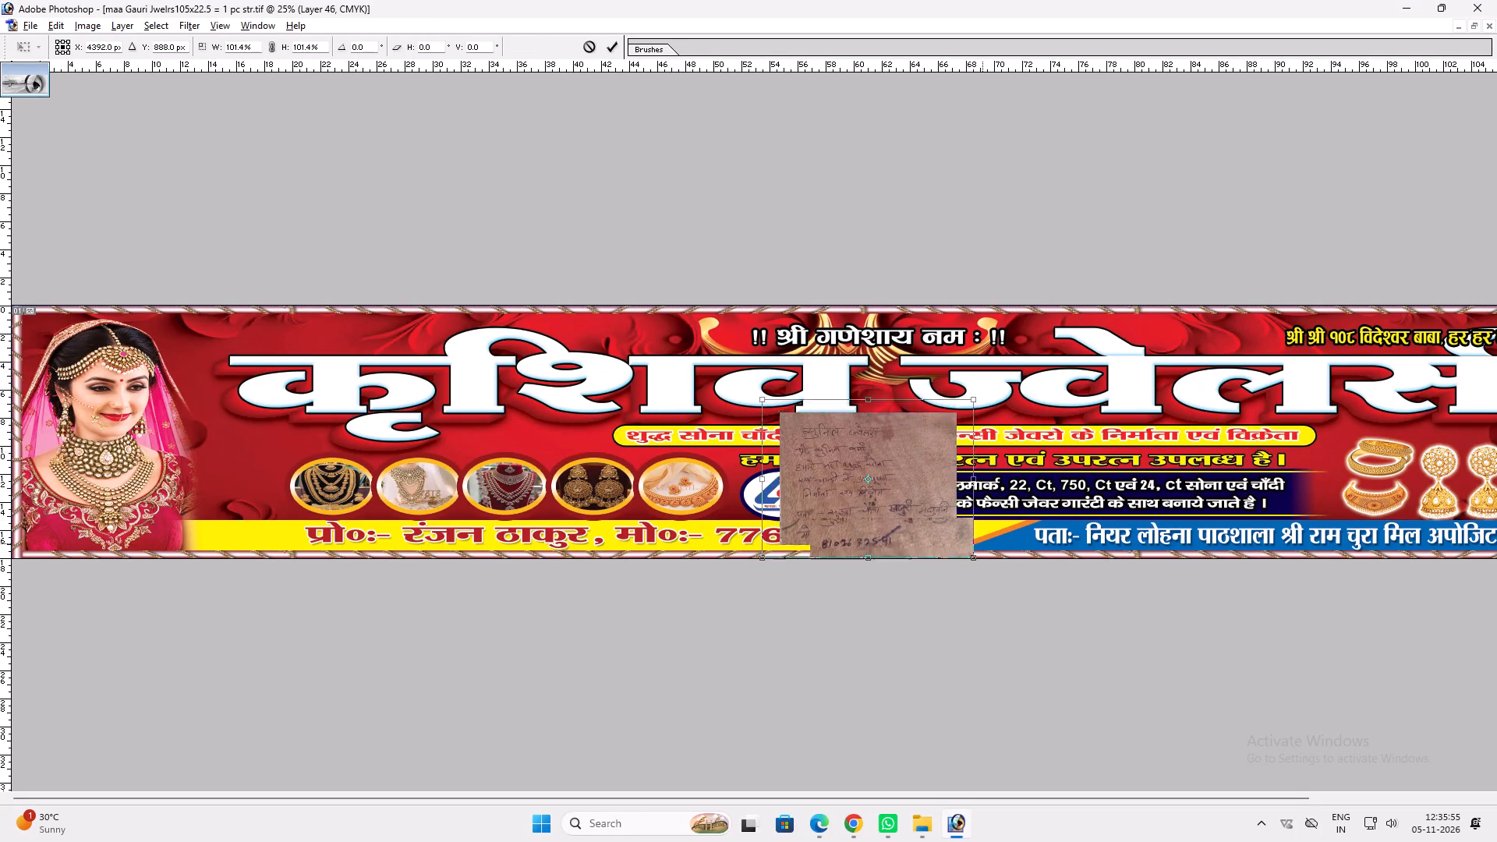
{"action": "left_click_drag", "start_coordinate": [1001, 547], "coordinate": [1088, 559], "text": "alt+shift"}
{"action": "key", "text": "shift+Return"}
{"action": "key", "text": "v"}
{"action": "left_click_drag", "start_coordinate": [929, 472], "coordinate": [912, 568]}
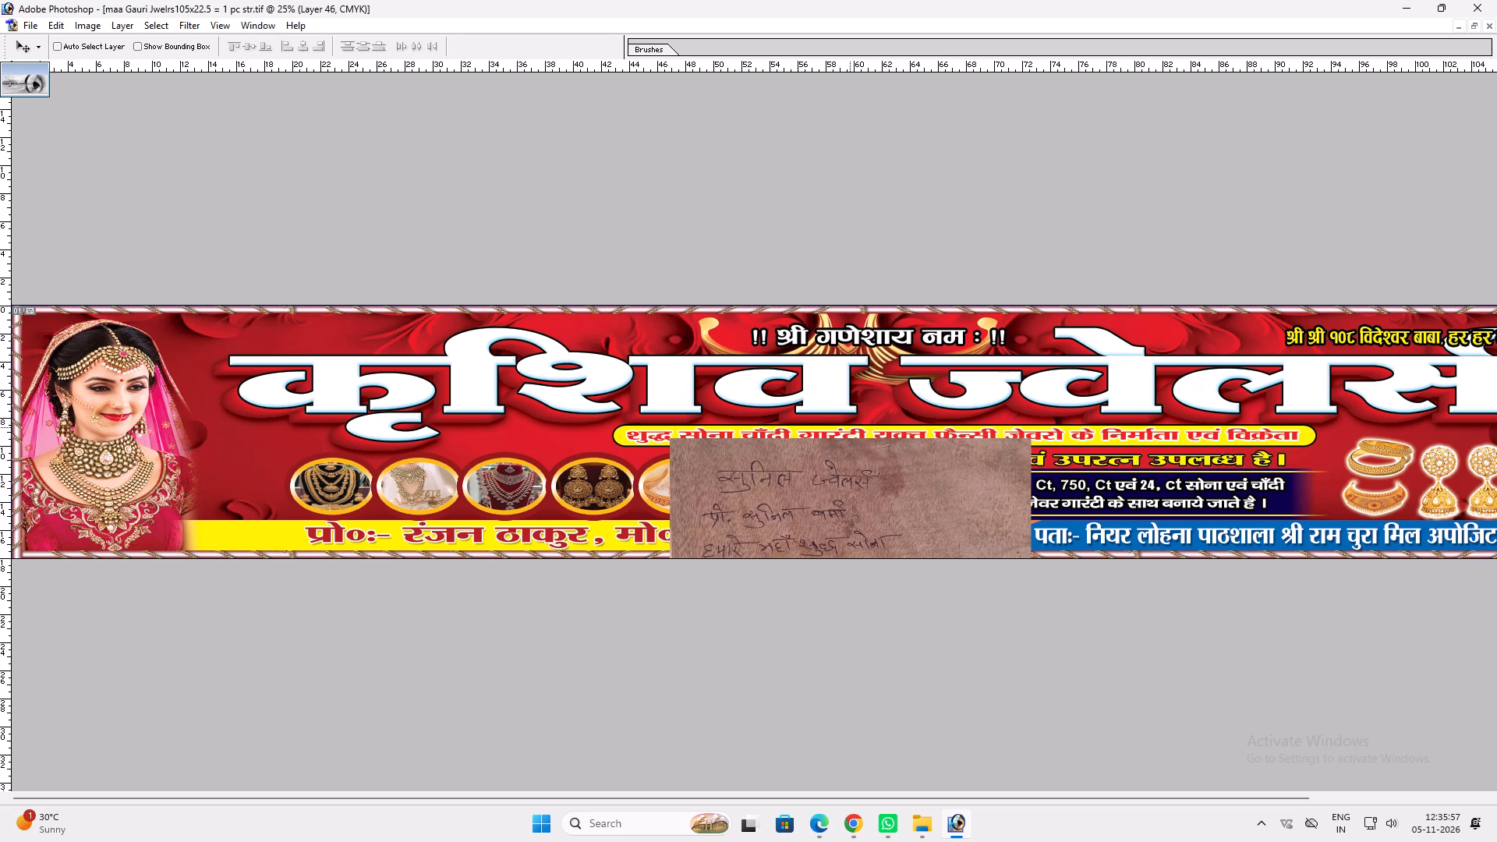
Select the duplicate layer of the कृशिव ज्वेलर्स heading and delete it.
{"action": "right_click", "coordinate": [841, 383]}
{"action": "left_click", "coordinate": [877, 410]}
{"action": "key", "text": "alt+l"}
{"action": "key", "text": "alt+y"}
{"action": "key", "text": "alt+c"}
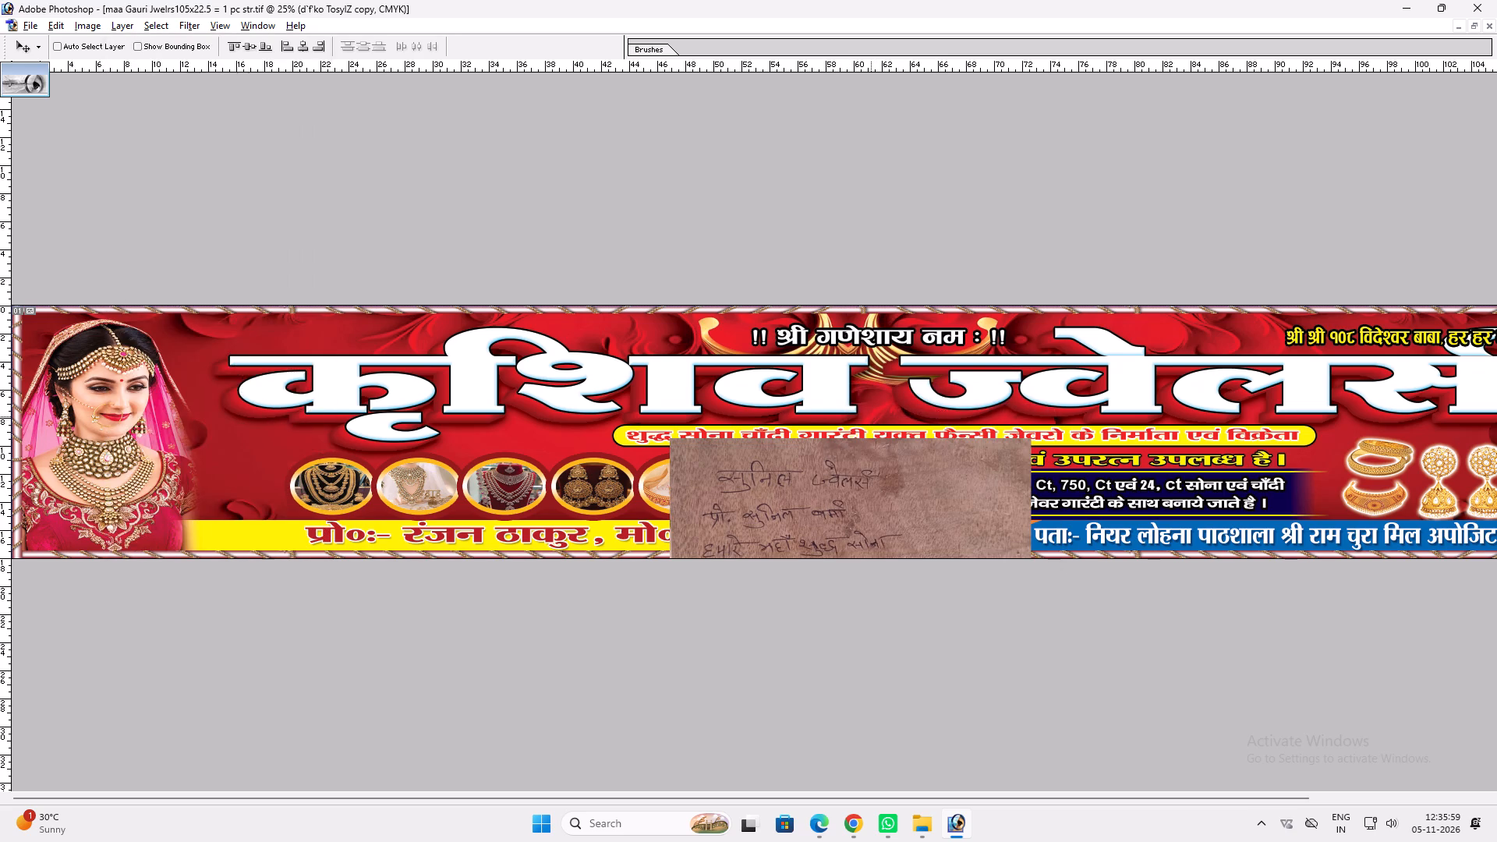
{"action": "key", "text": "alt+l"}
{"action": "key", "text": "alt+l"}
{"action": "key", "text": "alt+l"}
Replace the कृशिव ज्वेलर्स heading text with सुनिल ज्वेलर्स.
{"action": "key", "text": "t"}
{"action": "left_click", "coordinate": [831, 405]}
{"action": "key", "text": "ctrl+a"}
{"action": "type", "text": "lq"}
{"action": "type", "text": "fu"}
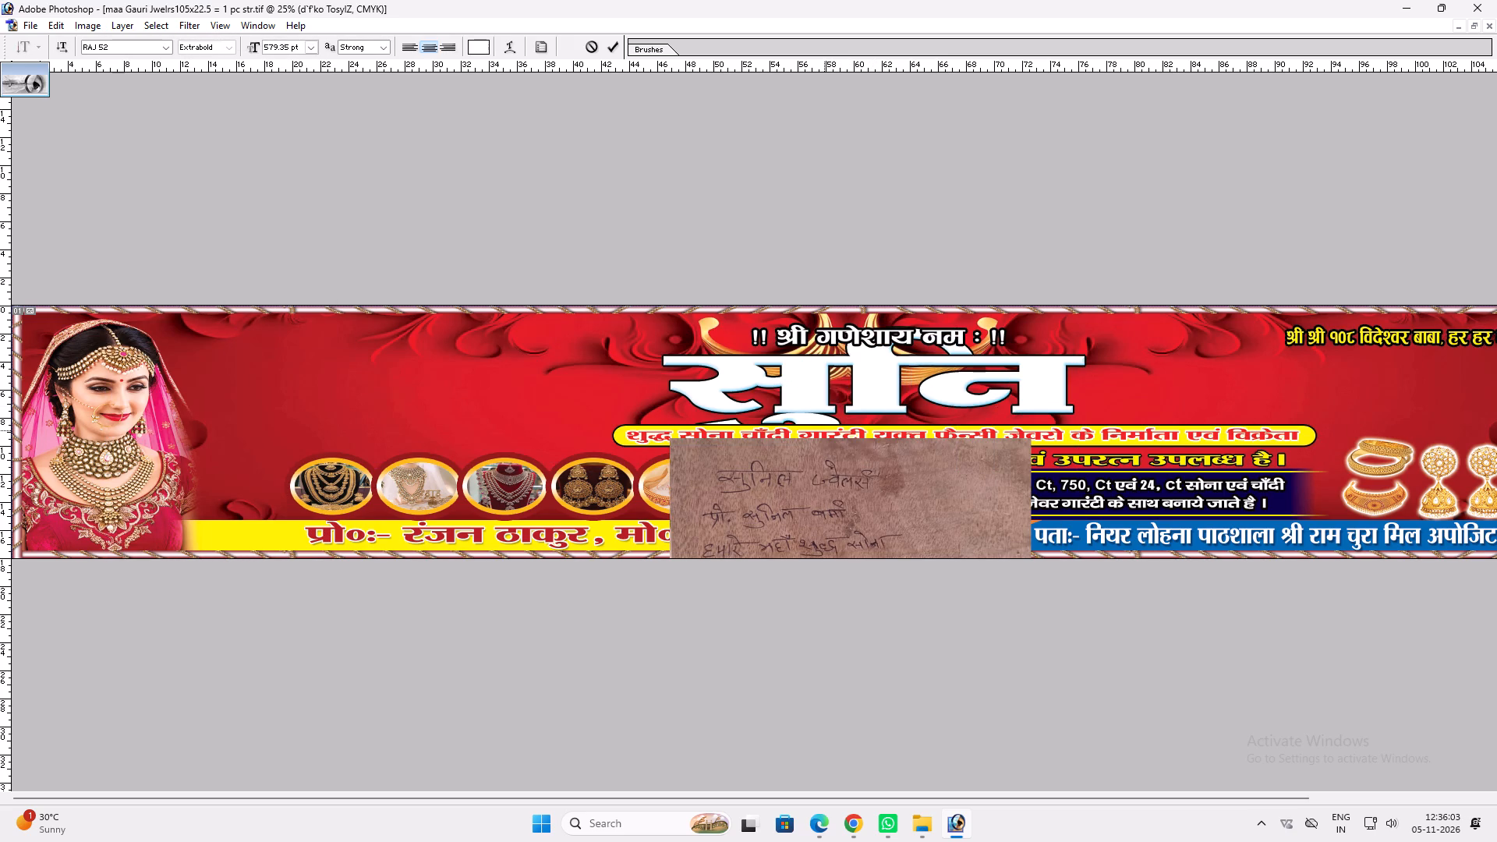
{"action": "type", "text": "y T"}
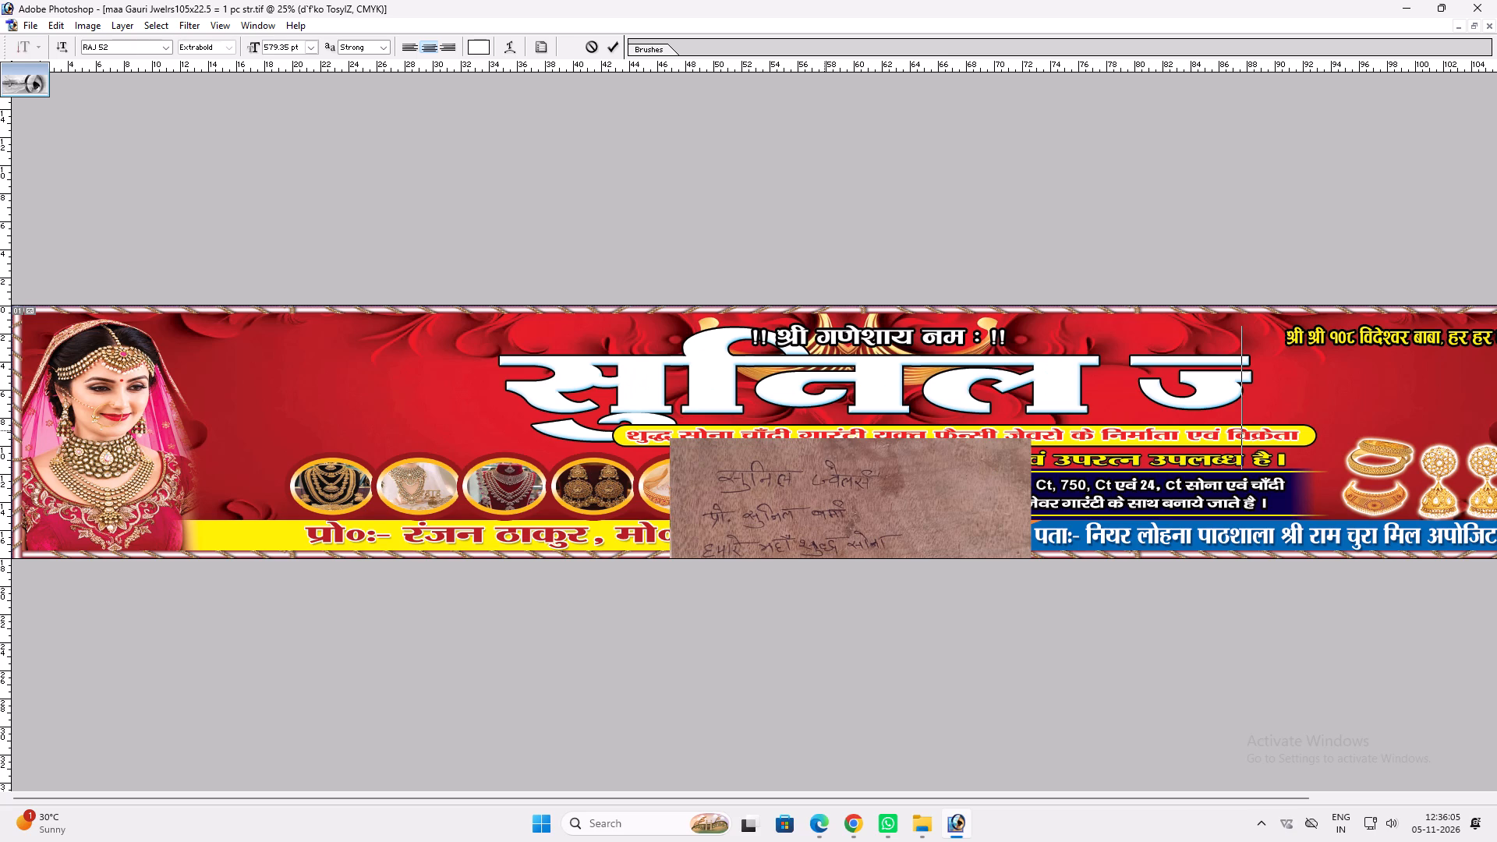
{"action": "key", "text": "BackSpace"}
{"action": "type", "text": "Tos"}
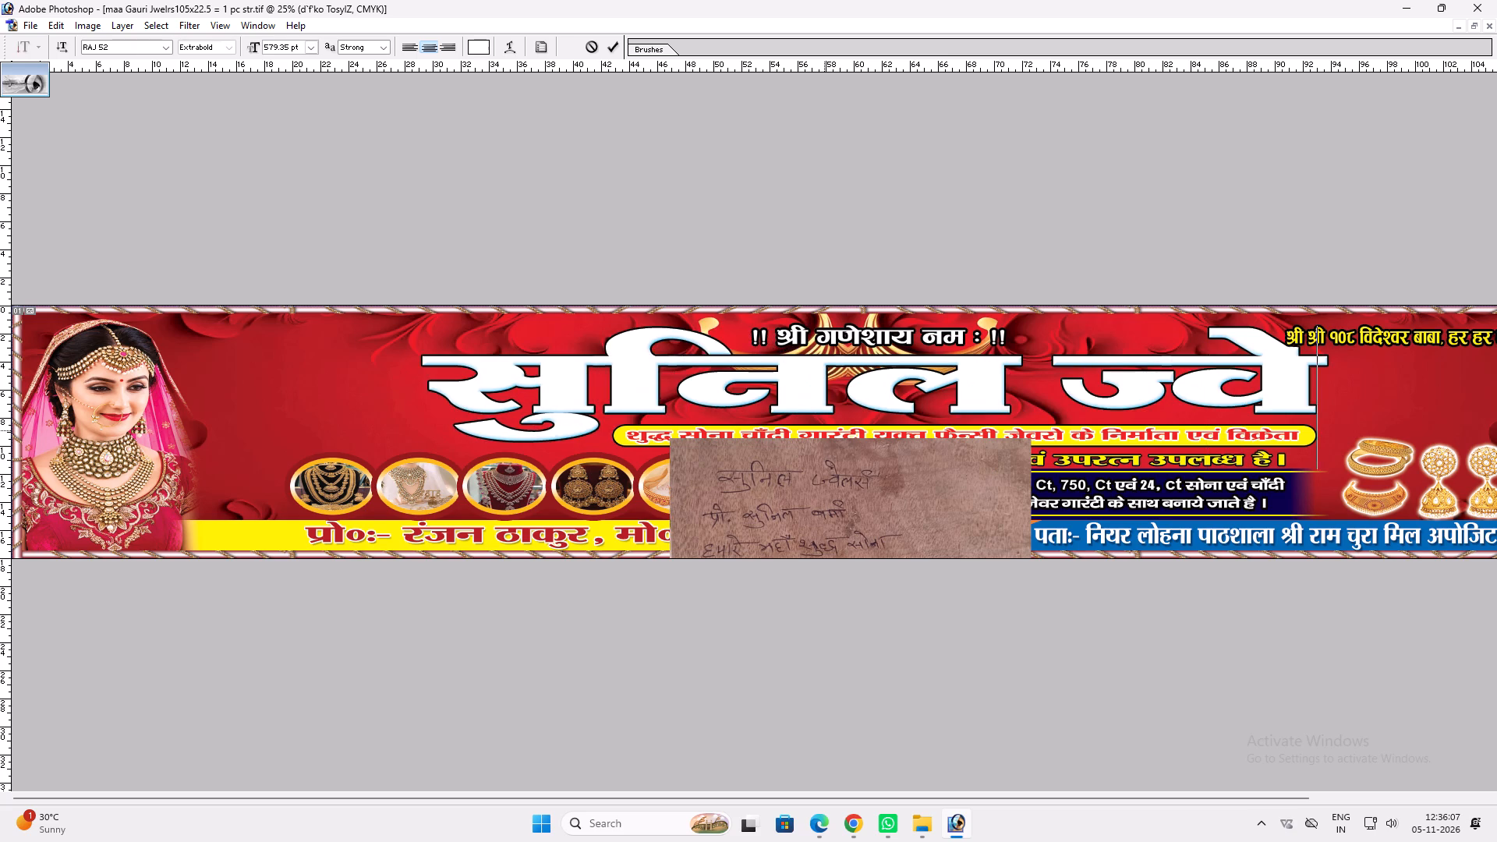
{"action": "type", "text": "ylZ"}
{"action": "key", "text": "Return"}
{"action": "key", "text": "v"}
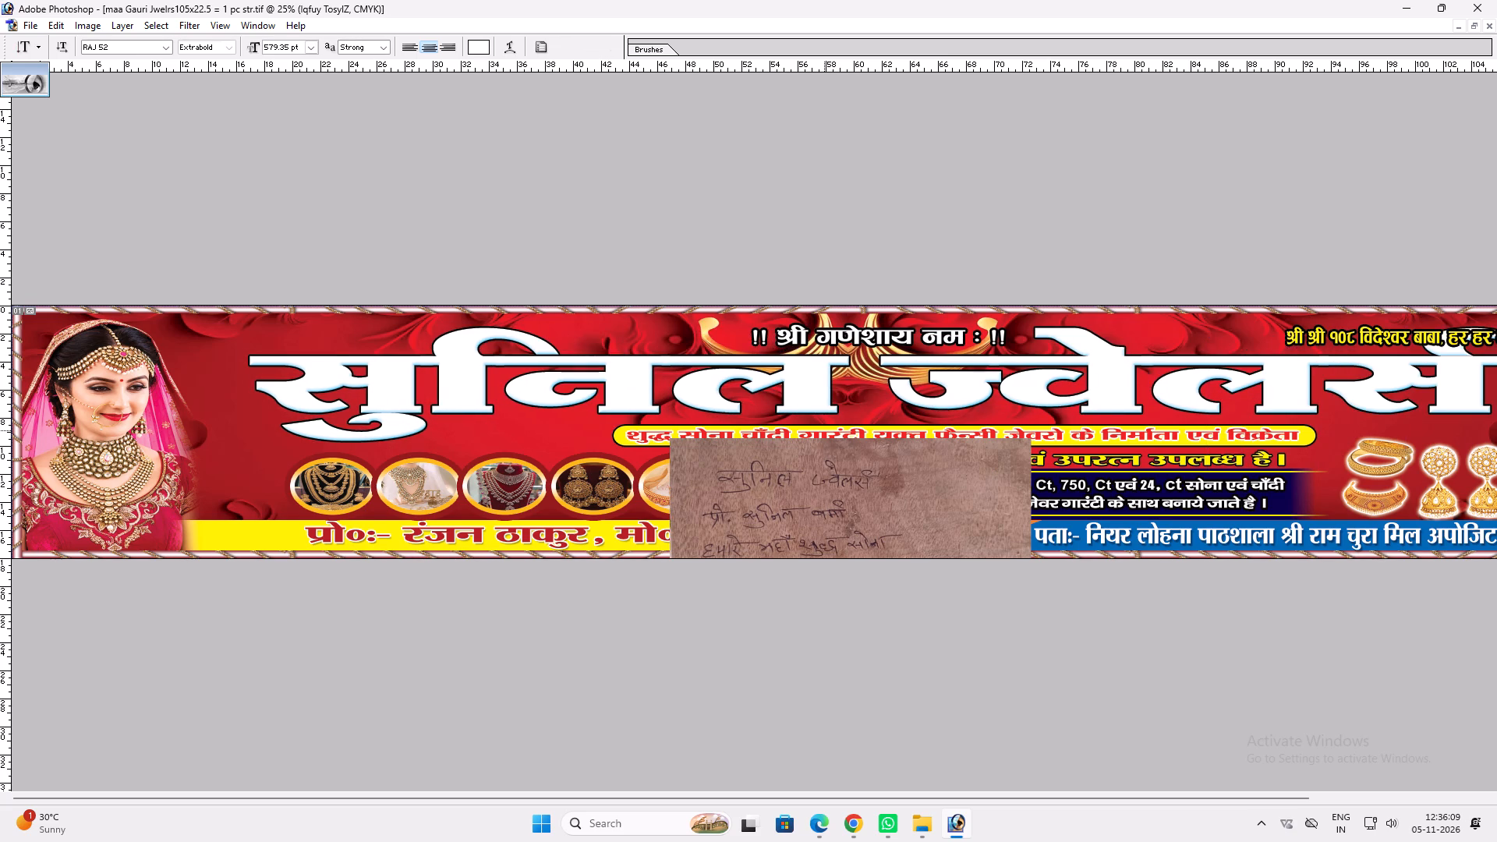
Free-transform the सुनिल ज्वेलर्स heading, nudging it slightly downward.
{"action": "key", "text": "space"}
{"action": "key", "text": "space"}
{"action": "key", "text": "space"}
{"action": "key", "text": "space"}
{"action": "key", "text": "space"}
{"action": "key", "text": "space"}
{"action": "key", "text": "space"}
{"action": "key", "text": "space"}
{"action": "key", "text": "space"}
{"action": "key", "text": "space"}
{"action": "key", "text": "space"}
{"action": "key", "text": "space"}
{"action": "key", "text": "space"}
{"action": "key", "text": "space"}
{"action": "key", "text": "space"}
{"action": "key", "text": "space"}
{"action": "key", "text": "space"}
{"action": "left_click_drag", "start_coordinate": [844, 426], "coordinate": [605, 384]}
{"action": "key", "text": "ctrl+t"}
{"action": "left_click", "coordinate": [1279, 414], "text": "shift"}
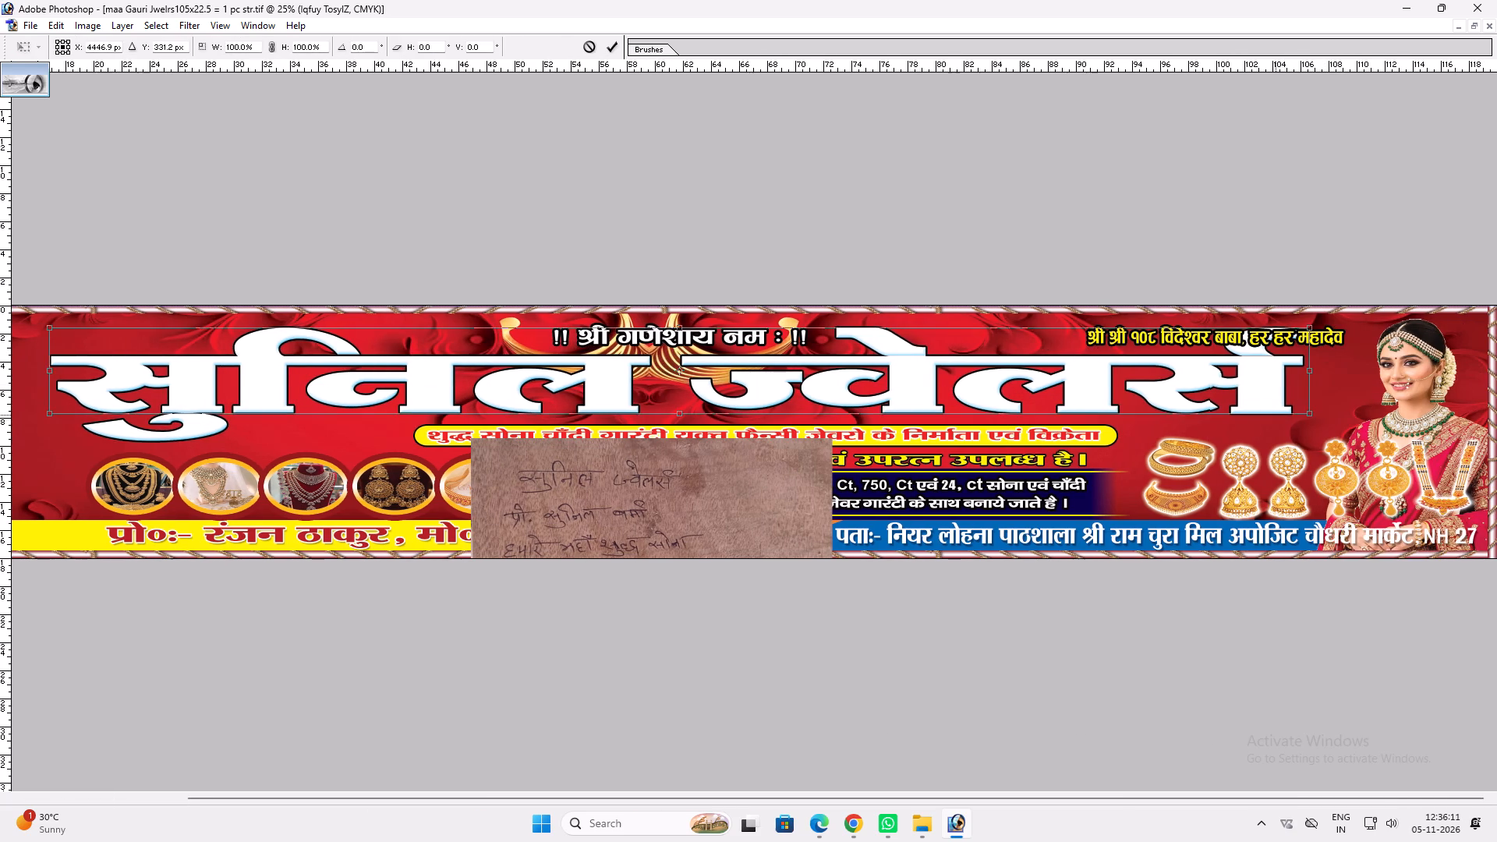
{"action": "key", "text": "shift+Return"}
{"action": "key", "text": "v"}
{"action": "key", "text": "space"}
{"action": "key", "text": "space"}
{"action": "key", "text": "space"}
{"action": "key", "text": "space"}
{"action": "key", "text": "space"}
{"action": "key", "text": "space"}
{"action": "left_click_drag", "start_coordinate": [1000, 406], "coordinate": [1224, 419]}
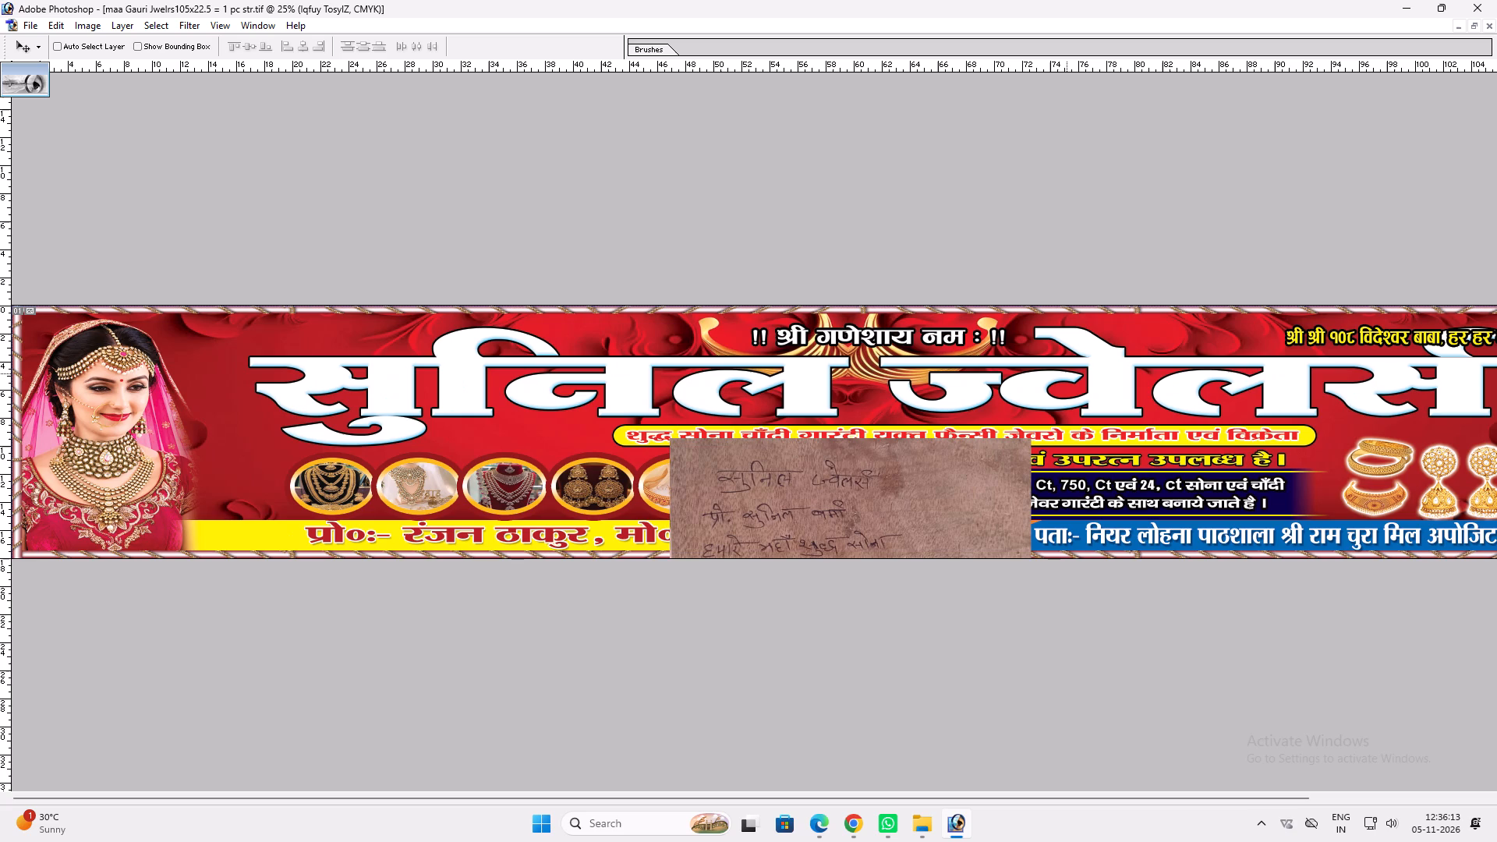
Move the !! श्री गणेशाय नम : !! line about 5 inches left.
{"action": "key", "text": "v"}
{"action": "left_click", "coordinate": [1002, 334], "text": "ctrl"}
{"action": "left_click_drag", "start_coordinate": [1010, 337], "coordinate": [940, 335], "text": "shift"}
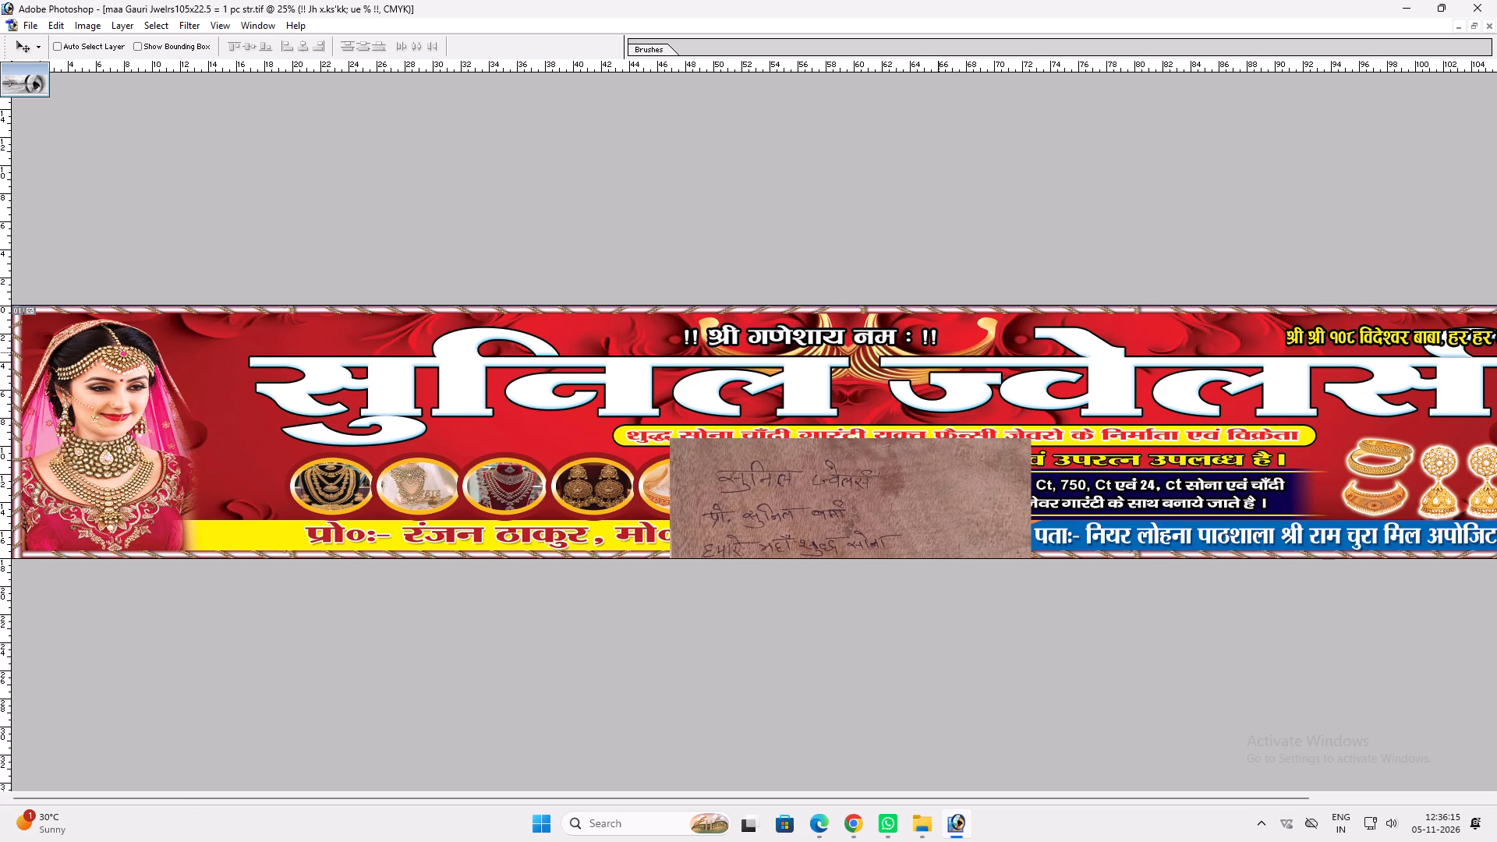
Delete the श्री श्री १०८ विदेश्वर बाबा हर हर महादेव line overlapping the heading's end.
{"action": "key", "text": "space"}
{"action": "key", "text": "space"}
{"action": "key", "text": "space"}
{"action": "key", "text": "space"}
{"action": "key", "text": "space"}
{"action": "left_click_drag", "start_coordinate": [942, 352], "coordinate": [634, 320]}
{"action": "left_click", "coordinate": [1252, 338], "text": "ctrl"}
{"action": "left_click_drag", "start_coordinate": [1252, 338], "coordinate": [1169, 336]}
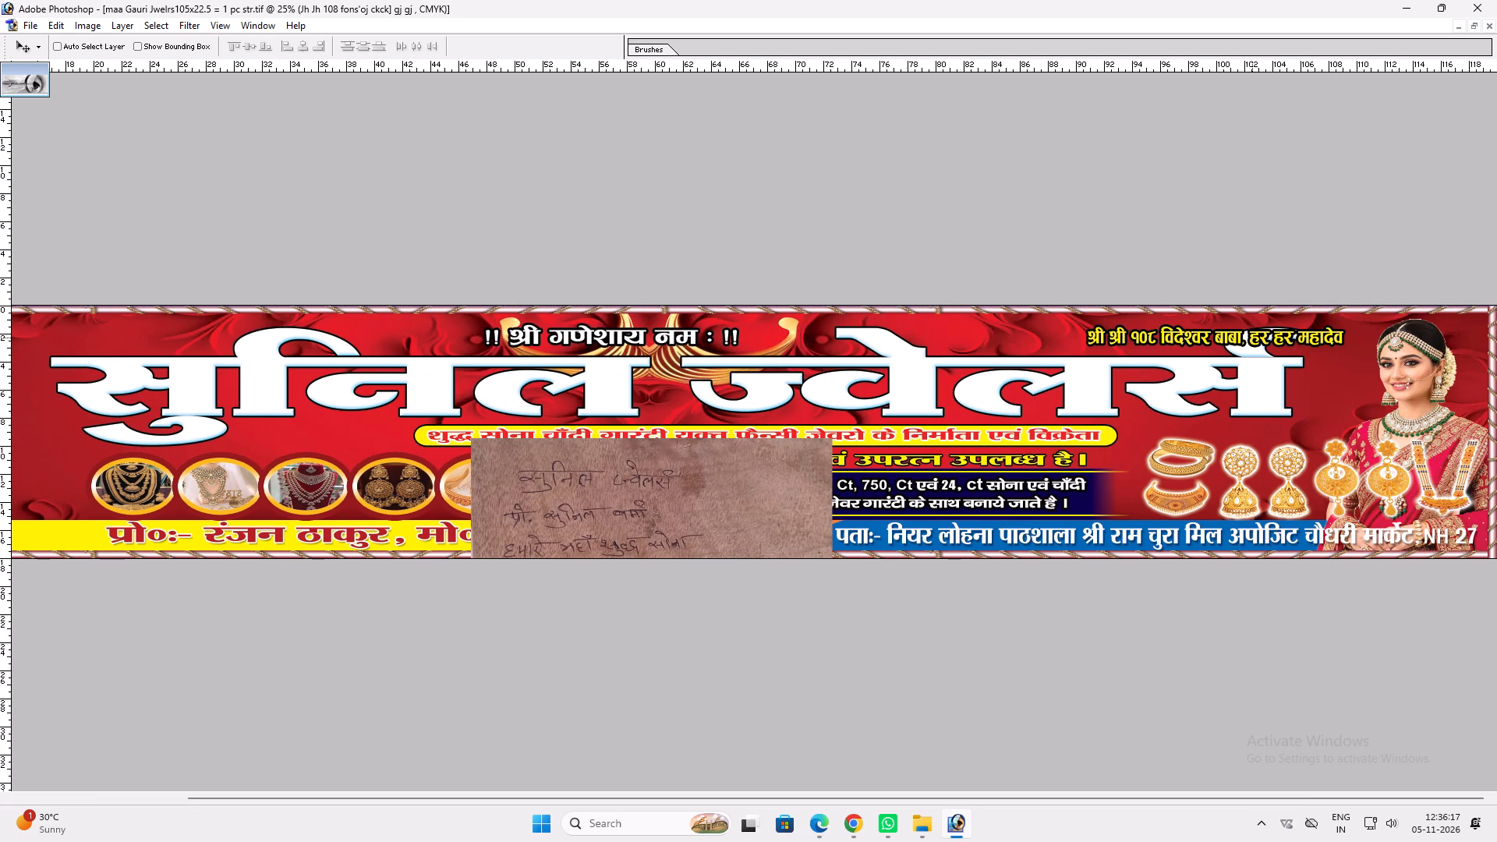
{"action": "left_click_drag", "start_coordinate": [1169, 336], "coordinate": [1124, 332]}
{"action": "key", "text": "alt+l"}
{"action": "key", "text": "alt+l"}
{"action": "key", "text": "alt+l"}
Widen the !! श्री गणेशाय नम : !! line evenly on both sides and scale it to 101%.
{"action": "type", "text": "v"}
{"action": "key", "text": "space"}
{"action": "left_click_drag", "start_coordinate": [945, 352], "coordinate": [946, 352]}
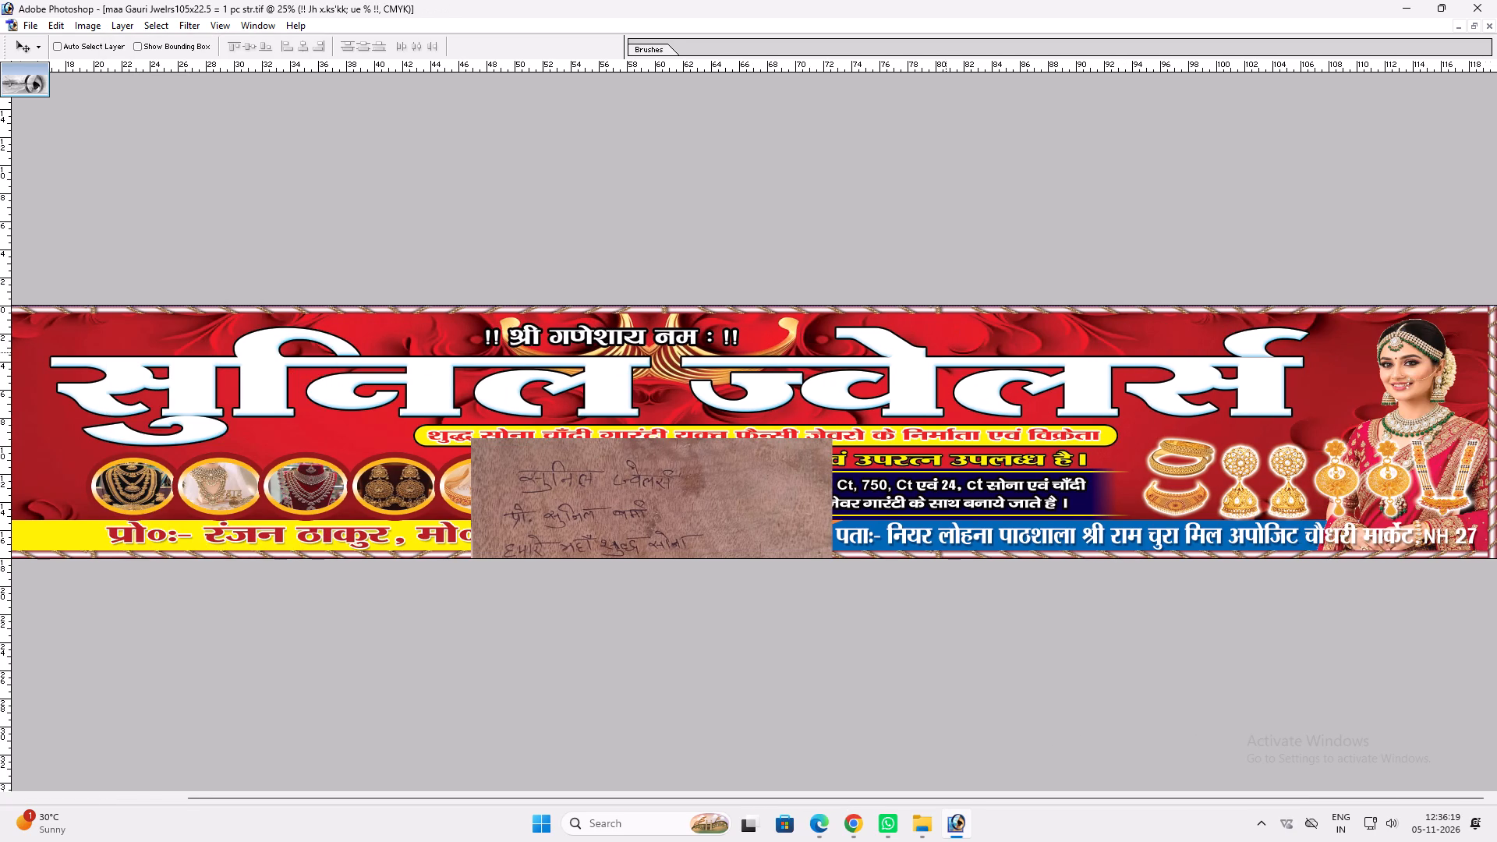
{"action": "left_click_drag", "start_coordinate": [946, 352], "coordinate": [1217, 324]}
{"action": "left_click", "coordinate": [884, 335], "text": "ctrl"}
{"action": "key", "text": "ctrl+t"}
{"action": "left_click_drag", "start_coordinate": [942, 338], "coordinate": [963, 334], "text": "alt+shift"}
{"action": "key", "text": "shift+Return"}
{"action": "key", "text": "ctrl+t"}
{"action": "left_click", "coordinate": [957, 345], "text": "shift"}
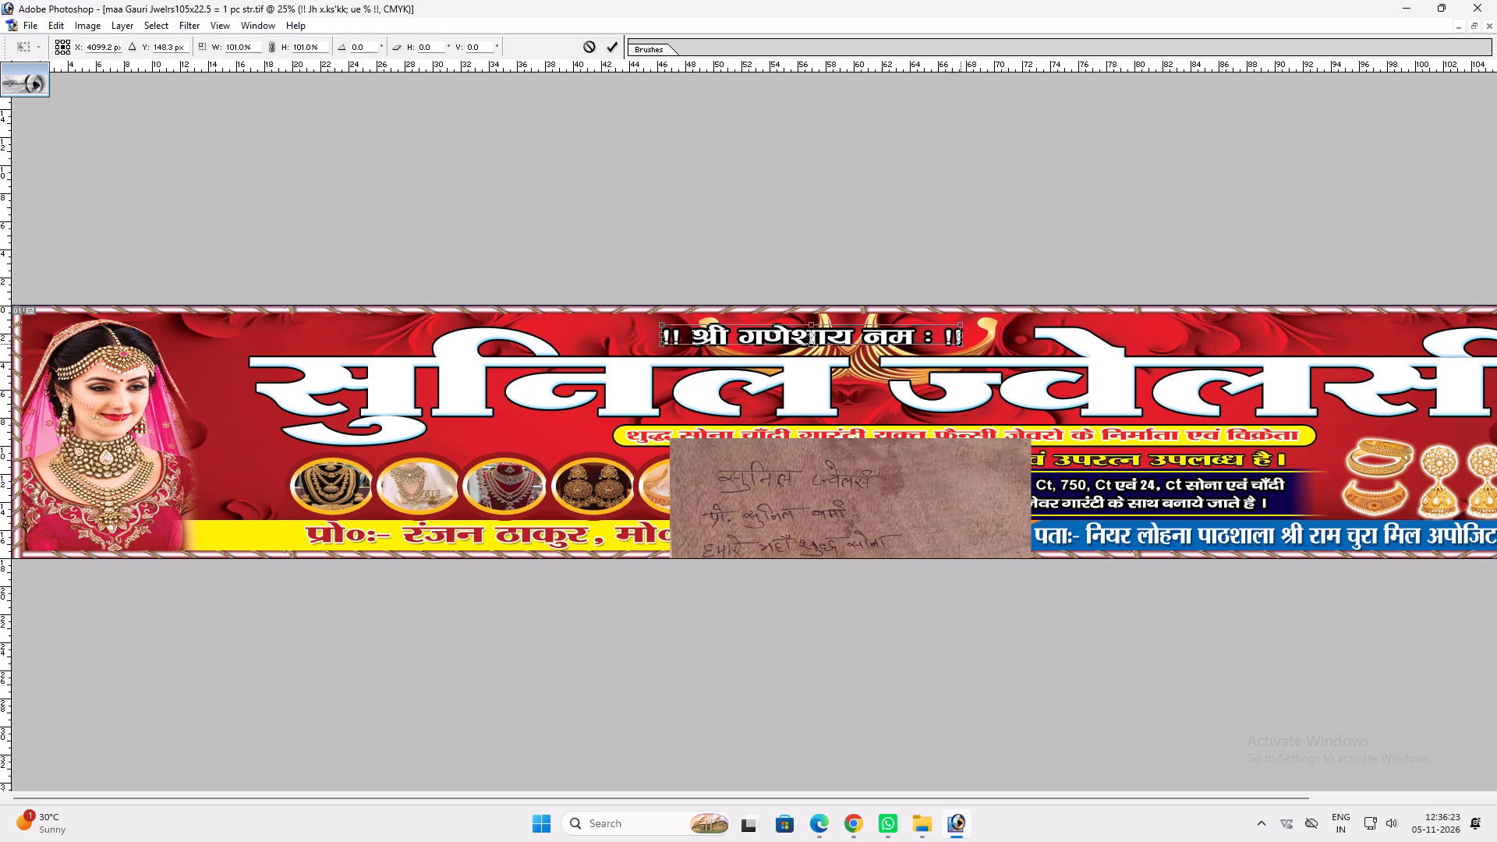
{"action": "key", "text": "shift+Return"}
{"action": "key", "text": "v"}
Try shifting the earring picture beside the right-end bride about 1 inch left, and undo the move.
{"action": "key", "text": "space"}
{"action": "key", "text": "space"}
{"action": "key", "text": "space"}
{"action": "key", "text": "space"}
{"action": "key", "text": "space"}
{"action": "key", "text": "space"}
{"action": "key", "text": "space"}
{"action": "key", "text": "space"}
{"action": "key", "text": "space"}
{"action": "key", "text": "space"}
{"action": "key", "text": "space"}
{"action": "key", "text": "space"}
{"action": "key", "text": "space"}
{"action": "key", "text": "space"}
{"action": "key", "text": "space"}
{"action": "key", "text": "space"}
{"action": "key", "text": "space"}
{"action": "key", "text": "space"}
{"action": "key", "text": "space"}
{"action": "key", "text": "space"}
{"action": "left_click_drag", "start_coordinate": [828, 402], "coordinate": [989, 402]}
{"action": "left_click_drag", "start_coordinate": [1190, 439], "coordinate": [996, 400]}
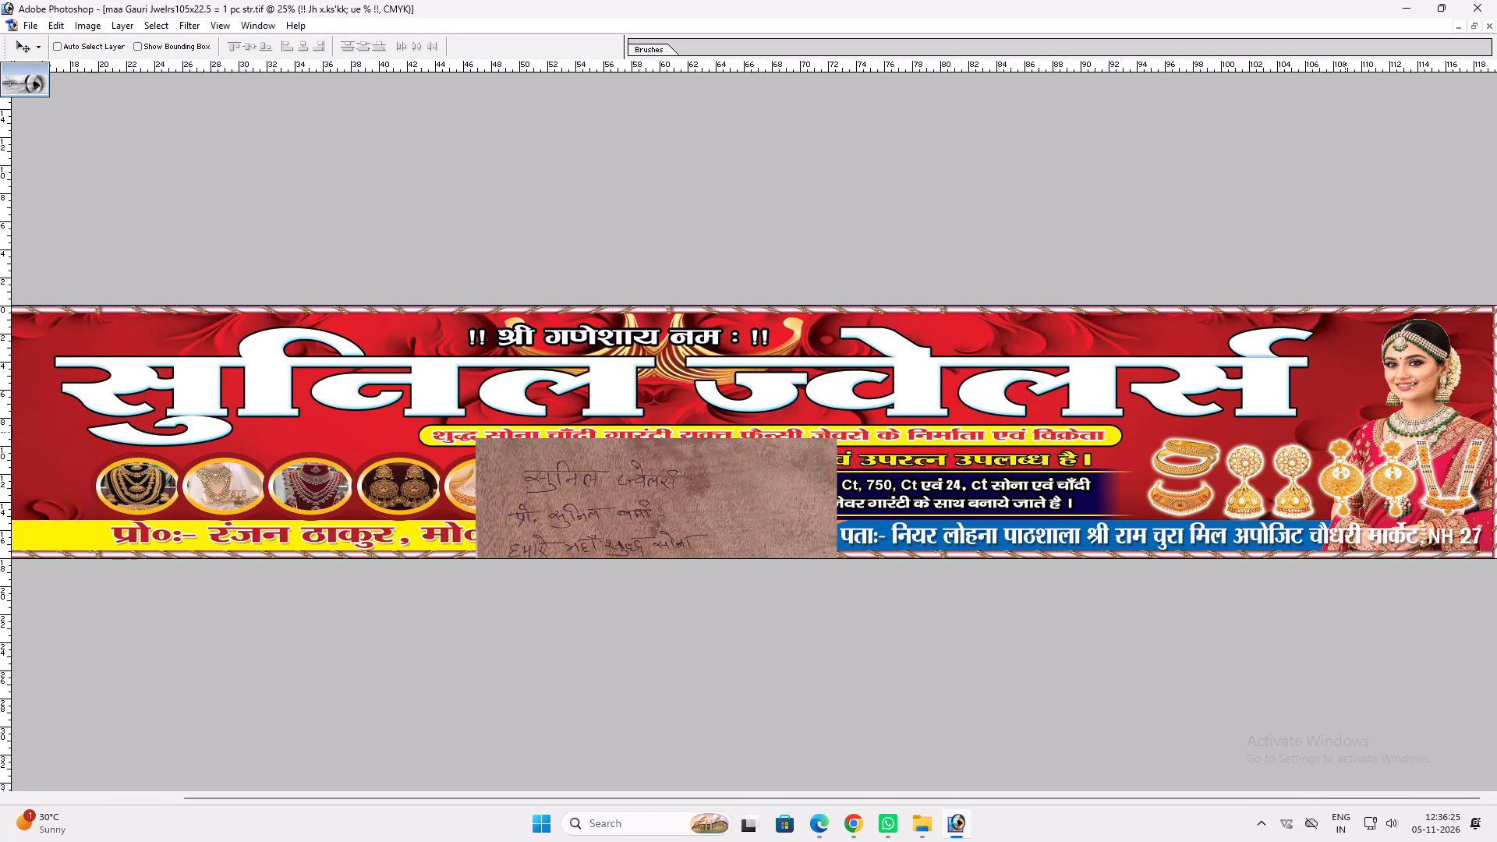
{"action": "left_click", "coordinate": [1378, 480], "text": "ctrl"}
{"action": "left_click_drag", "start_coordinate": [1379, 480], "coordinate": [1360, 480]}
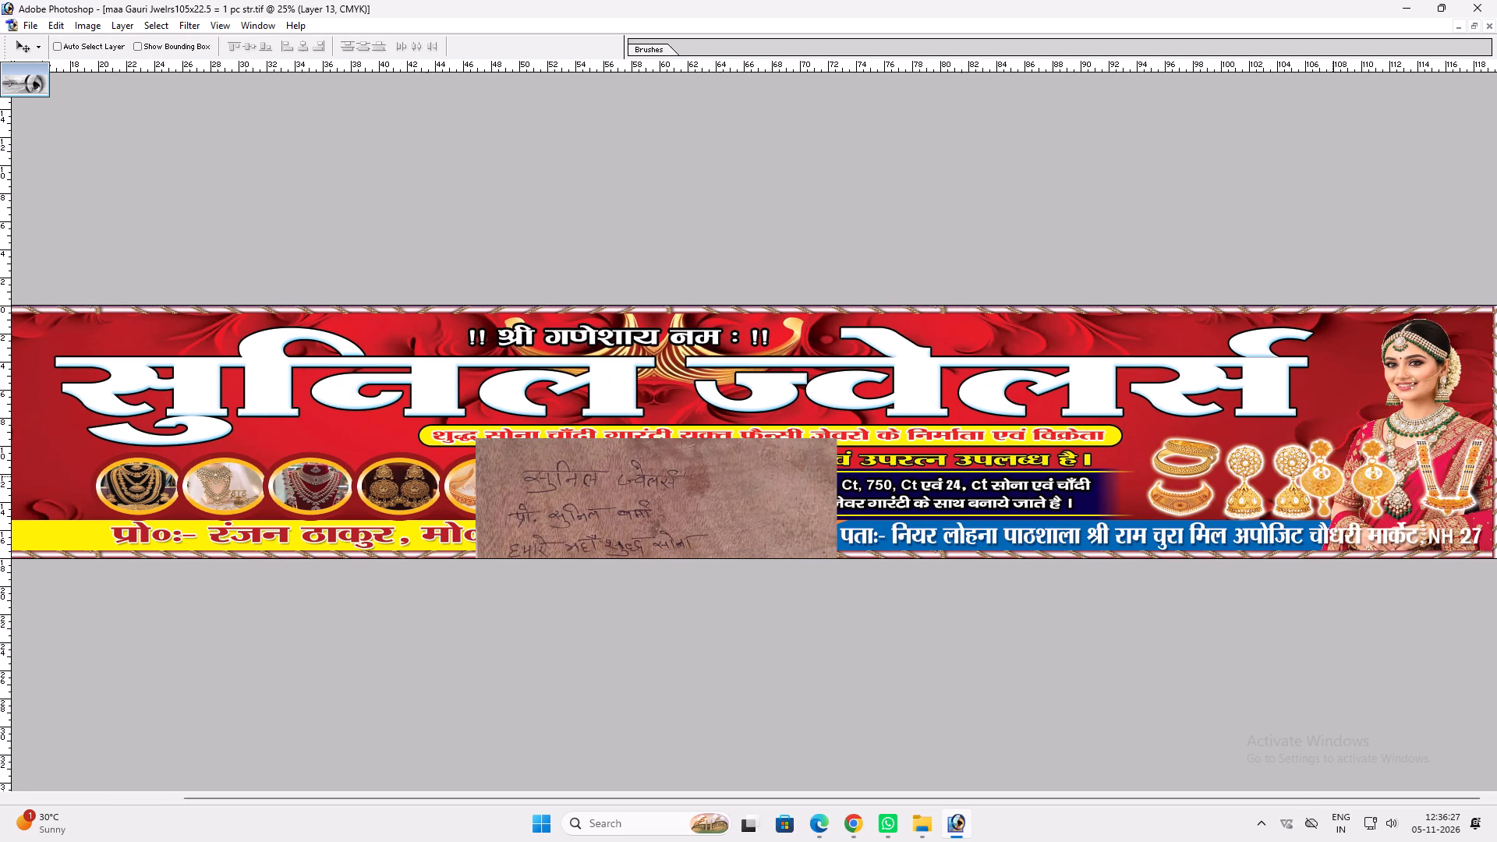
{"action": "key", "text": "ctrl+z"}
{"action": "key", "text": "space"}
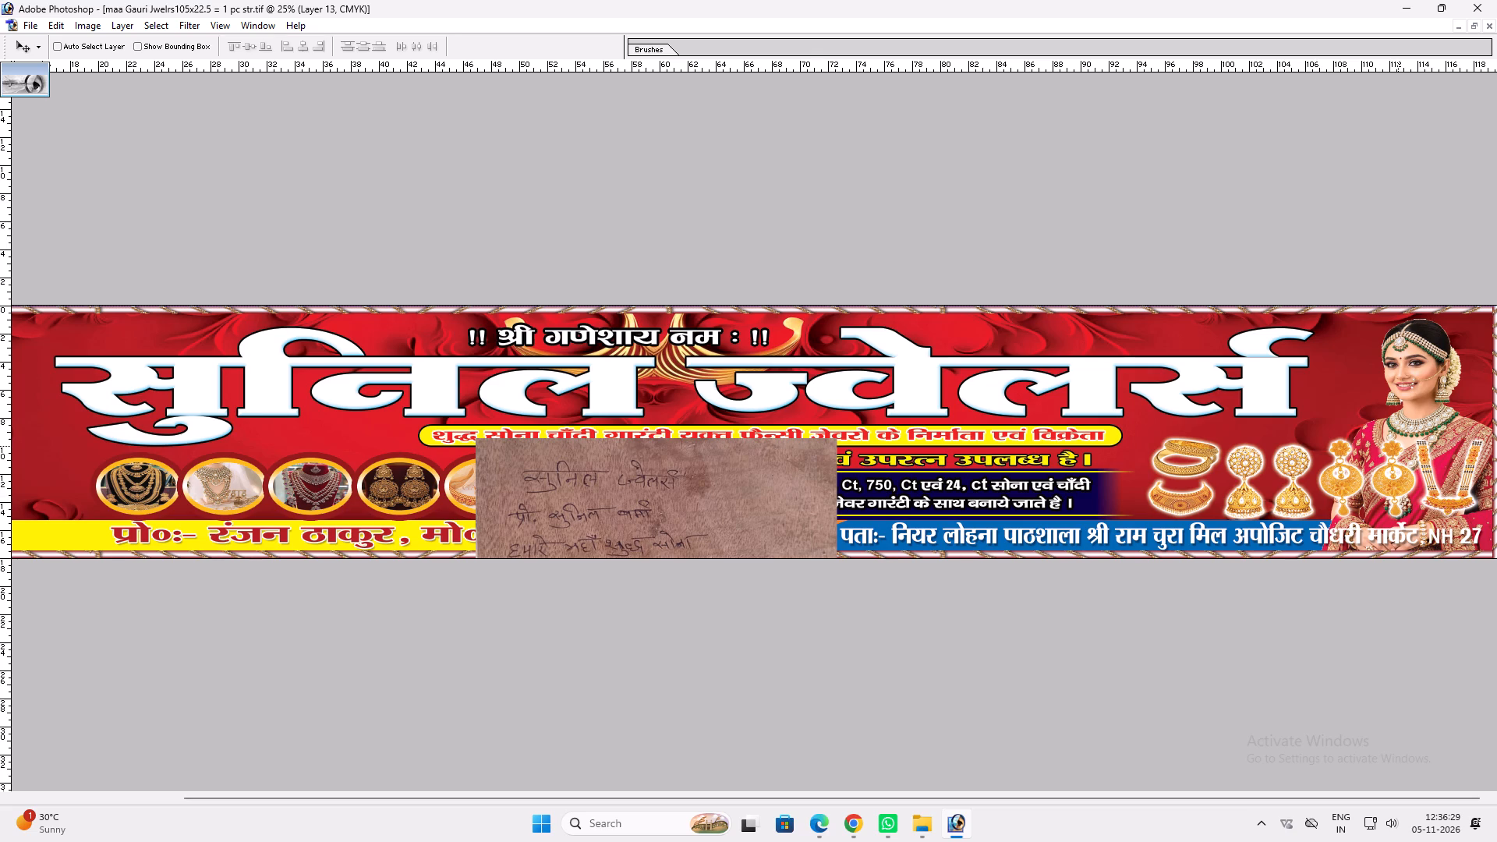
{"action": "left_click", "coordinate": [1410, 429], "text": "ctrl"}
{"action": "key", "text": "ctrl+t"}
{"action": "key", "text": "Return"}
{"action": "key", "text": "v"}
Free-transform the सुनिल ज्वेलर्स heading, stretching its top edge upward by about half an inch.
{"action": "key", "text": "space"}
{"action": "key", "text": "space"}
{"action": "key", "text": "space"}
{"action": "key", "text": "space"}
{"action": "left_click_drag", "start_coordinate": [1003, 415], "coordinate": [1496, 372]}
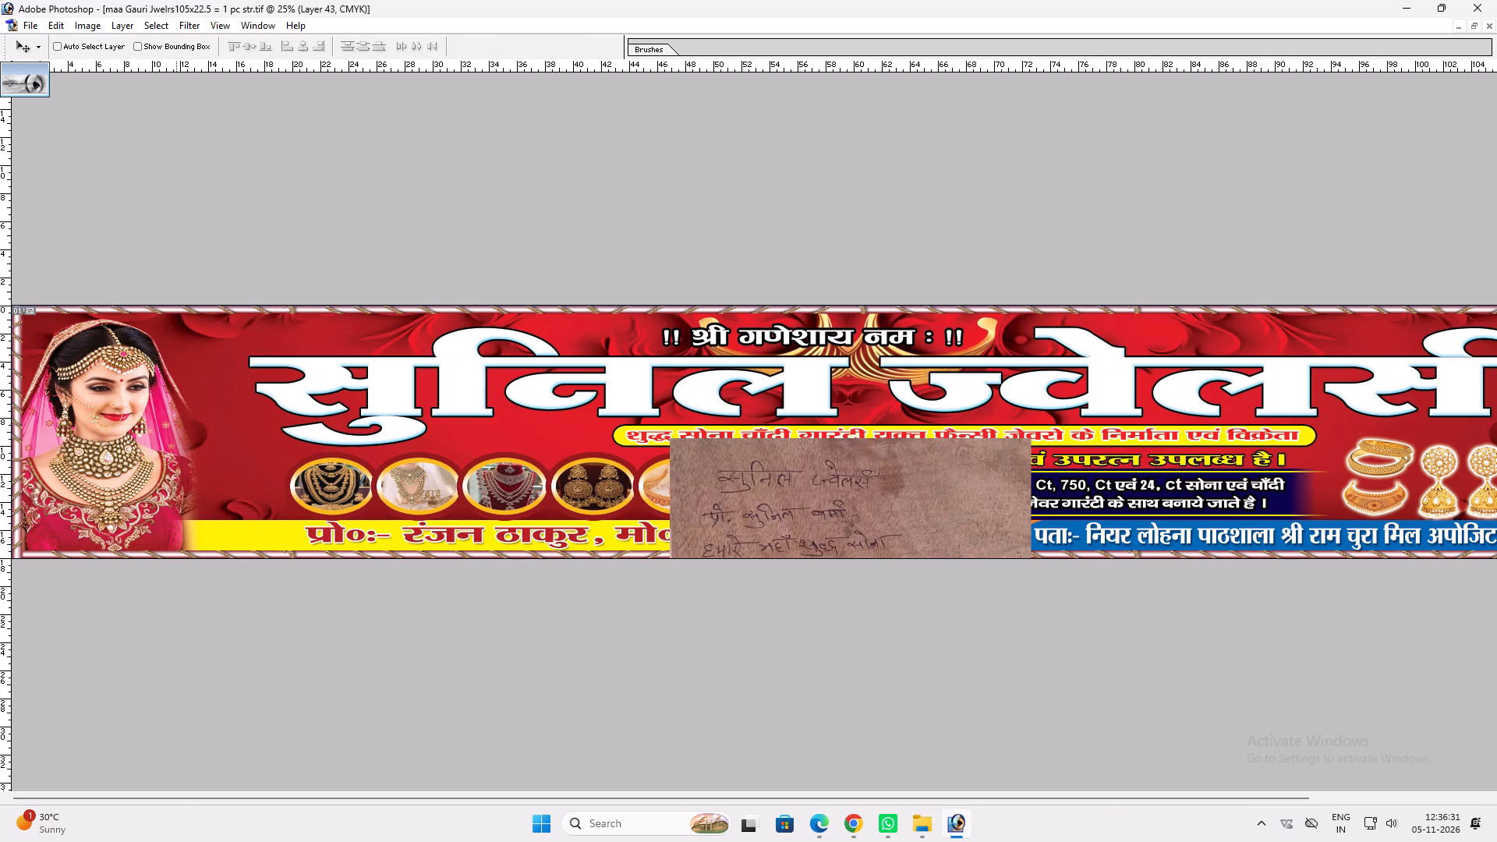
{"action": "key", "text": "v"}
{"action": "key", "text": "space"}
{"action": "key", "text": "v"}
{"action": "right_click", "coordinate": [452, 377]}
{"action": "left_click", "coordinate": [469, 382]}
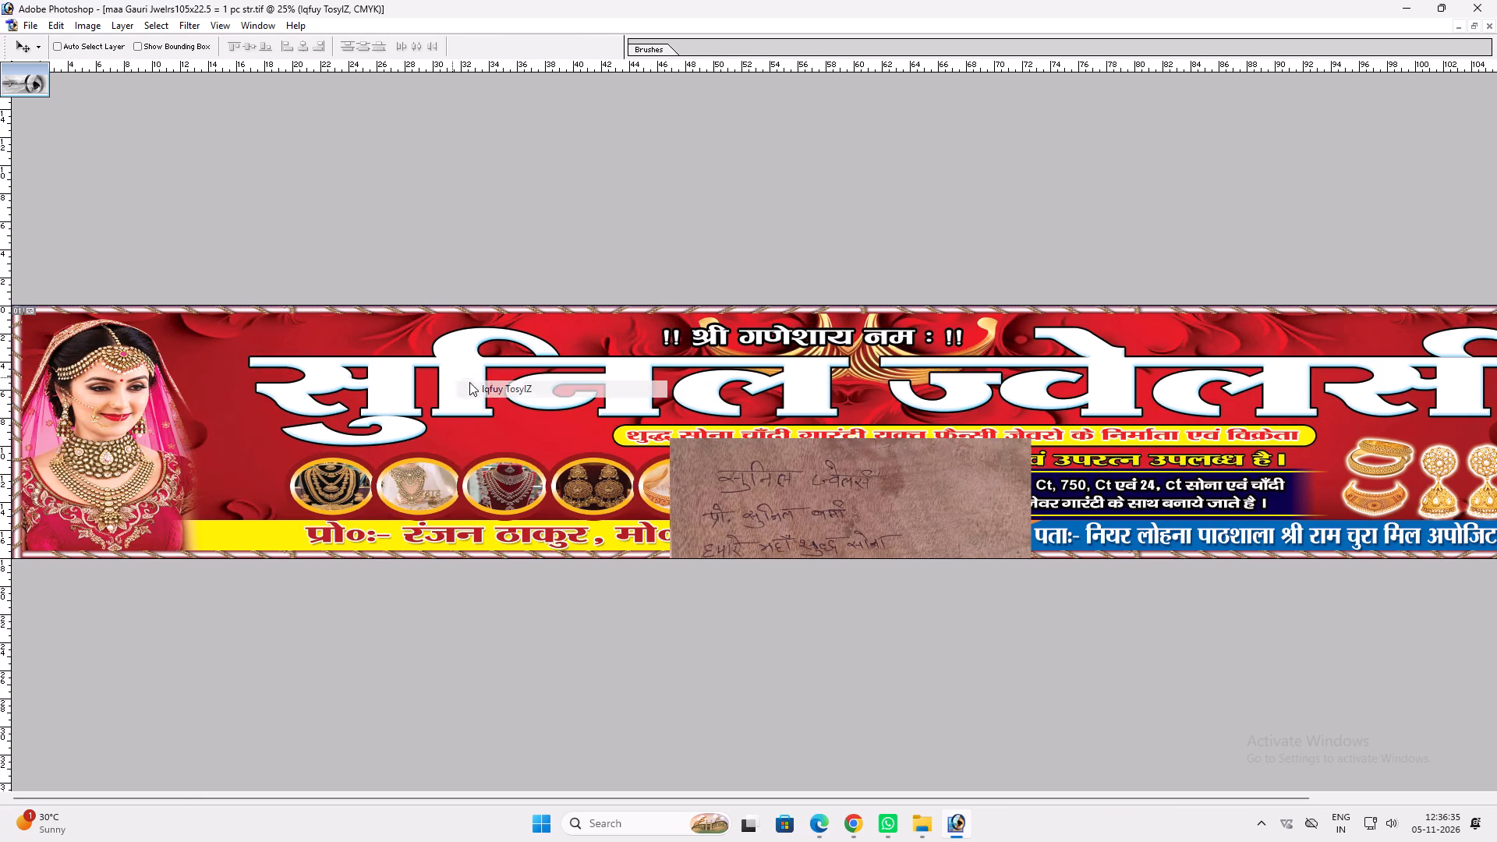
{"action": "key", "text": "ctrl+t"}
{"action": "left_click", "coordinate": [704, 419], "text": "shift"}
{"action": "left_click_drag", "start_coordinate": [683, 334], "coordinate": [687, 332], "text": "shift"}
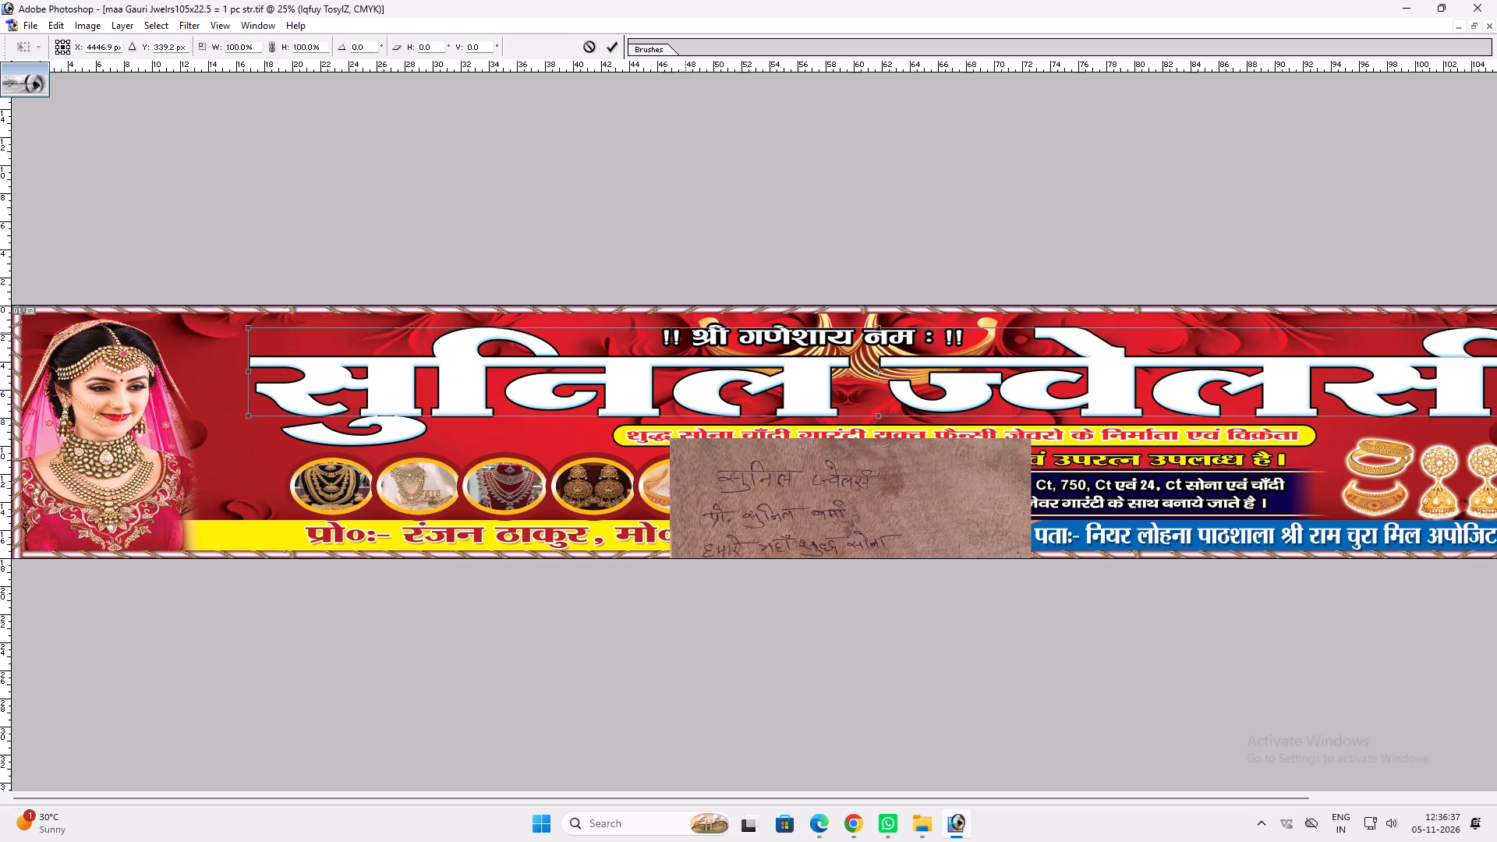
{"action": "left_click_drag", "start_coordinate": [687, 332], "coordinate": [697, 328], "text": "shift"}
{"action": "key", "text": "shift+Return"}
Move the enlarged handwritten note about 11 inches right and 7 inches up over the banner's middle.
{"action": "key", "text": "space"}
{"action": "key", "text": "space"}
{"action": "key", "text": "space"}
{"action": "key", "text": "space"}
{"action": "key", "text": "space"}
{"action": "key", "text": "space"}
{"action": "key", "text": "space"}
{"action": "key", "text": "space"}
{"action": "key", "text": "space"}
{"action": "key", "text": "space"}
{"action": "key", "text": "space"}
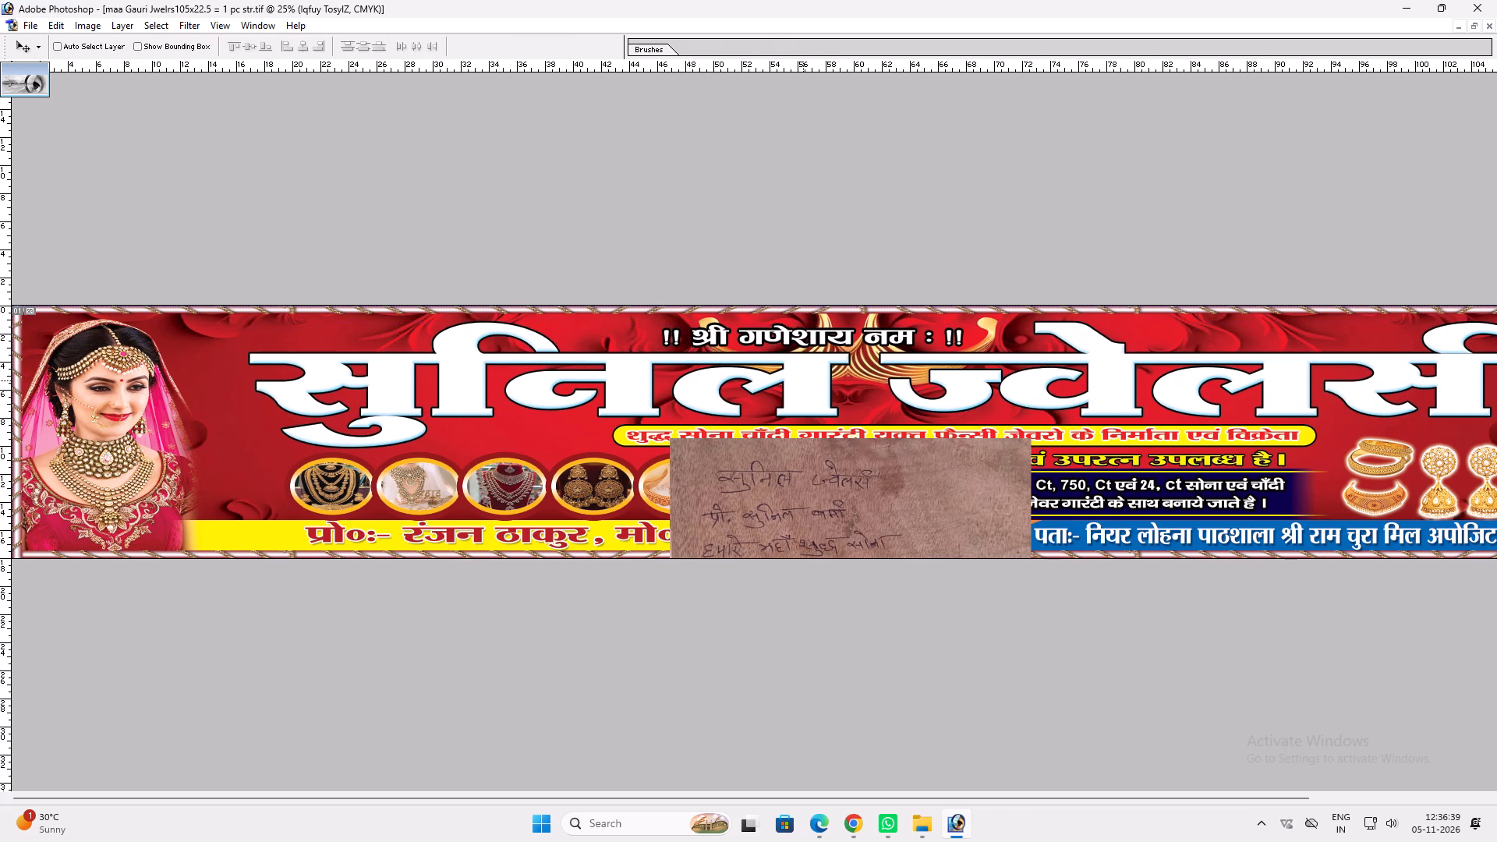
{"action": "left_click_drag", "start_coordinate": [805, 382], "coordinate": [668, 369]}
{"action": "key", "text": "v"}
{"action": "left_click", "coordinate": [696, 443], "text": "ctrl"}
{"action": "left_click_drag", "start_coordinate": [688, 445], "coordinate": [841, 359]}
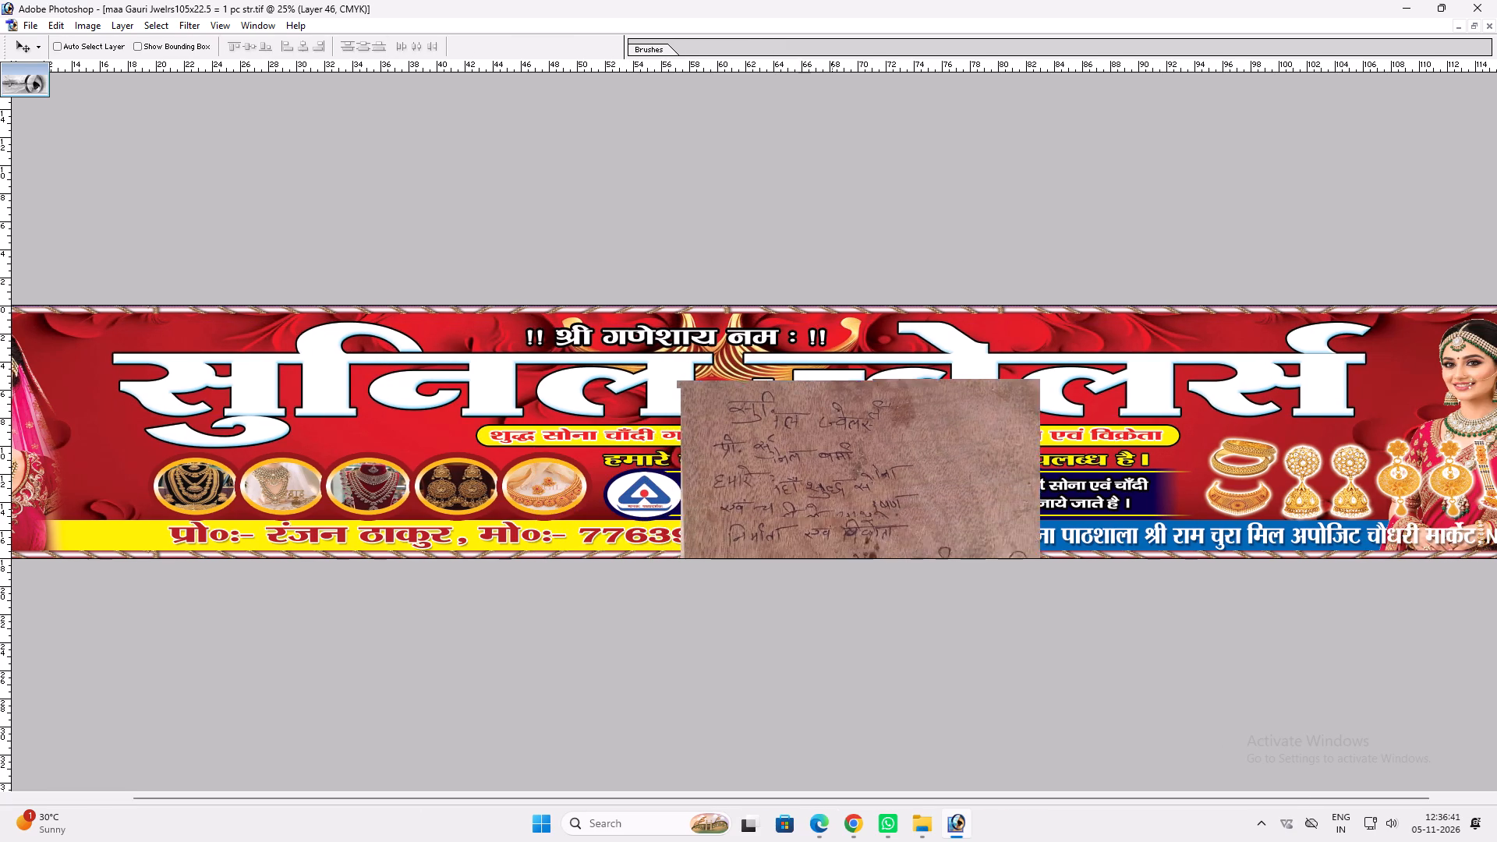
{"action": "left_click_drag", "start_coordinate": [841, 359], "coordinate": [844, 342]}
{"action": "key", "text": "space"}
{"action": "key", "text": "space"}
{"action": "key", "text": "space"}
{"action": "left_click_drag", "start_coordinate": [1061, 515], "coordinate": [999, 499]}
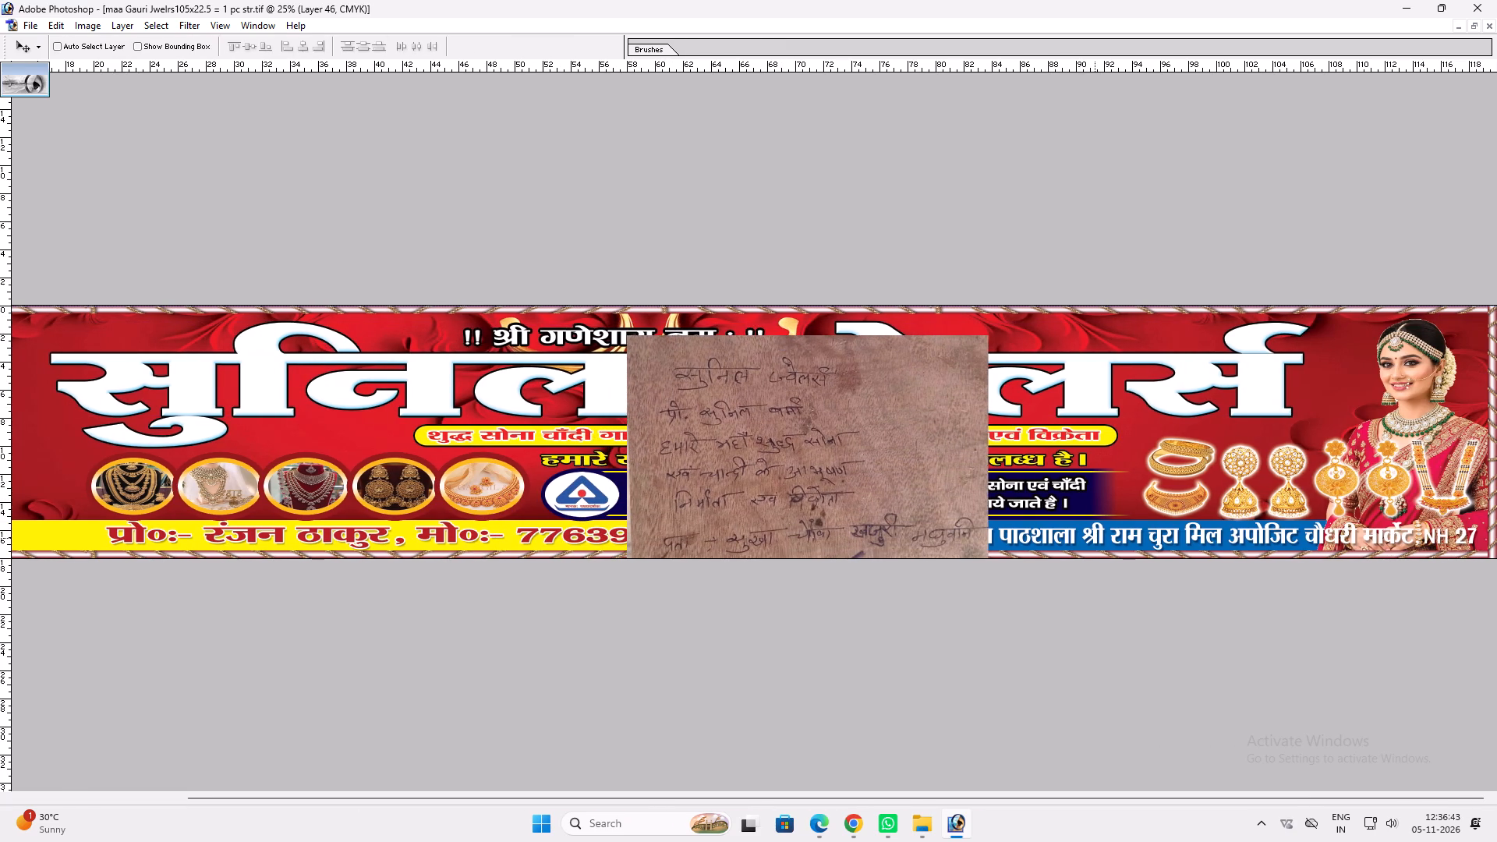
Duplicate the bottom address line about 63 inches left and 14 inches up, into the banner's upper area.
{"action": "left_click", "coordinate": [1095, 538], "text": "ctrl"}
{"action": "left_click_drag", "start_coordinate": [1095, 538], "coordinate": [200, 334], "text": "alt"}
Replace the duplicated line's text with प्रो०:- followed by the proprietor's name from the handwritten note.
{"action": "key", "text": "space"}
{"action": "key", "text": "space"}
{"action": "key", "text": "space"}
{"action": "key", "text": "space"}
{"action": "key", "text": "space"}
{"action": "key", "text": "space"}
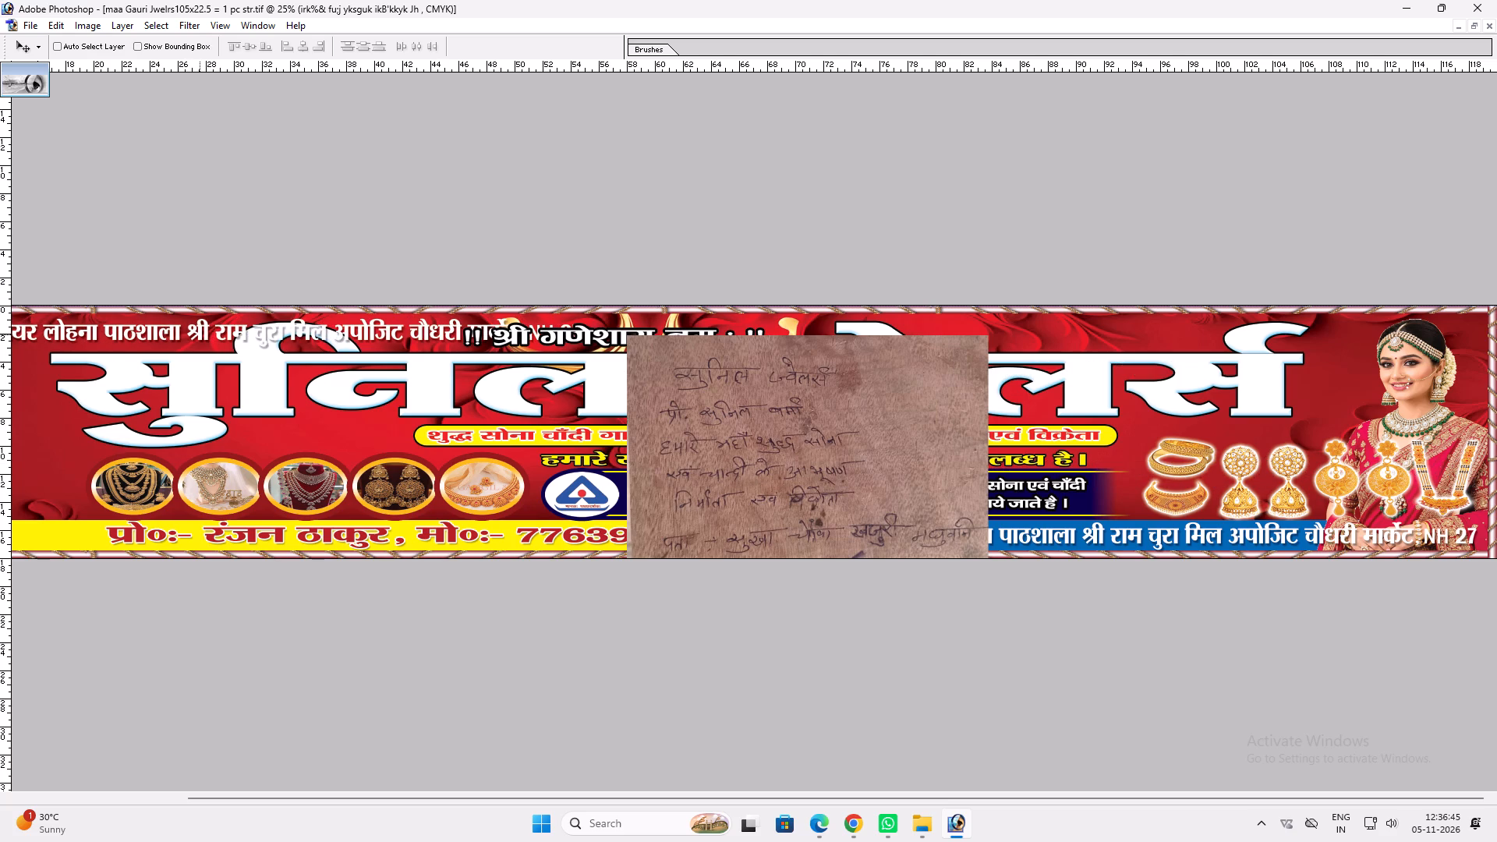
{"action": "left_click_drag", "start_coordinate": [200, 338], "coordinate": [614, 358]}
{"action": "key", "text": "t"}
{"action": "left_click", "coordinate": [356, 344]}
{"action": "key", "text": "ctrl+a"}
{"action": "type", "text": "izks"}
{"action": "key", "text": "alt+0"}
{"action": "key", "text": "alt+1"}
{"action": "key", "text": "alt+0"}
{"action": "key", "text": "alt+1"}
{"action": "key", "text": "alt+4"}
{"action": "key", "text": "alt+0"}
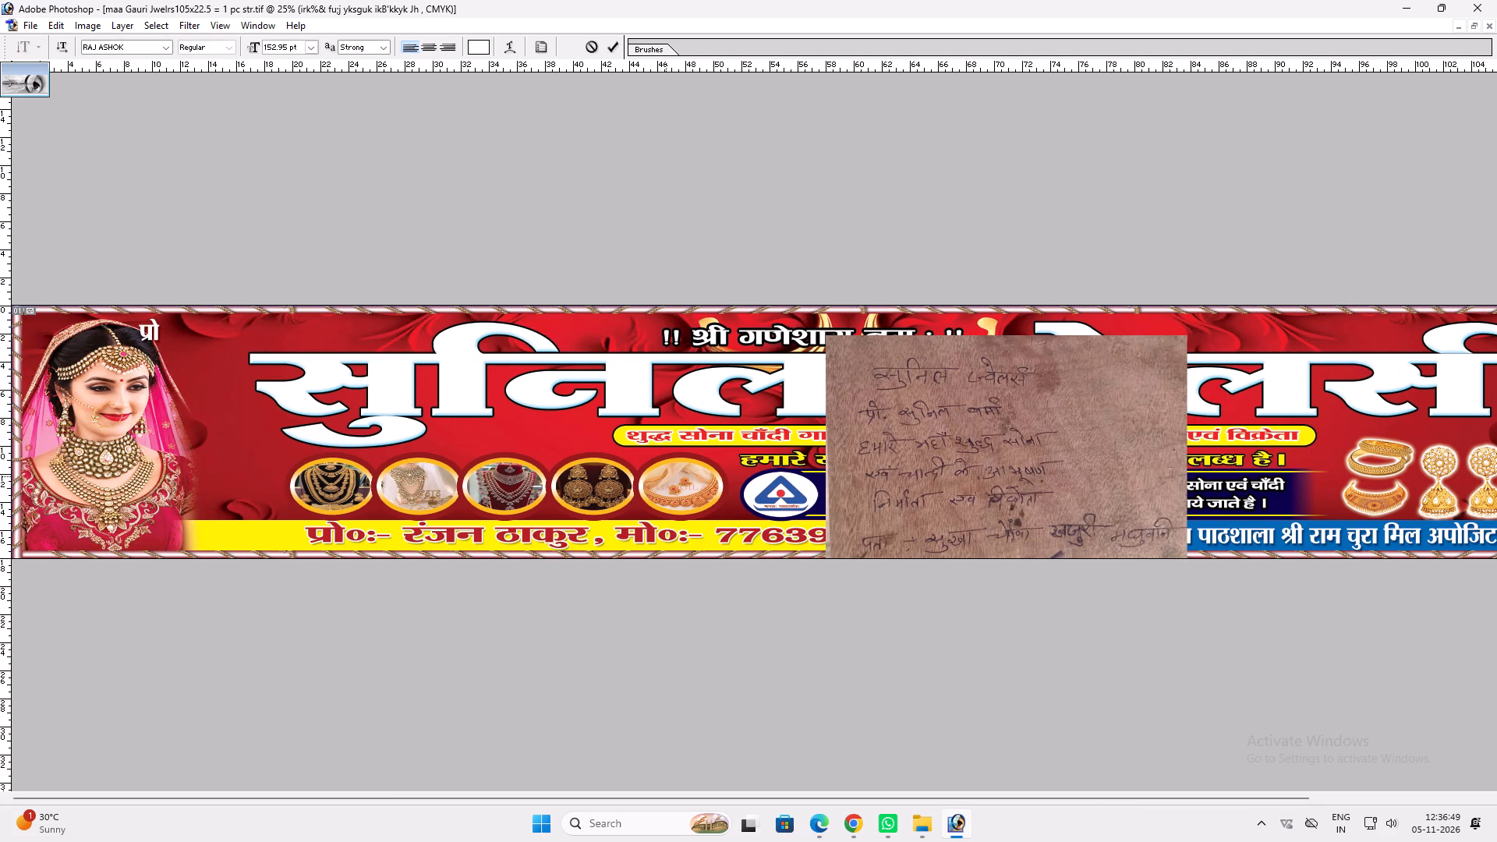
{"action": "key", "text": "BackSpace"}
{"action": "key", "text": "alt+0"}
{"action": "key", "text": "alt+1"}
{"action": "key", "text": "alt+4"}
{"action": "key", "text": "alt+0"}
{"action": "left_click_drag", "start_coordinate": [366, 544], "coordinate": [416, 550]}
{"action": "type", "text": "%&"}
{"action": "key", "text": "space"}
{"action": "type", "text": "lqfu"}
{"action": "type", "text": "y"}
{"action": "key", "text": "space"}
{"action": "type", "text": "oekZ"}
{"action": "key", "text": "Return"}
Widen the new proprietor line, shift it about 2 inches left beside the bride, and scale it to 120.8% by 108.8%.
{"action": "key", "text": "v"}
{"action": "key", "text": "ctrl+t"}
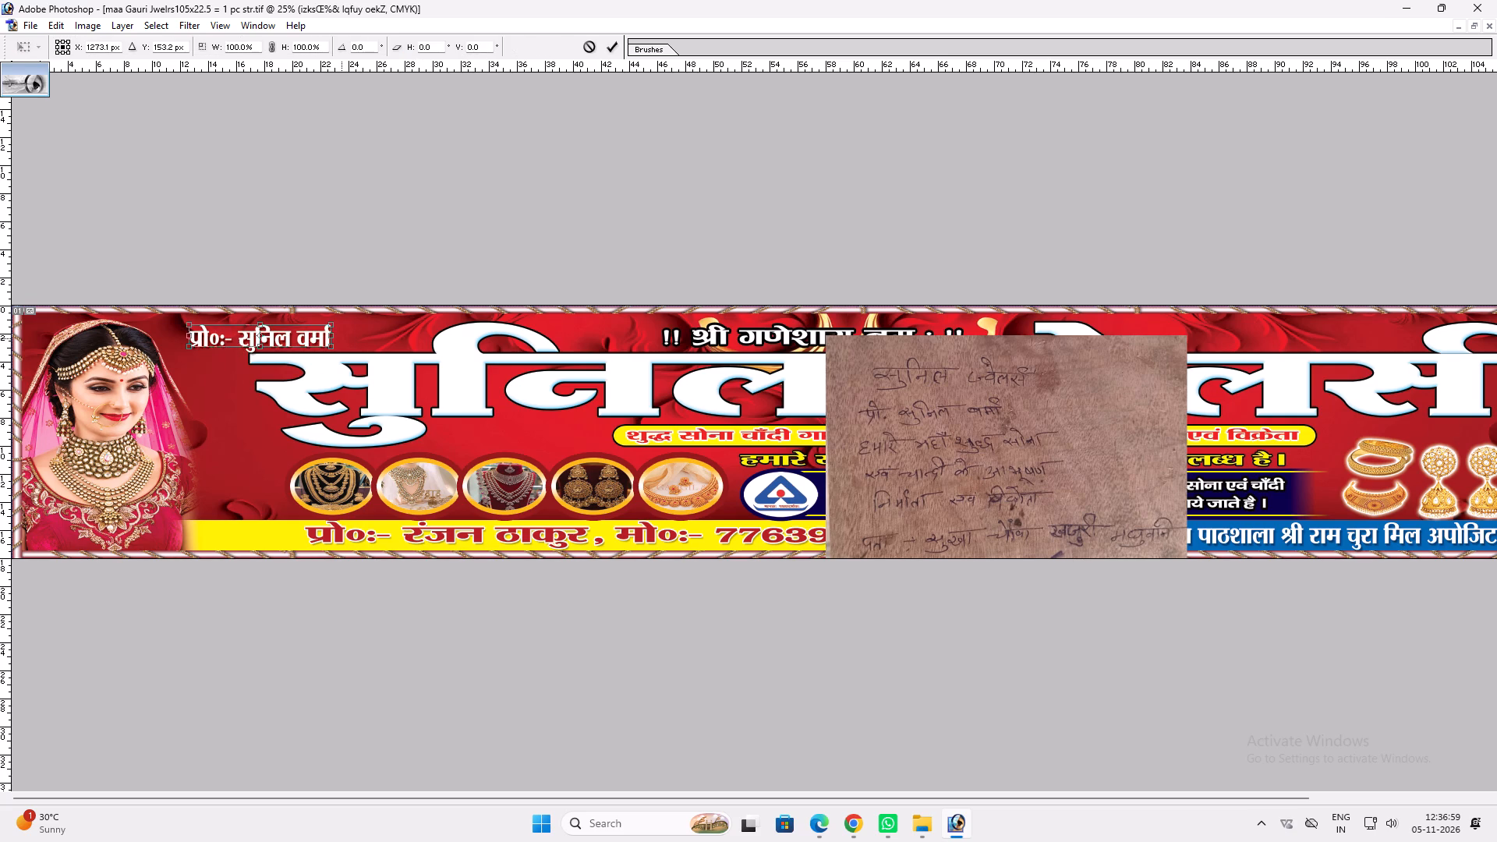
{"action": "left_click_drag", "start_coordinate": [336, 334], "coordinate": [371, 334], "text": "shift"}
{"action": "key", "text": "shift+Return"}
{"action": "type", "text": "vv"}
{"action": "left_click_drag", "start_coordinate": [347, 336], "coordinate": [321, 334]}
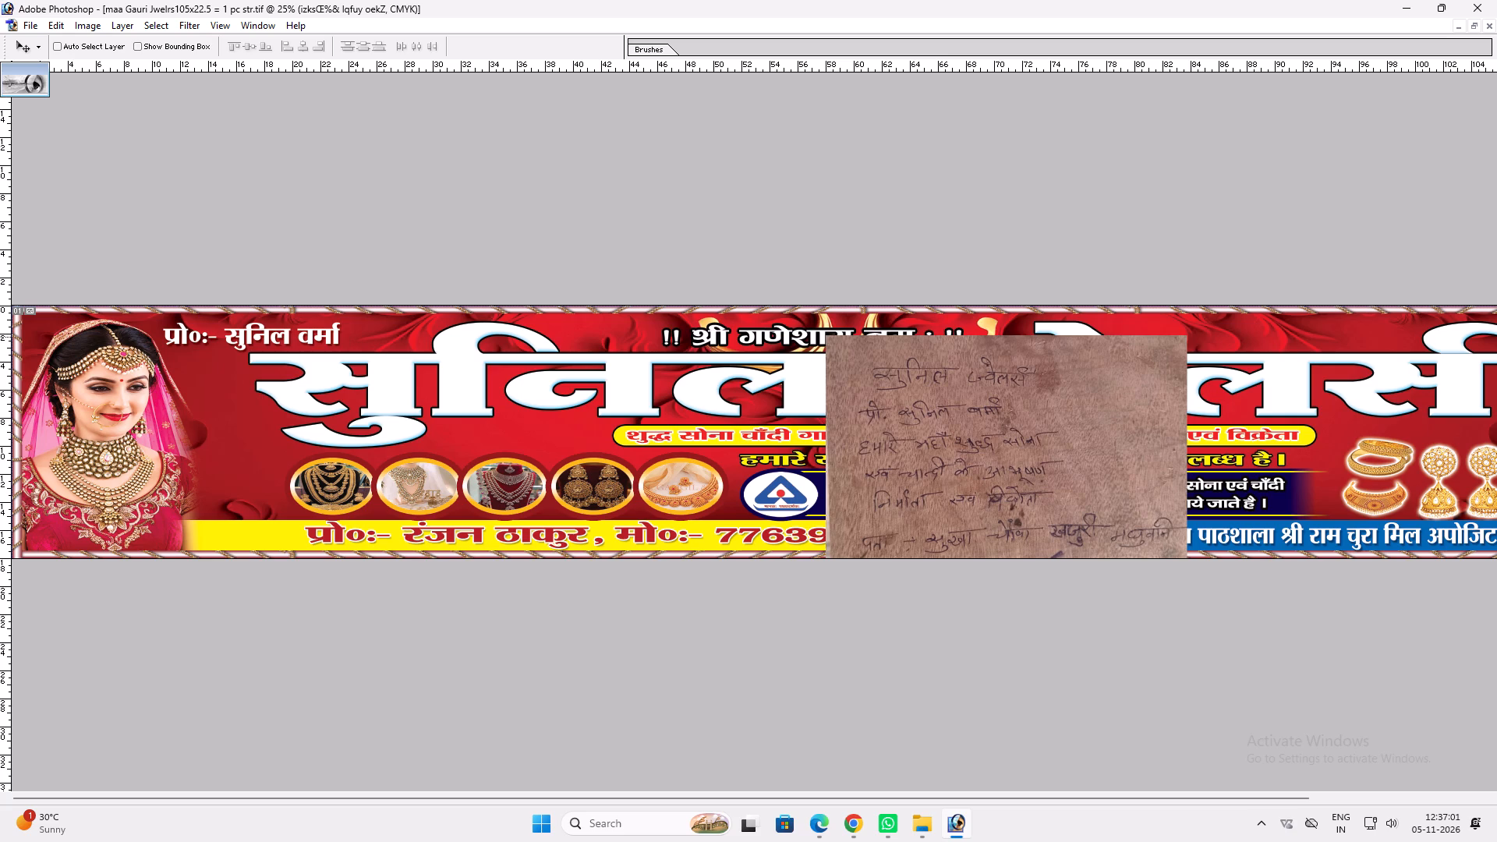
{"action": "key", "text": "ctrl+t"}
{"action": "left_click_drag", "start_coordinate": [338, 324], "coordinate": [353, 322], "text": "shift"}
{"action": "left_click_drag", "start_coordinate": [349, 333], "coordinate": [370, 330], "text": "shift"}
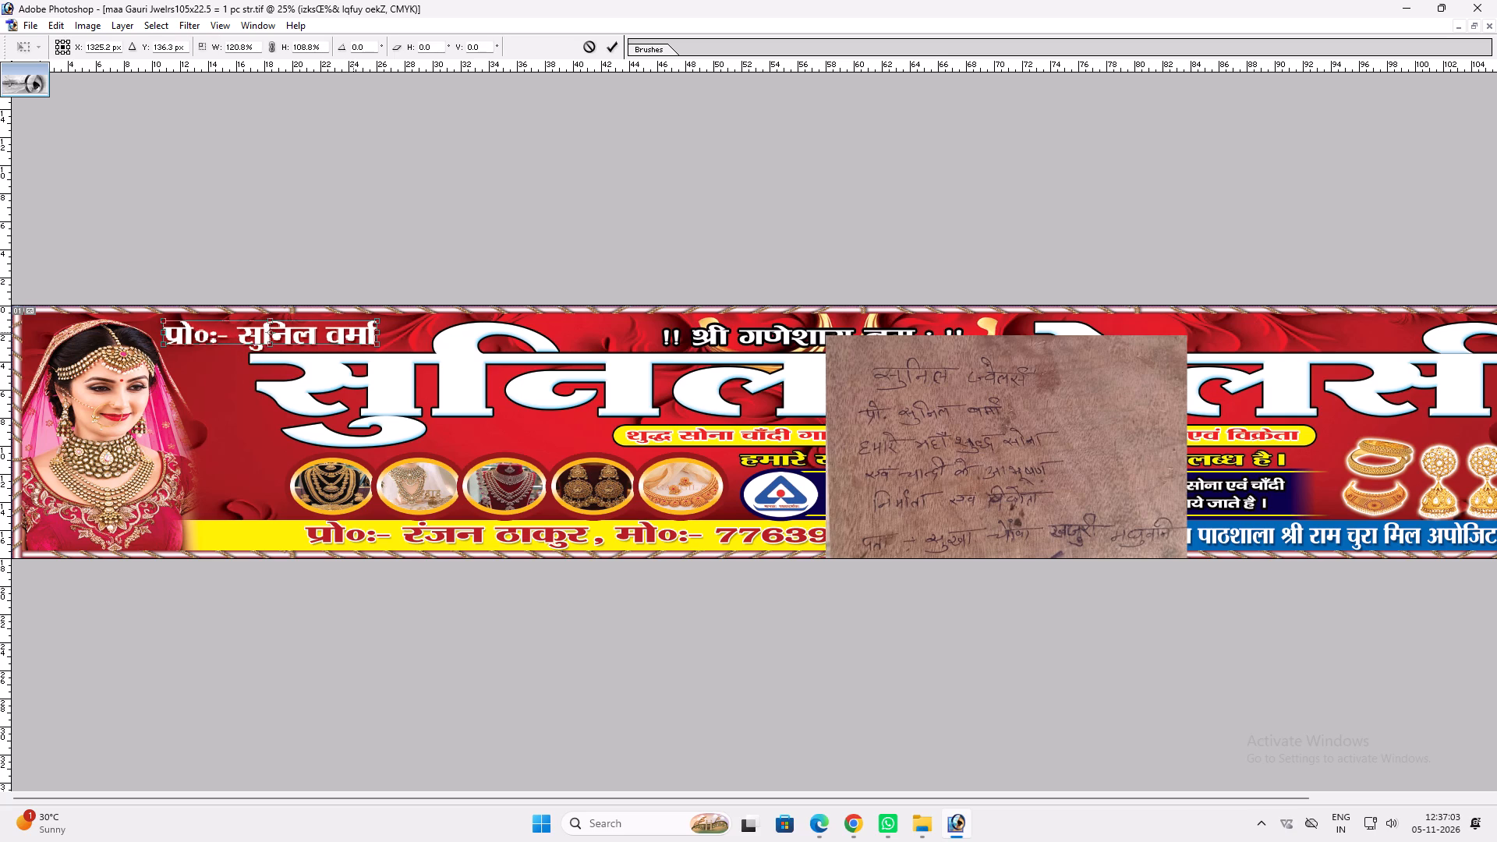
{"action": "left_click", "coordinate": [338, 342], "text": "shift"}
{"action": "key", "text": "shift+Return"}
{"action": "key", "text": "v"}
Change the proprietor line's colour overlay to yellow, with Y at 100%.
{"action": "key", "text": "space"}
{"action": "left_click_drag", "start_coordinate": [456, 368], "coordinate": [419, 363]}
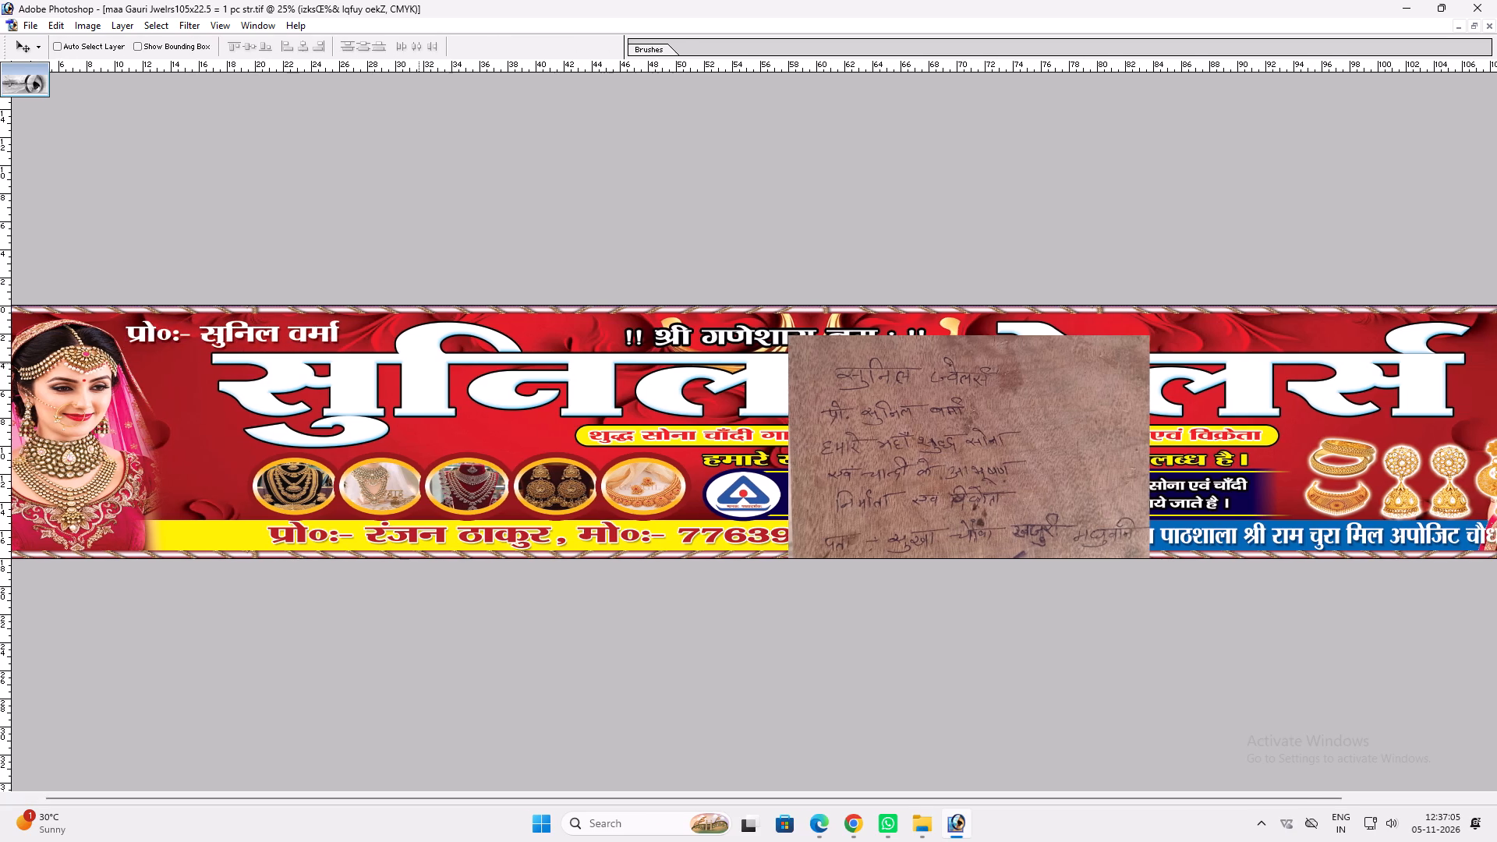
{"action": "left_click_drag", "start_coordinate": [419, 363], "coordinate": [409, 362]}
{"action": "key", "text": "ctrl+t"}
{"action": "key", "text": "Return"}
{"action": "key", "text": "alt+l"}
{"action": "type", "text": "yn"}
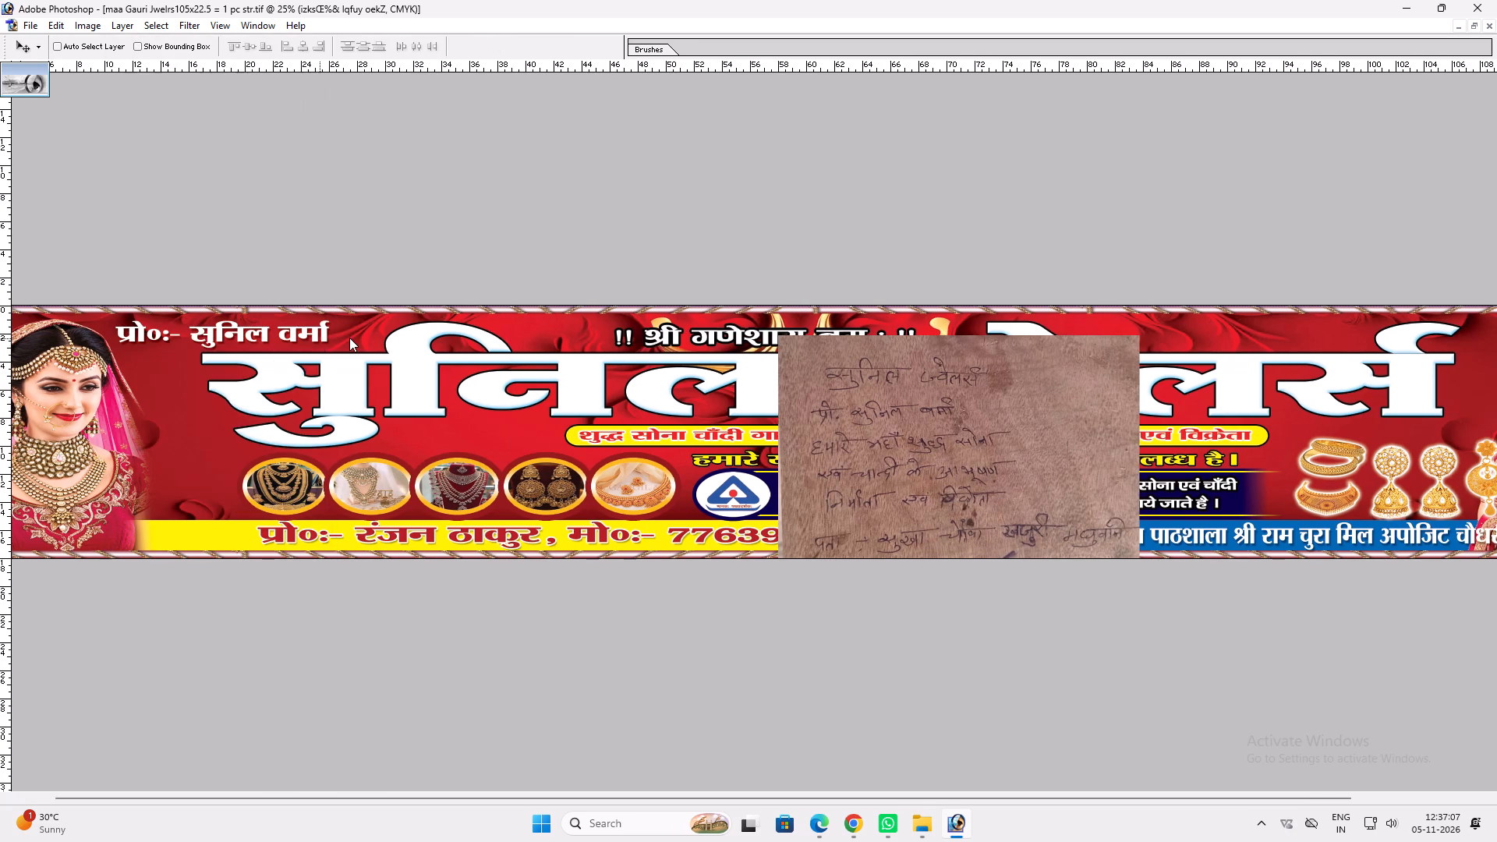
{"action": "left_click", "coordinate": [686, 673]}
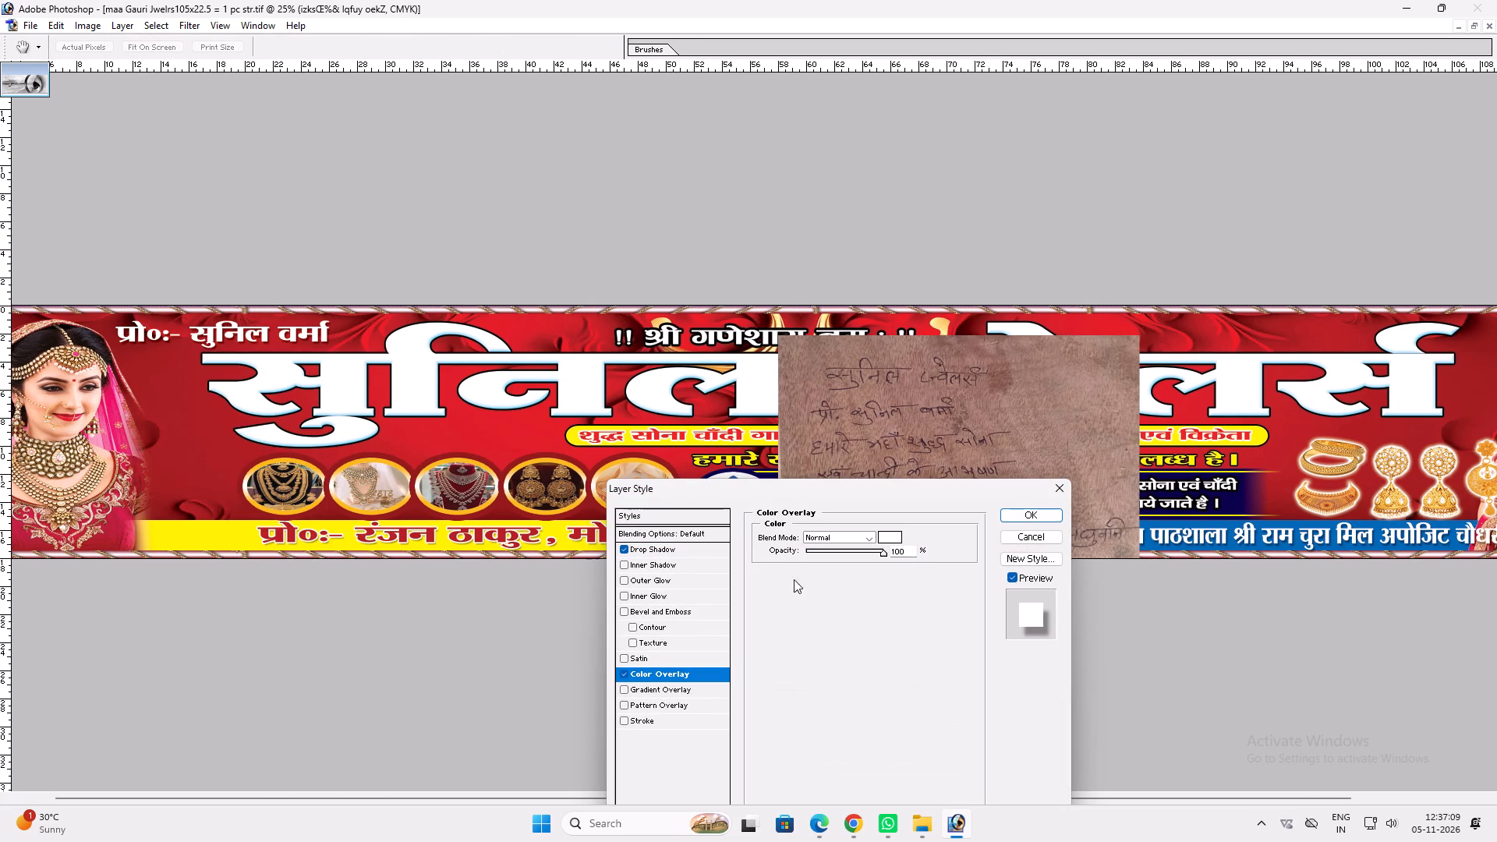
{"action": "left_click", "coordinate": [889, 534]}
{"action": "key", "text": "Tab"}
{"action": "key", "text": "Tab"}
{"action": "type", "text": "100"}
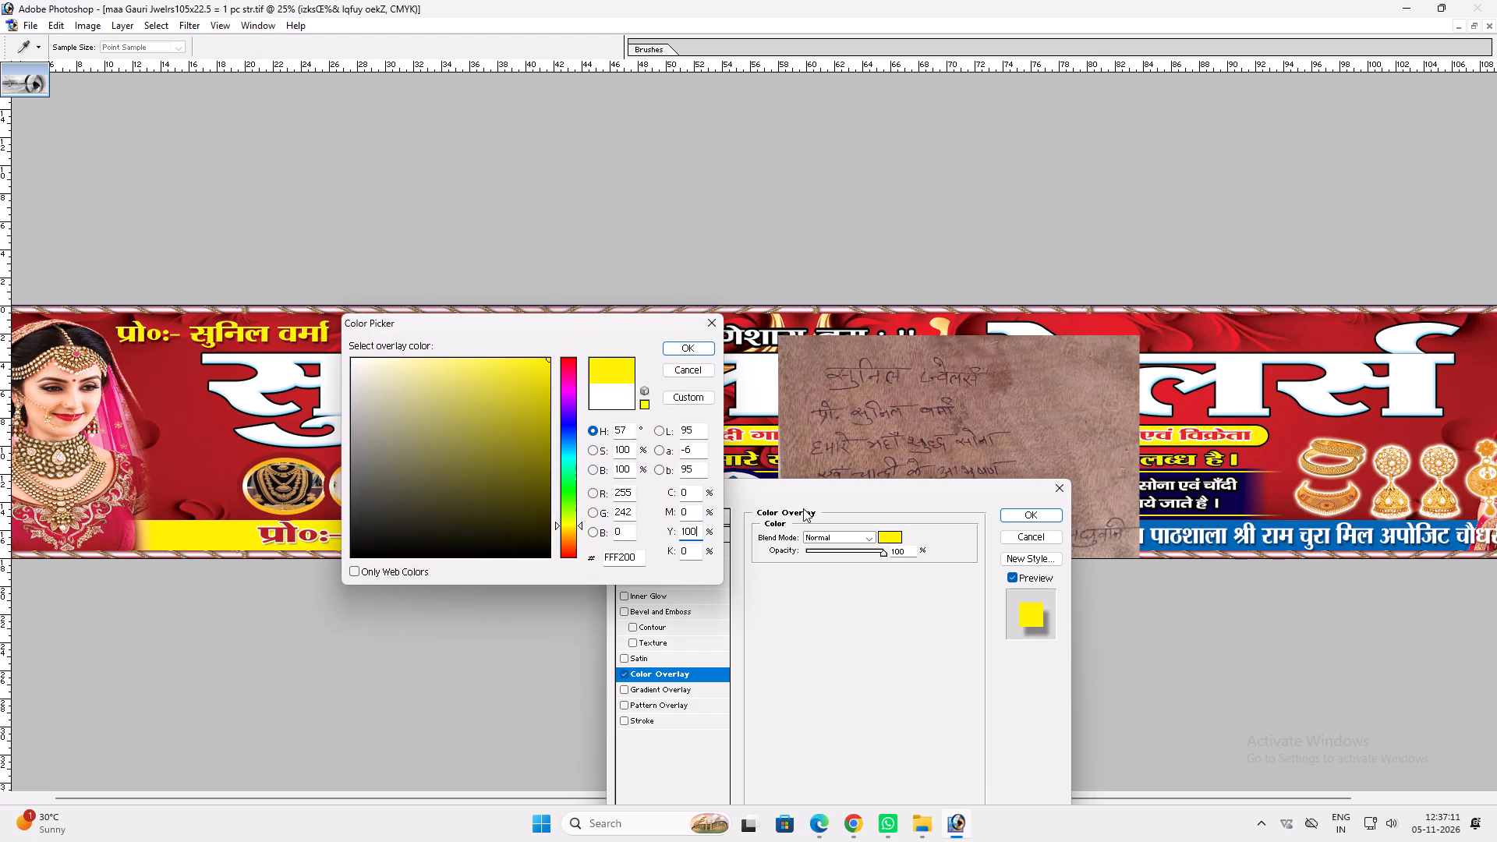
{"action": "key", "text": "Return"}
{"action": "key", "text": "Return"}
Add a black outside stroke to the yellow proprietor line.
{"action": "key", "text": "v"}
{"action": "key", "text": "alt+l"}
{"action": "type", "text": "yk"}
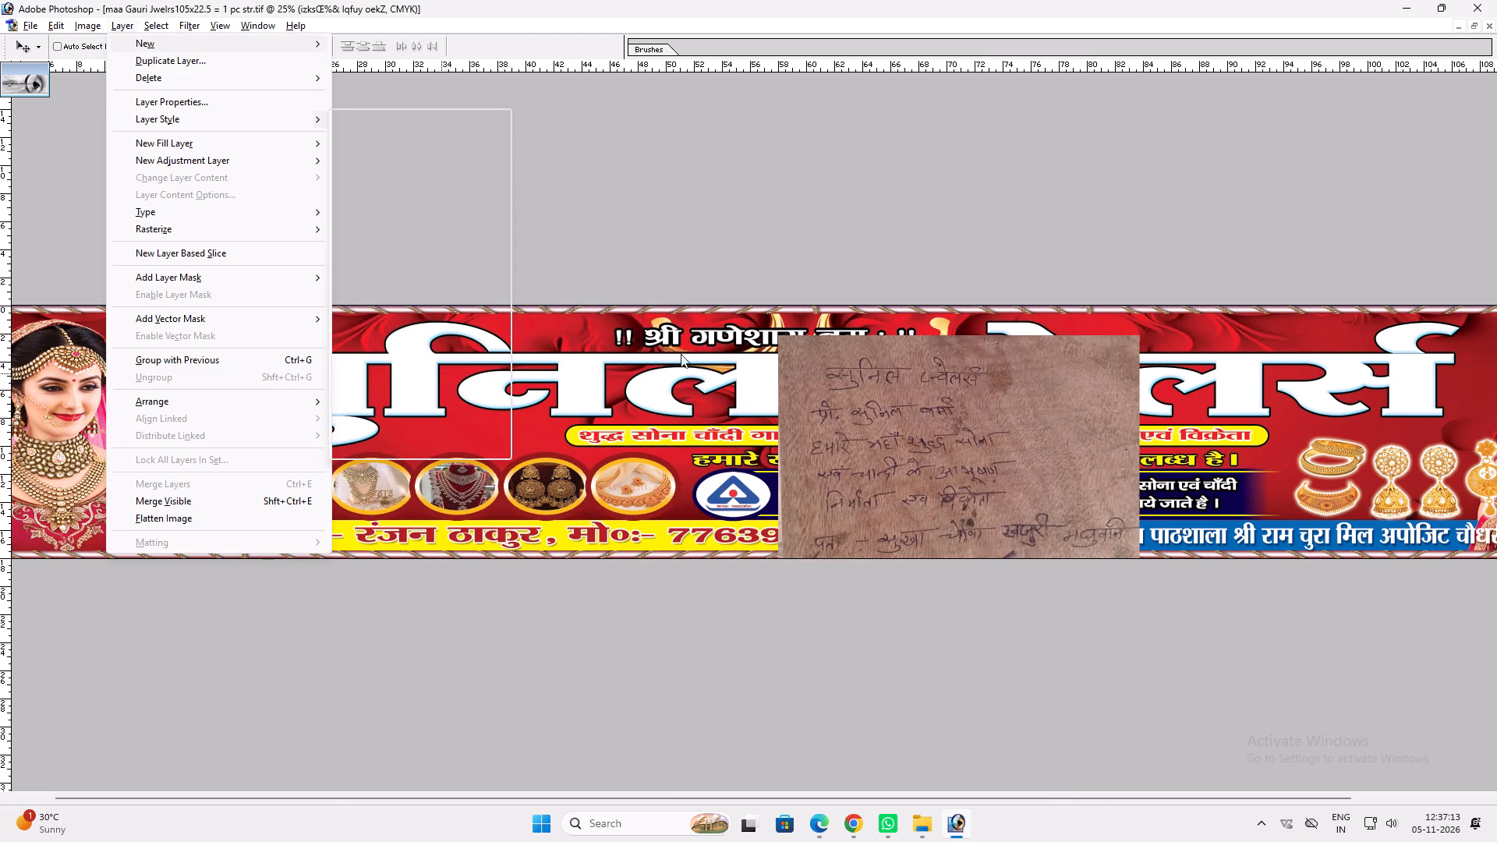
{"action": "left_click", "coordinate": [792, 628]}
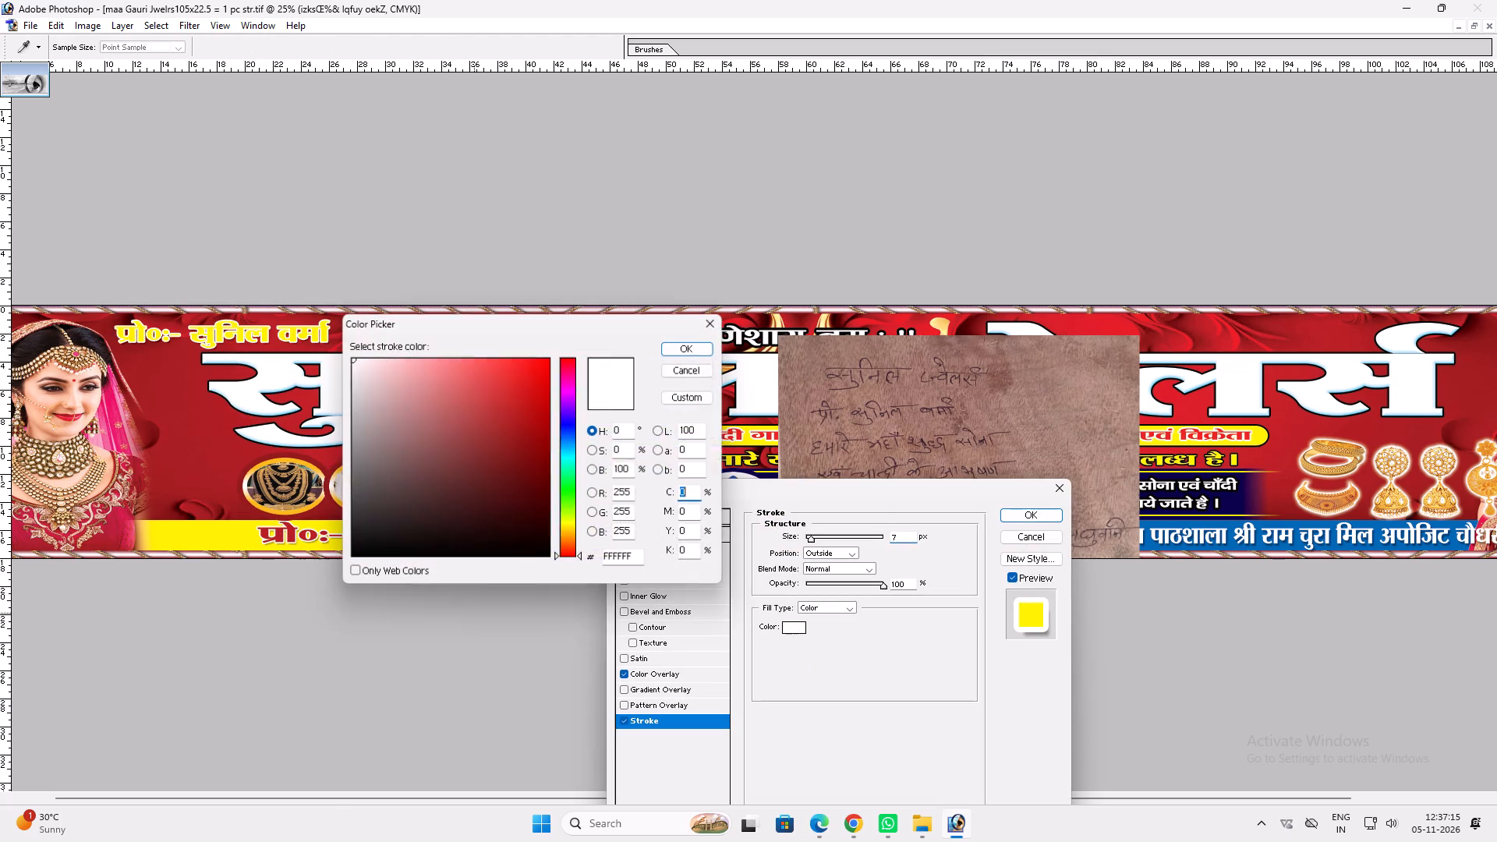
{"action": "left_click_drag", "start_coordinate": [430, 547], "coordinate": [824, 584]}
{"action": "key", "text": "Return"}
{"action": "scroll", "coordinate": [844, 702], "scroll_direction": "up", "scroll_amount": 1}
{"action": "key", "text": "Return"}
{"action": "key", "text": "ctrl+t"}
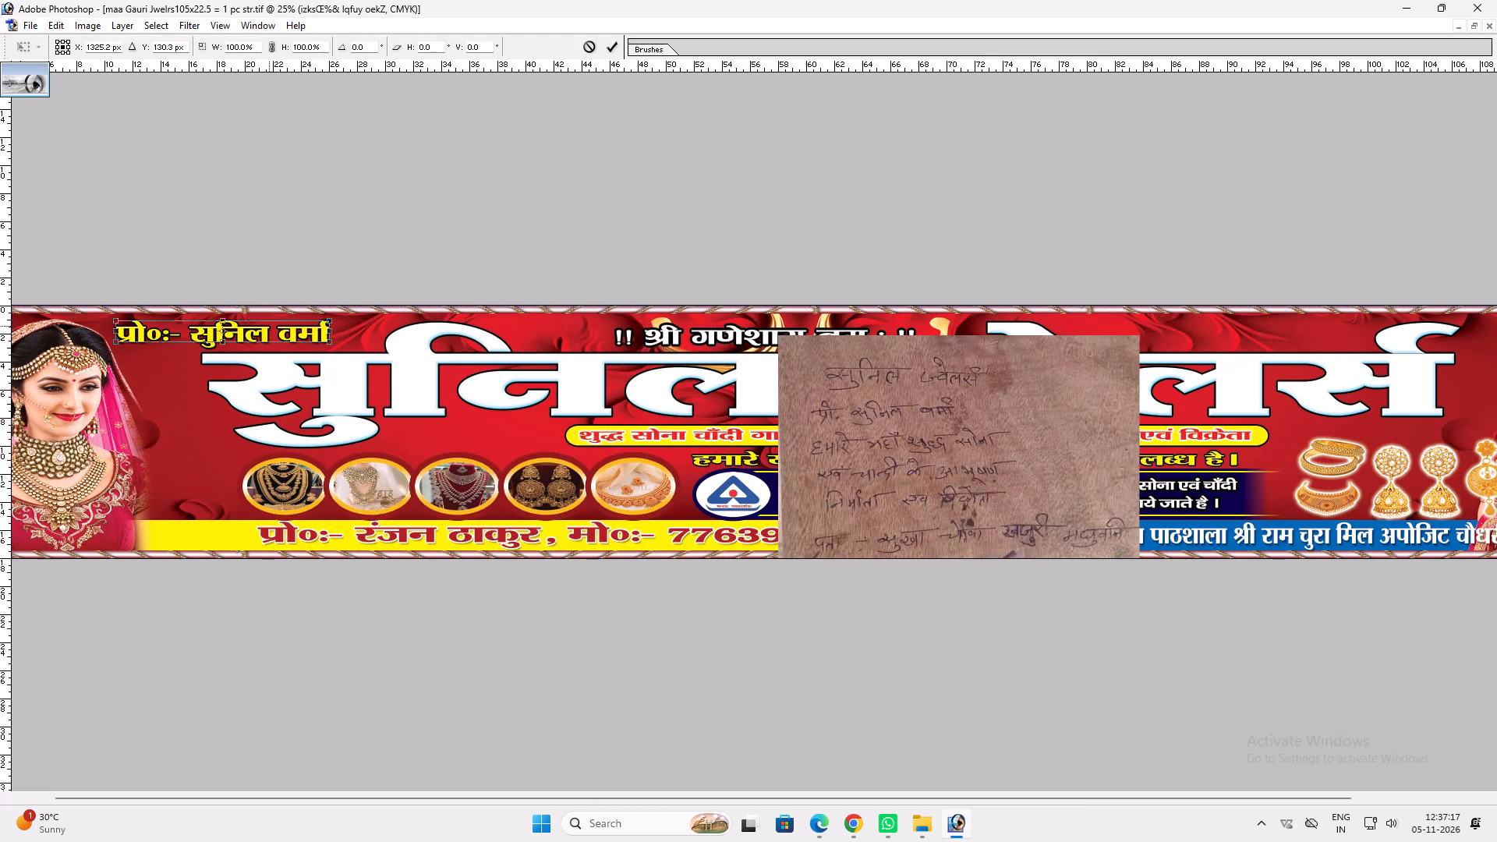
{"action": "left_click", "coordinate": [271, 323], "text": "shift"}
{"action": "key", "text": "shift+Return"}
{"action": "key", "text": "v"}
Copy the proprietor line's layer style.
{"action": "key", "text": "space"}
{"action": "left_click_drag", "start_coordinate": [585, 385], "coordinate": [482, 364]}
{"action": "key", "text": "alt+l"}
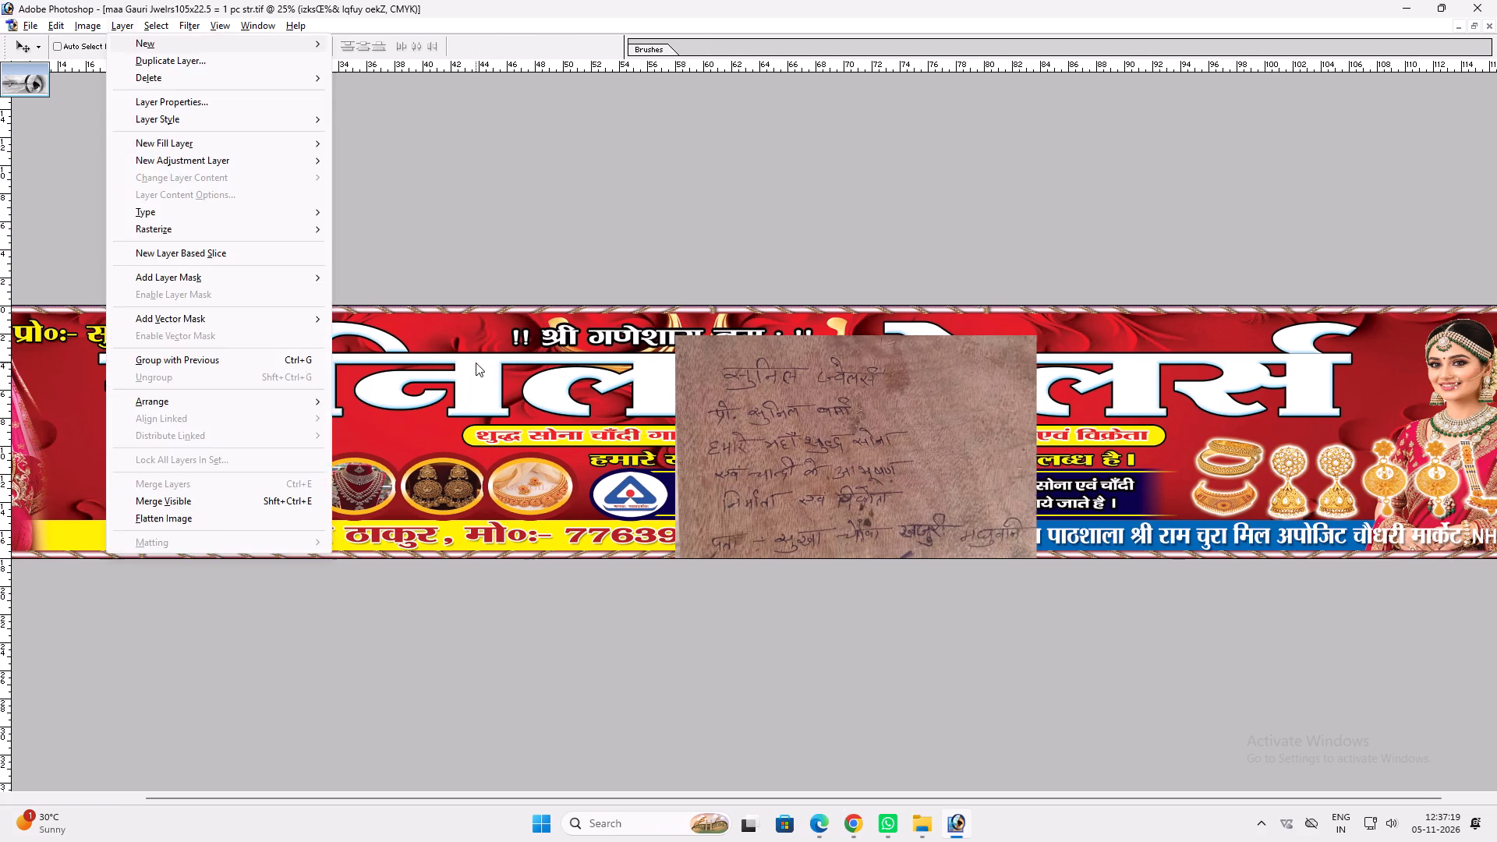
{"action": "key", "text": "alt+y"}
{"action": "key", "text": "alt+c"}
Move the handwritten note about 3 inches up and slightly right so its bottom row can be read.
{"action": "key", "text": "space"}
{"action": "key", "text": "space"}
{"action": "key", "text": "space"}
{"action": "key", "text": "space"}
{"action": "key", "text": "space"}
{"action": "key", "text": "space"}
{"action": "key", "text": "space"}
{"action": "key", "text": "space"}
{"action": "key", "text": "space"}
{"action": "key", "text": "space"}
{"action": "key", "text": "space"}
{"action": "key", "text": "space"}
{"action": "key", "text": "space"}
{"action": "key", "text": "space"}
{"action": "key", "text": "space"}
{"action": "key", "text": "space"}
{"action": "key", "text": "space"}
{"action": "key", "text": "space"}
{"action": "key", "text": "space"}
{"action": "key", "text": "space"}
{"action": "left_click_drag", "start_coordinate": [717, 360], "coordinate": [688, 363]}
{"action": "left_click_drag", "start_coordinate": [764, 409], "coordinate": [728, 404]}
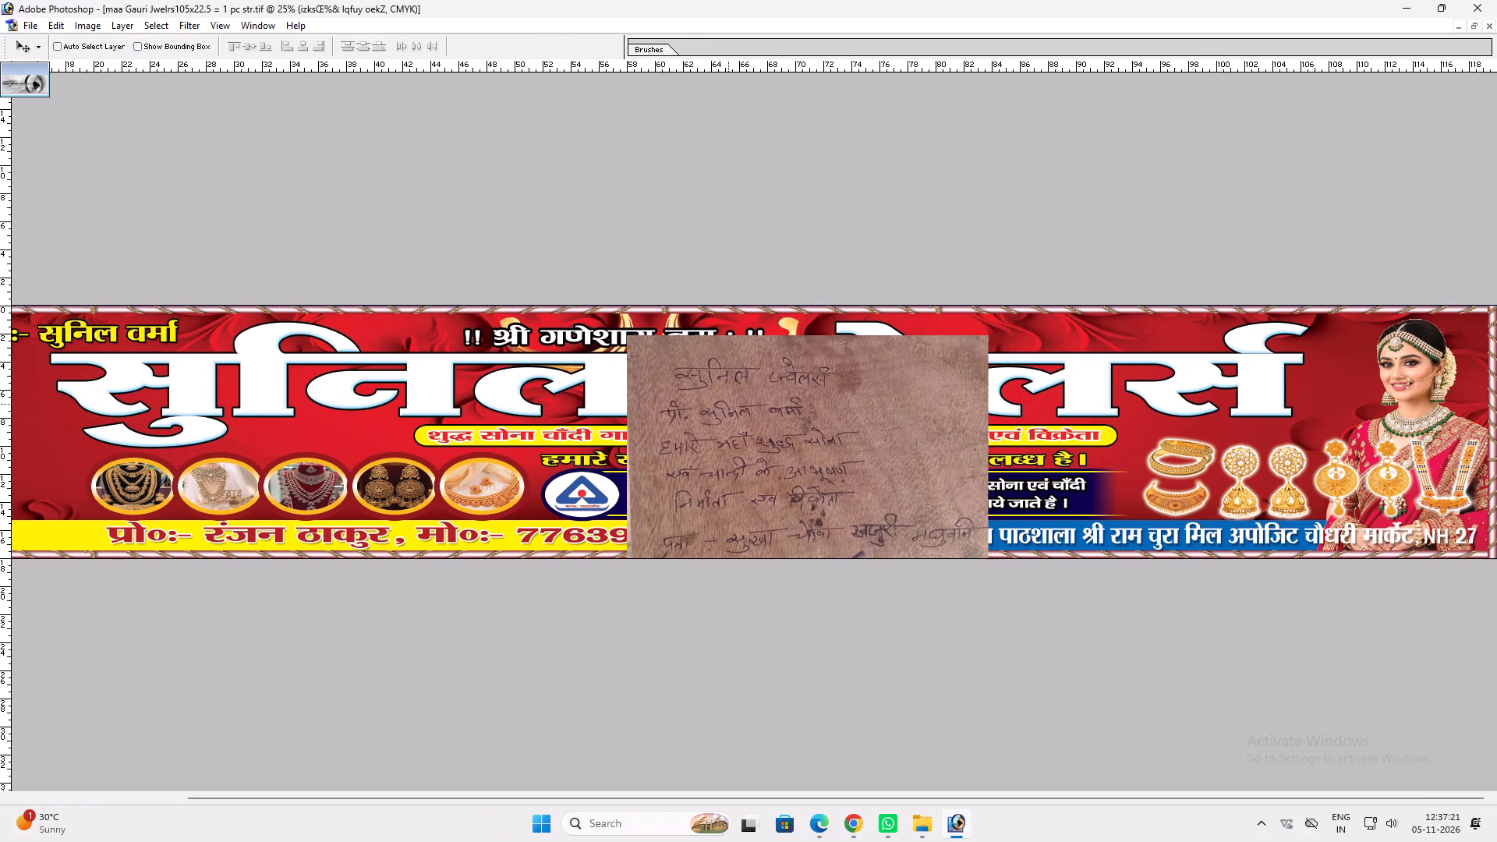
{"action": "left_click_drag", "start_coordinate": [728, 404], "coordinate": [727, 404]}
{"action": "left_click", "coordinate": [756, 421], "text": "ctrl"}
{"action": "left_click_drag", "start_coordinate": [757, 421], "coordinate": [774, 376]}
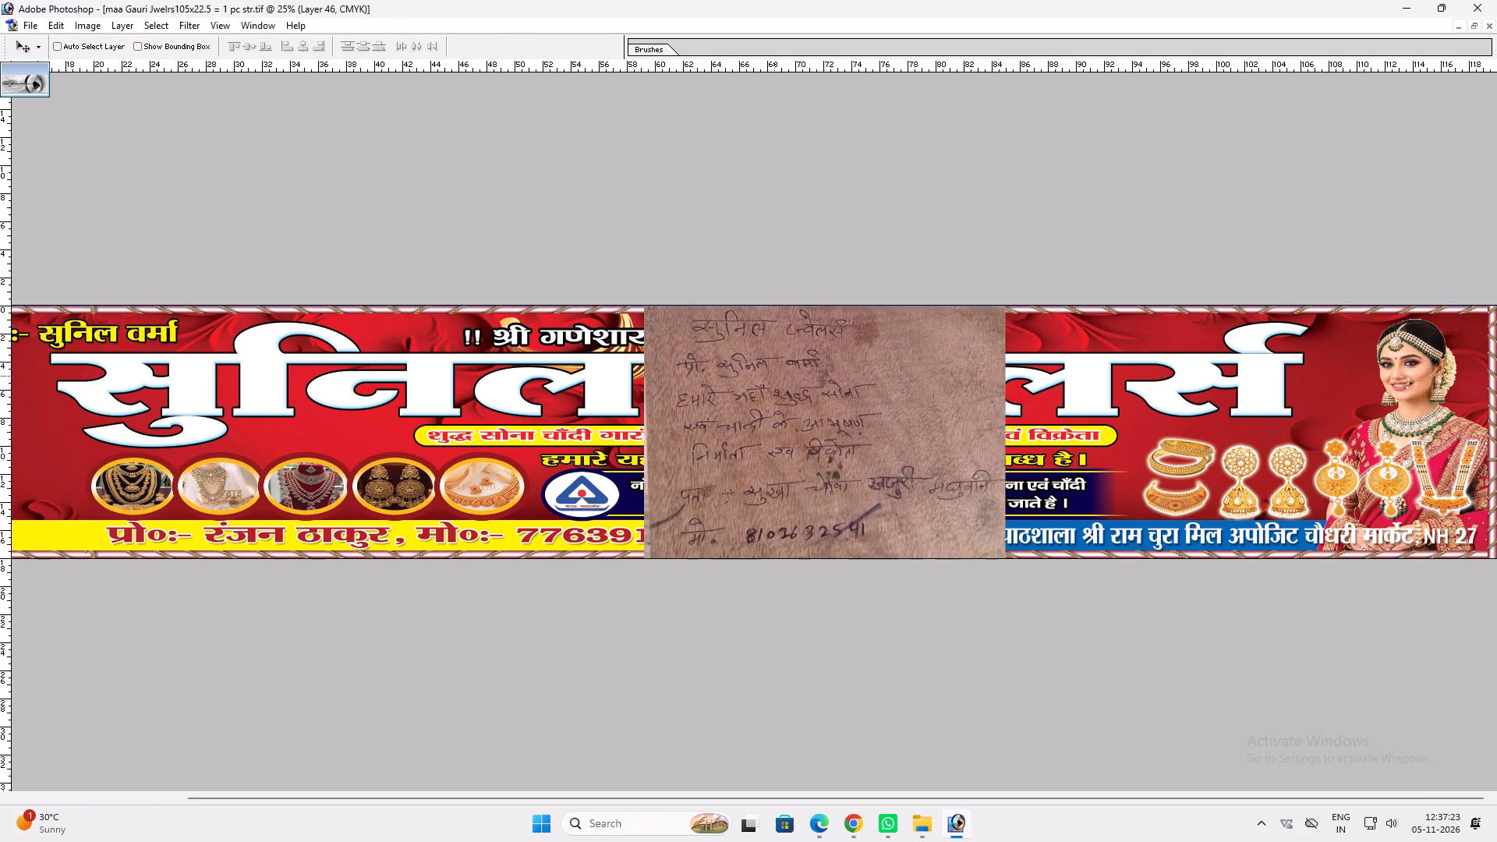
{"action": "left_click_drag", "start_coordinate": [774, 376], "coordinate": [767, 373]}
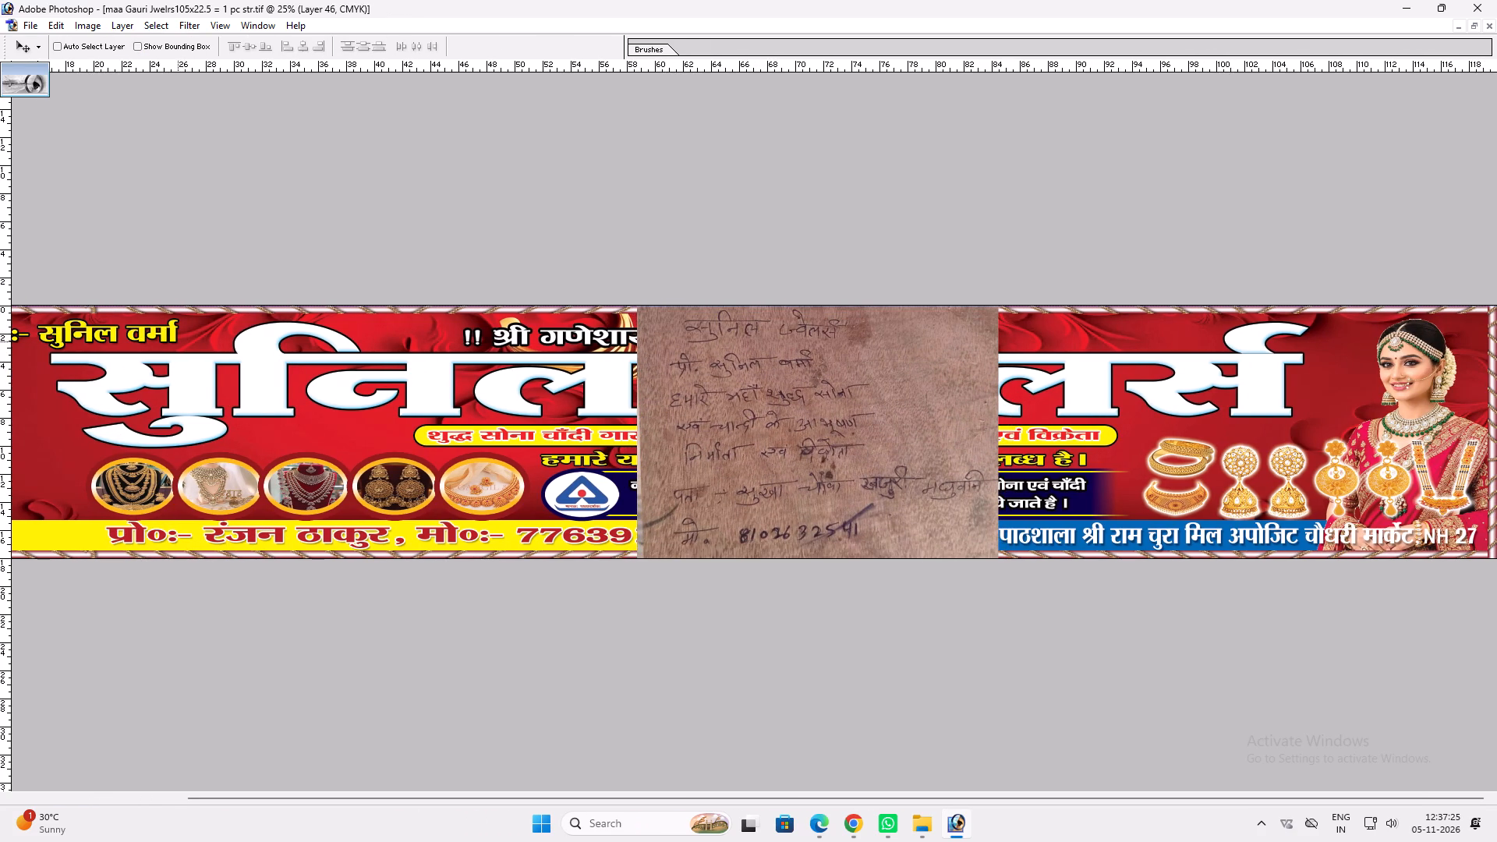
Delete the old proprietor and mobile line along the bottom, and the yellow strip behind it.
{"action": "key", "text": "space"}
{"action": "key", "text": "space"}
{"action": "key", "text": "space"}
{"action": "left_click_drag", "start_coordinate": [160, 370], "coordinate": [450, 391]}
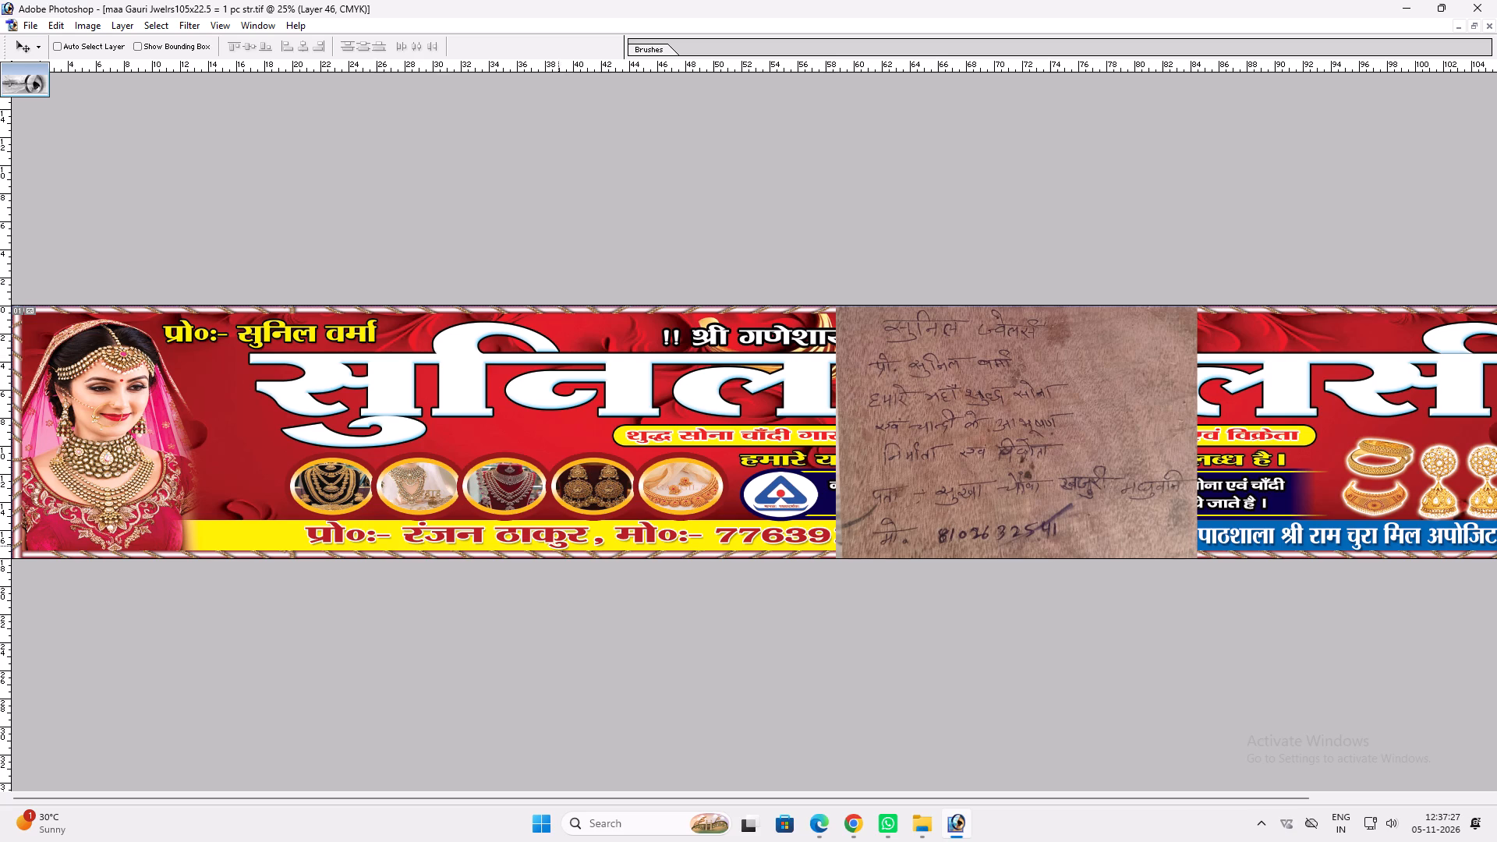
{"action": "left_click", "coordinate": [549, 533], "text": "ctrl"}
{"action": "key", "text": "alt+l"}
{"action": "key", "text": "alt+l"}
{"action": "key", "text": "alt+l"}
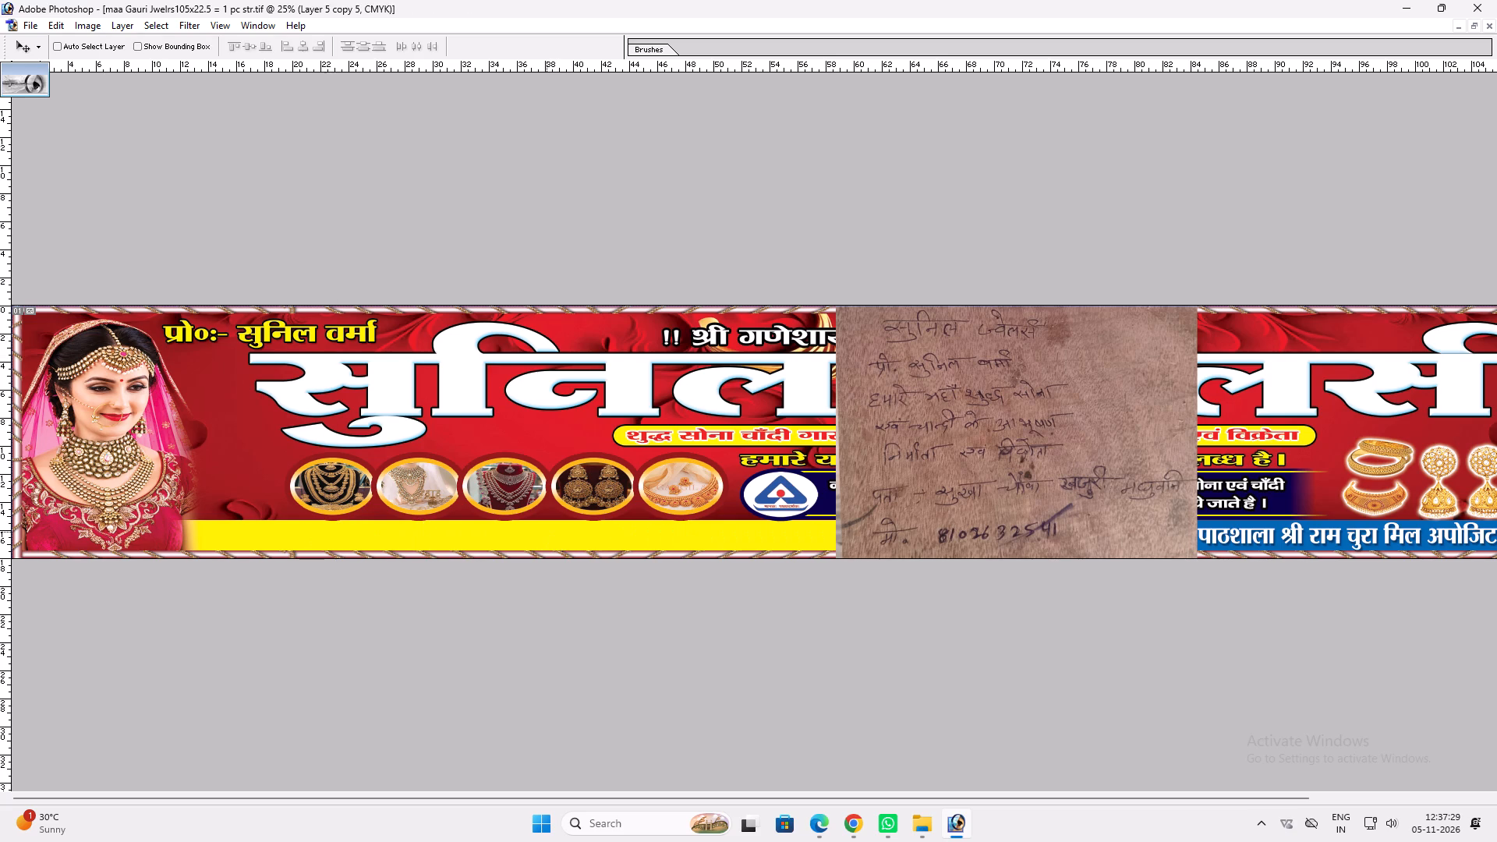
{"action": "left_click", "coordinate": [547, 532], "text": "ctrl"}
{"action": "key", "text": "alt+l"}
{"action": "key", "text": "alt+l"}
{"action": "key", "text": "alt+l"}
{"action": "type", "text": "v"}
Lower the row of five oval jewellery pictures about 1 inch, stretch it taller, and shift it about 1 inch left.
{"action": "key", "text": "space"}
{"action": "left_click_drag", "start_coordinate": [610, 534], "coordinate": [501, 513]}
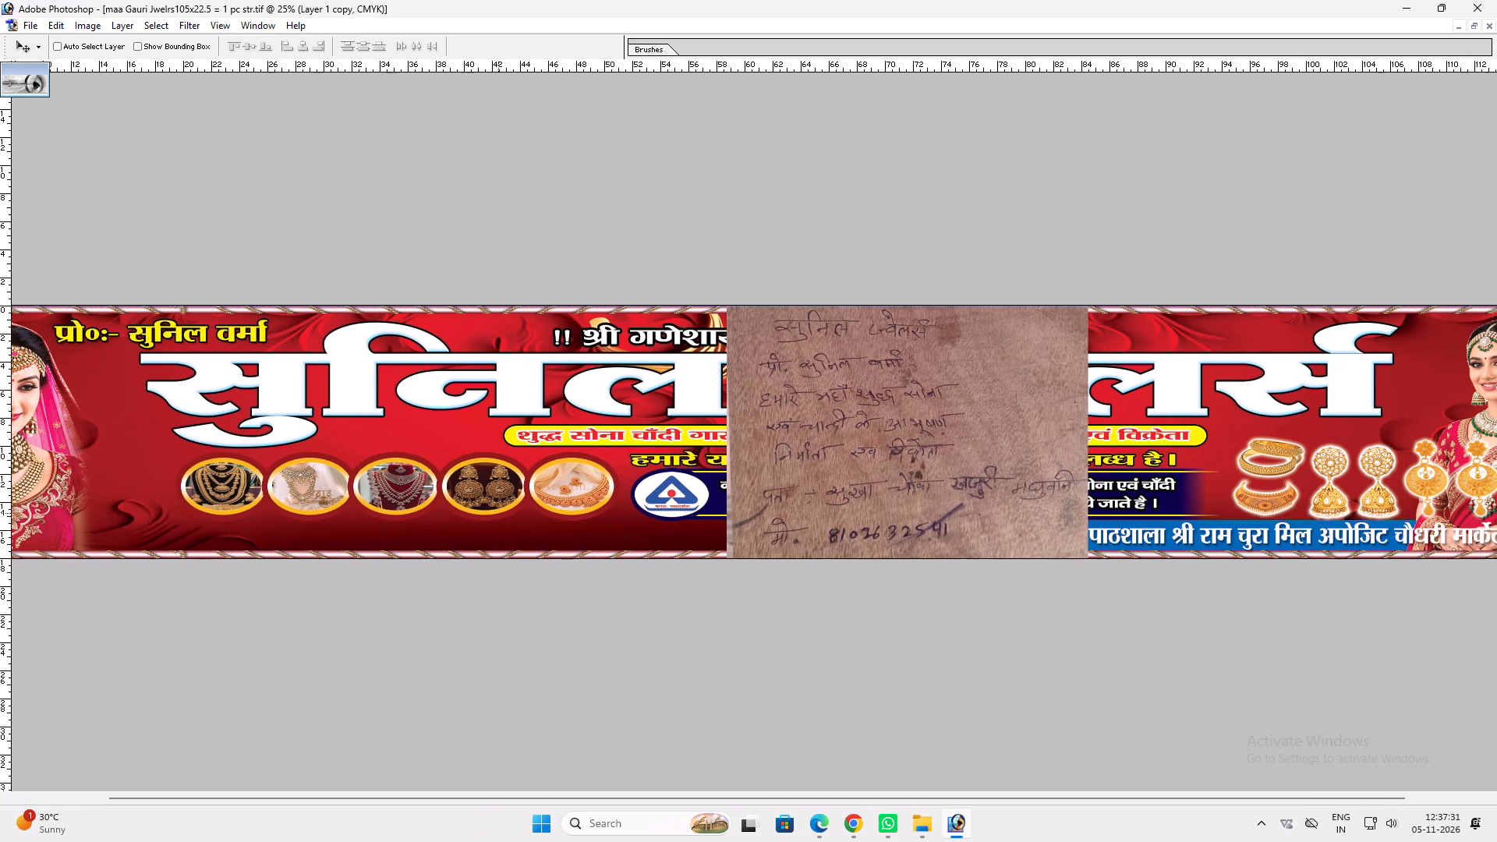
{"action": "left_click", "coordinate": [490, 490], "text": "ctrl"}
{"action": "left_click_drag", "start_coordinate": [490, 490], "coordinate": [487, 509]}
{"action": "key", "text": "ctrl+t"}
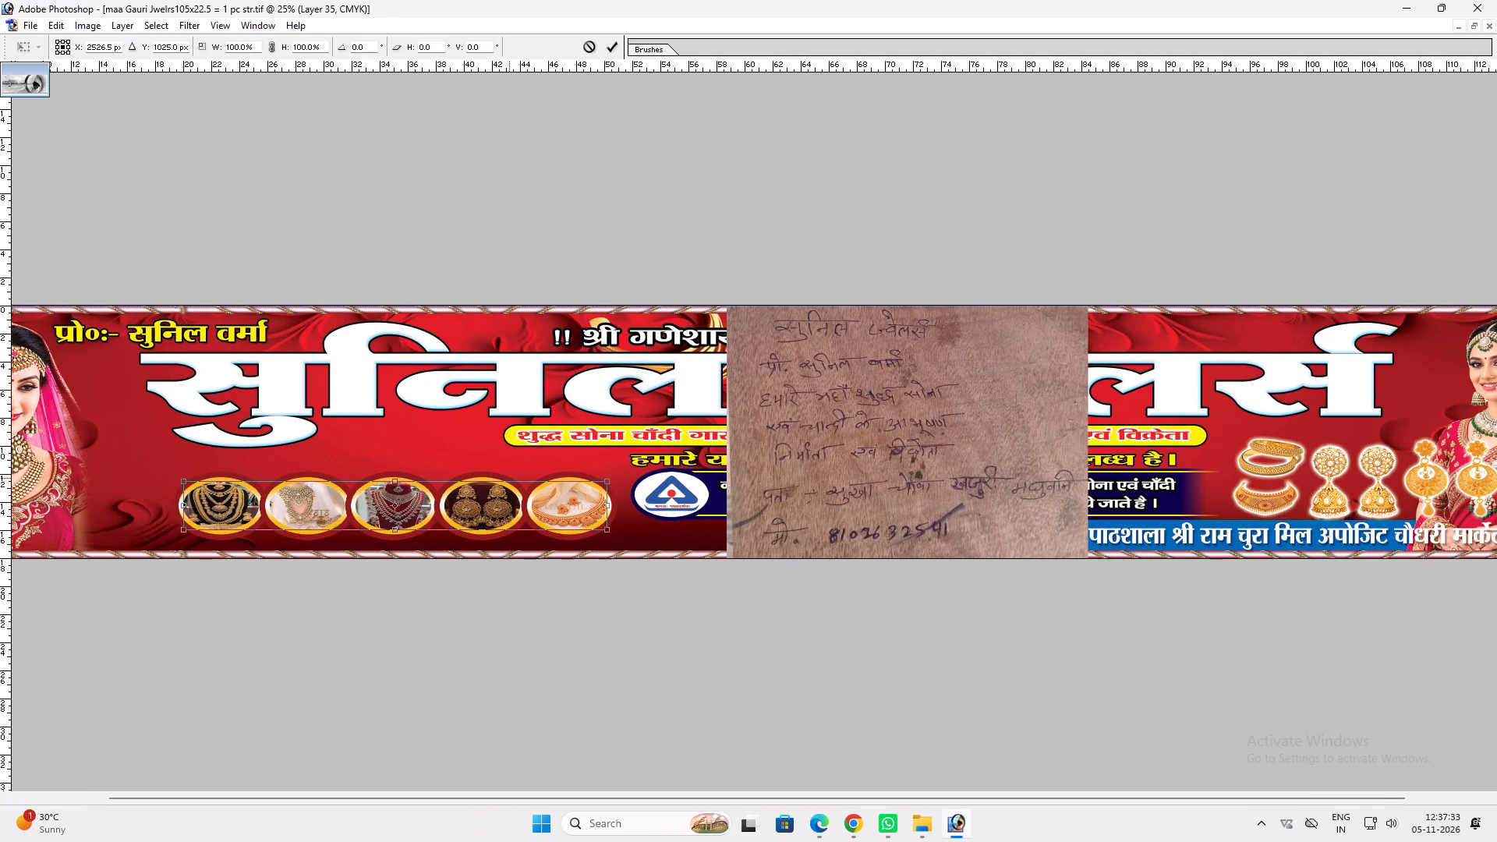
{"action": "left_click_drag", "start_coordinate": [509, 478], "coordinate": [513, 458], "text": "shift"}
{"action": "key", "text": "shift+Return"}
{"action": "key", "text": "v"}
{"action": "left_click_drag", "start_coordinate": [516, 518], "coordinate": [501, 518], "text": "shift"}
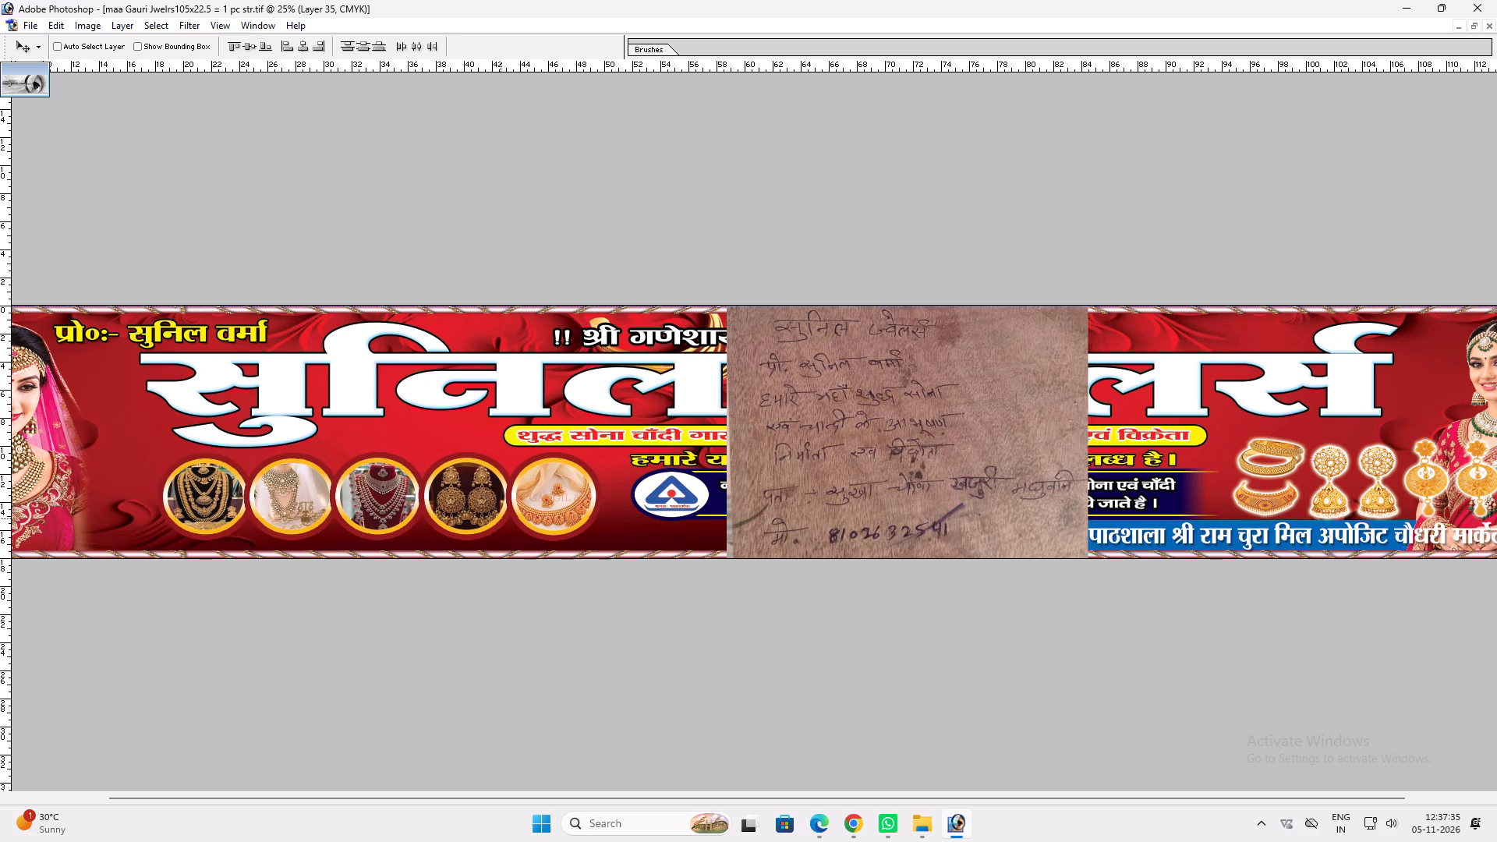
Adjust the jewellery picture row's proportions to about 30 inches wide by 5 inches tall, shifting it slightly left.
{"action": "key", "text": "ctrl+t"}
{"action": "left_click", "coordinate": [596, 540], "text": "shift"}
{"action": "left_click_drag", "start_coordinate": [596, 536], "coordinate": [608, 538], "text": "shift"}
{"action": "key", "text": "shift+Return"}
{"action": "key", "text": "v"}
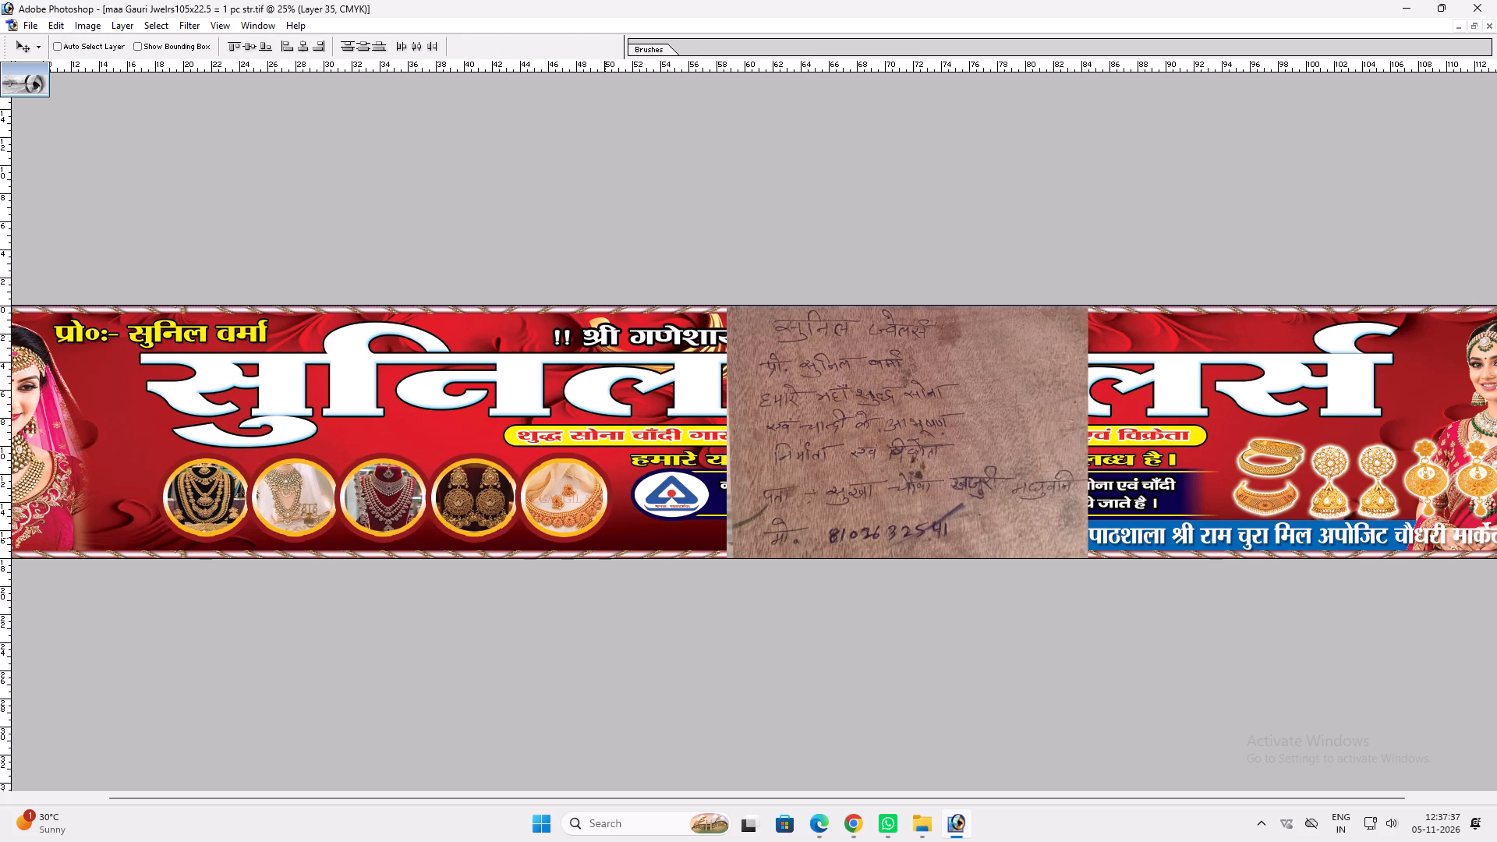
{"action": "left_click_drag", "start_coordinate": [599, 534], "coordinate": [591, 535]}
{"action": "key", "text": "ctrl+t"}
{"action": "left_click_drag", "start_coordinate": [596, 459], "coordinate": [571, 464], "text": "shift"}
{"action": "key", "text": "shift+Return"}
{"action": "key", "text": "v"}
Delete the blue strip and the orange strip behind the bottom address line.
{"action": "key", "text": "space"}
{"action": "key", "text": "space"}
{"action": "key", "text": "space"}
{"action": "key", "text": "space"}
{"action": "left_click_drag", "start_coordinate": [947, 521], "coordinate": [632, 481]}
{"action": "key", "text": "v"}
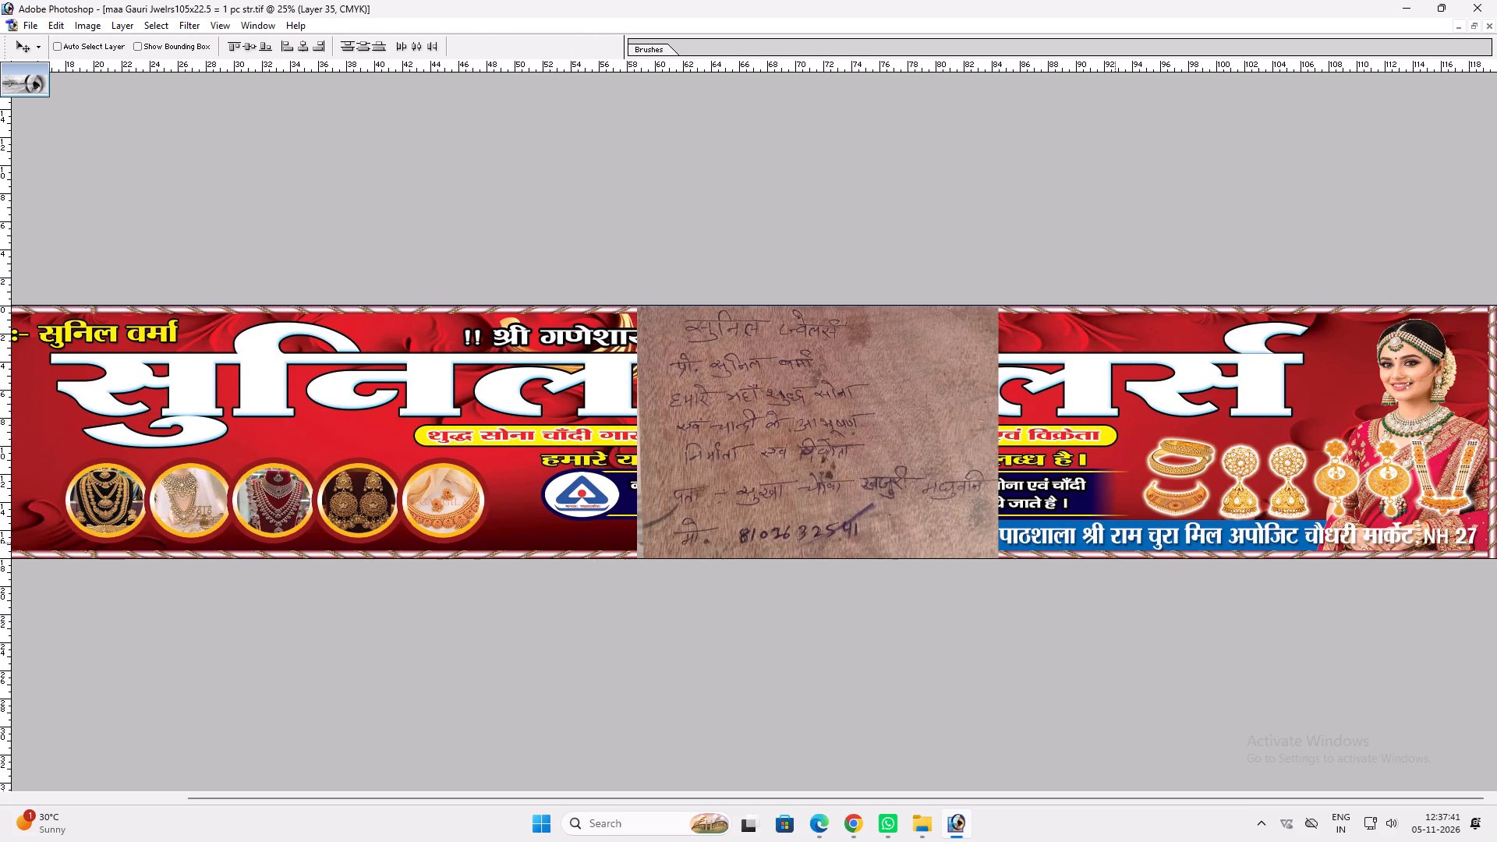
{"action": "left_click", "coordinate": [1109, 544], "text": "ctrl"}
{"action": "key", "text": "alt+l"}
{"action": "key", "text": "alt+l"}
{"action": "key", "text": "alt+l"}
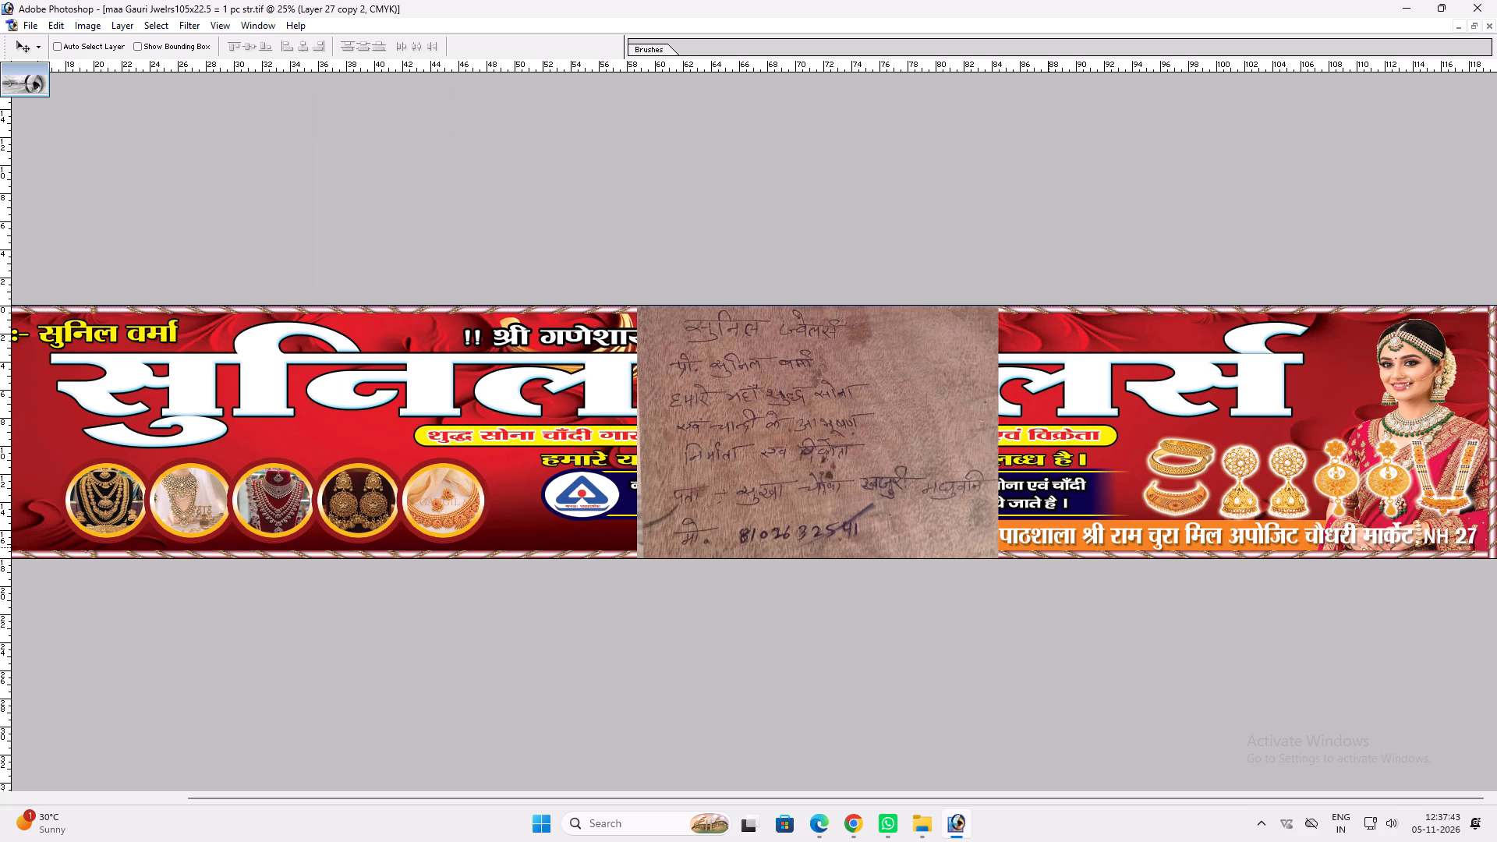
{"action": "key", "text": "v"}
{"action": "left_click", "coordinate": [1081, 543], "text": "ctrl"}
{"action": "key", "text": "alt+l"}
{"action": "key", "text": "alt+l"}
{"action": "key", "text": "alt+l"}
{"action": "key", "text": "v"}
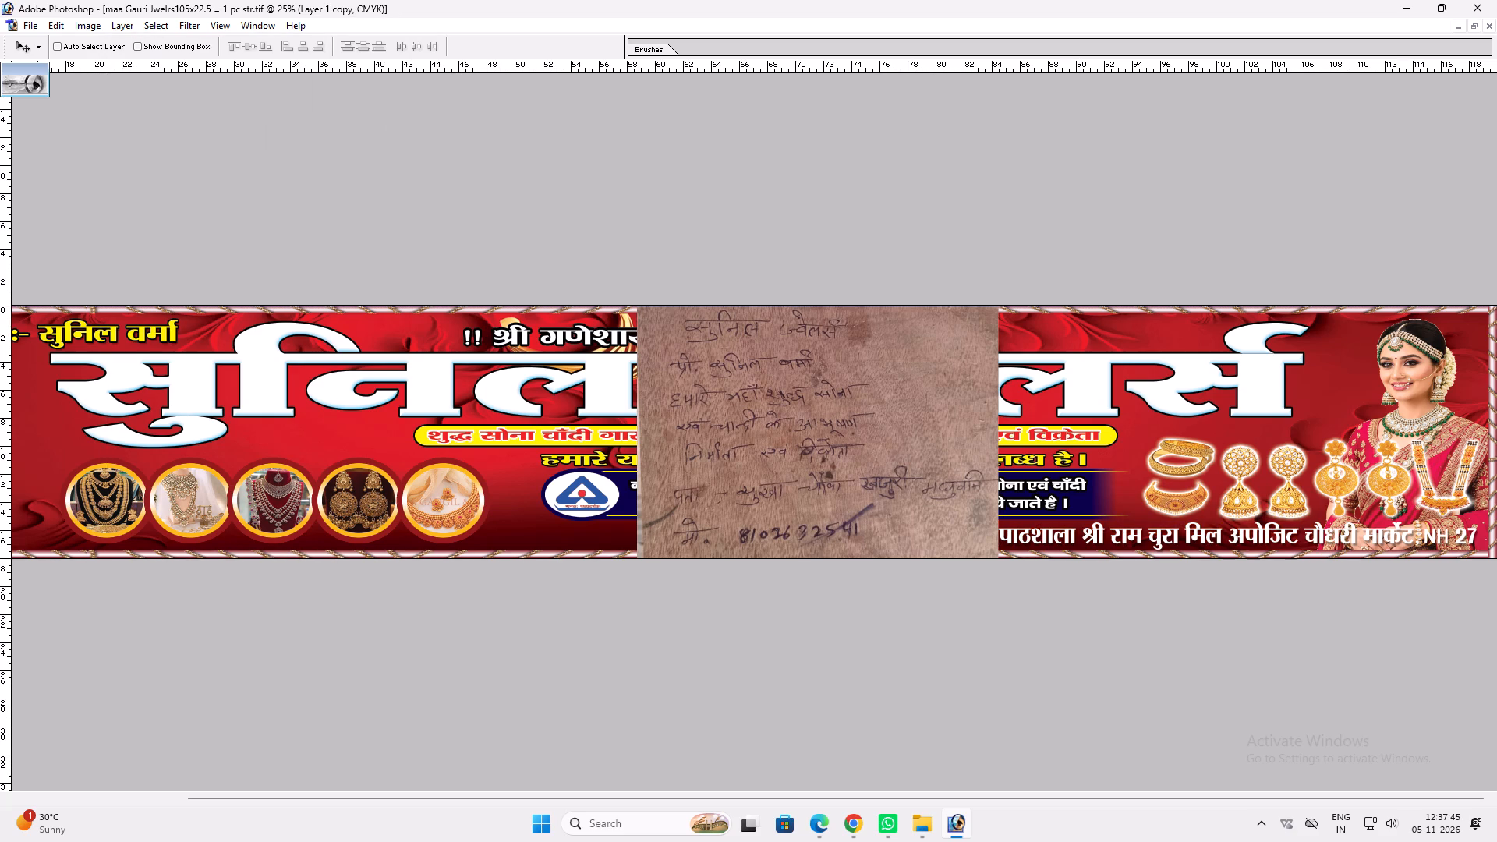
Select the bottom address text and bring its layer to the front of all others.
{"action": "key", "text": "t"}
{"action": "left_click", "coordinate": [1058, 540]}
{"action": "key", "text": "Return"}
{"action": "key", "text": "ctrl+shift+bracketright"}
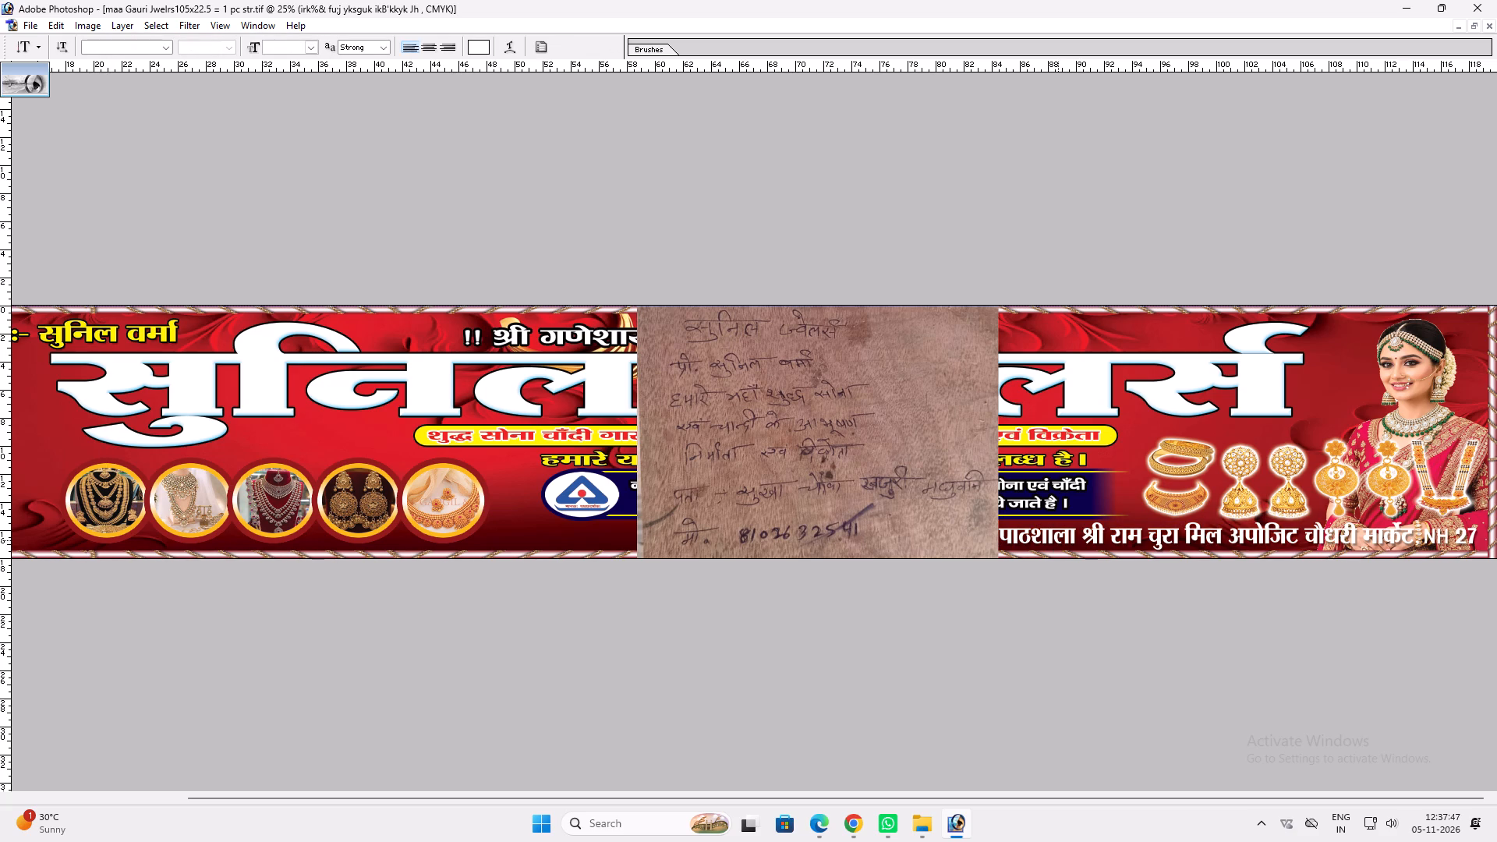
Replace the bottom address text with पता:- followed by the shop's address from the handwritten note.
{"action": "left_click", "coordinate": [1058, 540]}
{"action": "key", "text": "ctrl+a"}
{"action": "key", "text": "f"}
{"action": "key", "text": "ctrl+a"}
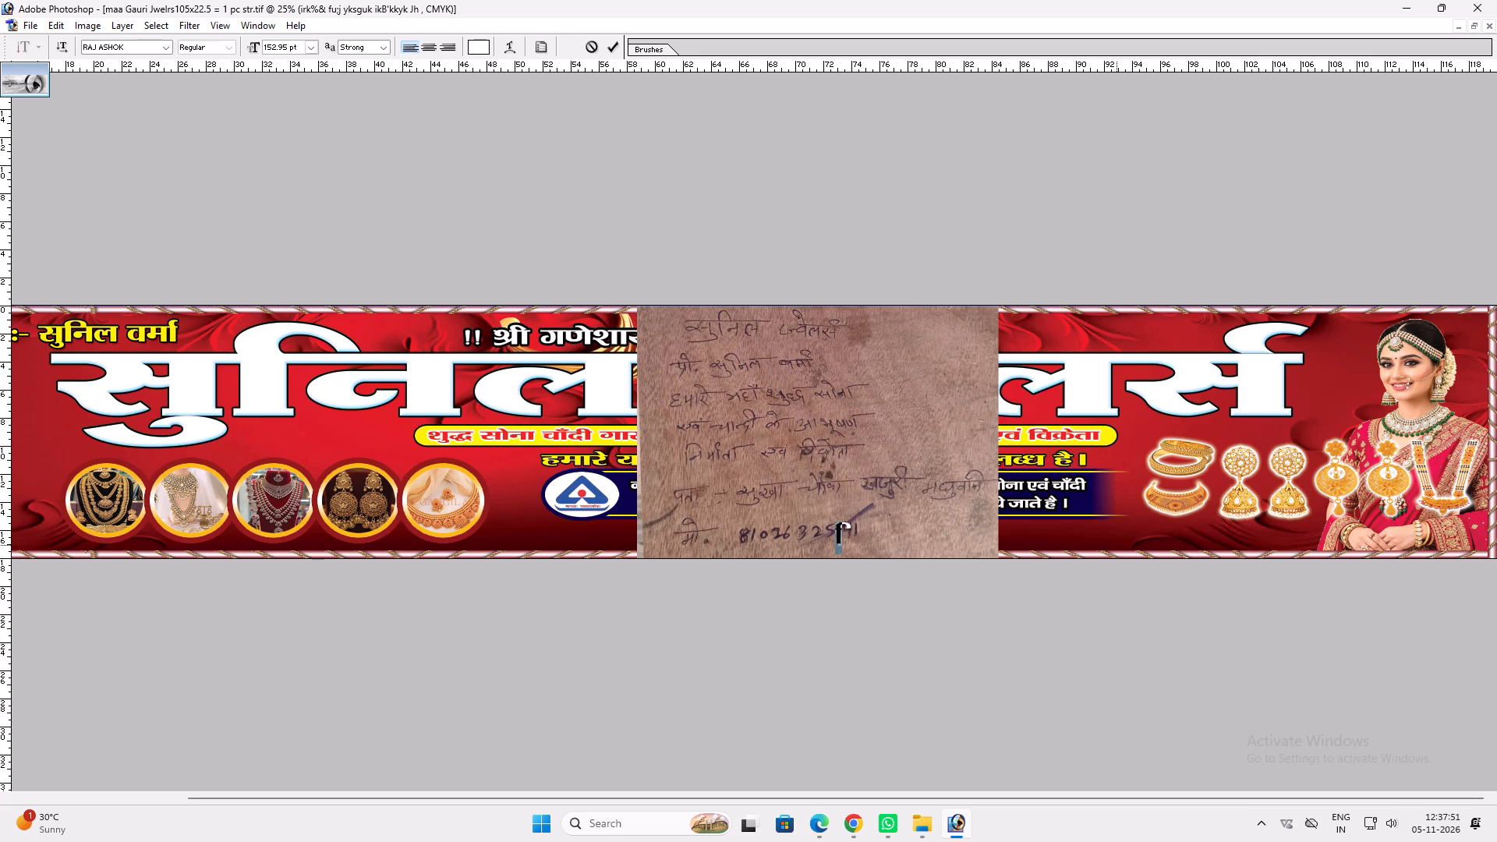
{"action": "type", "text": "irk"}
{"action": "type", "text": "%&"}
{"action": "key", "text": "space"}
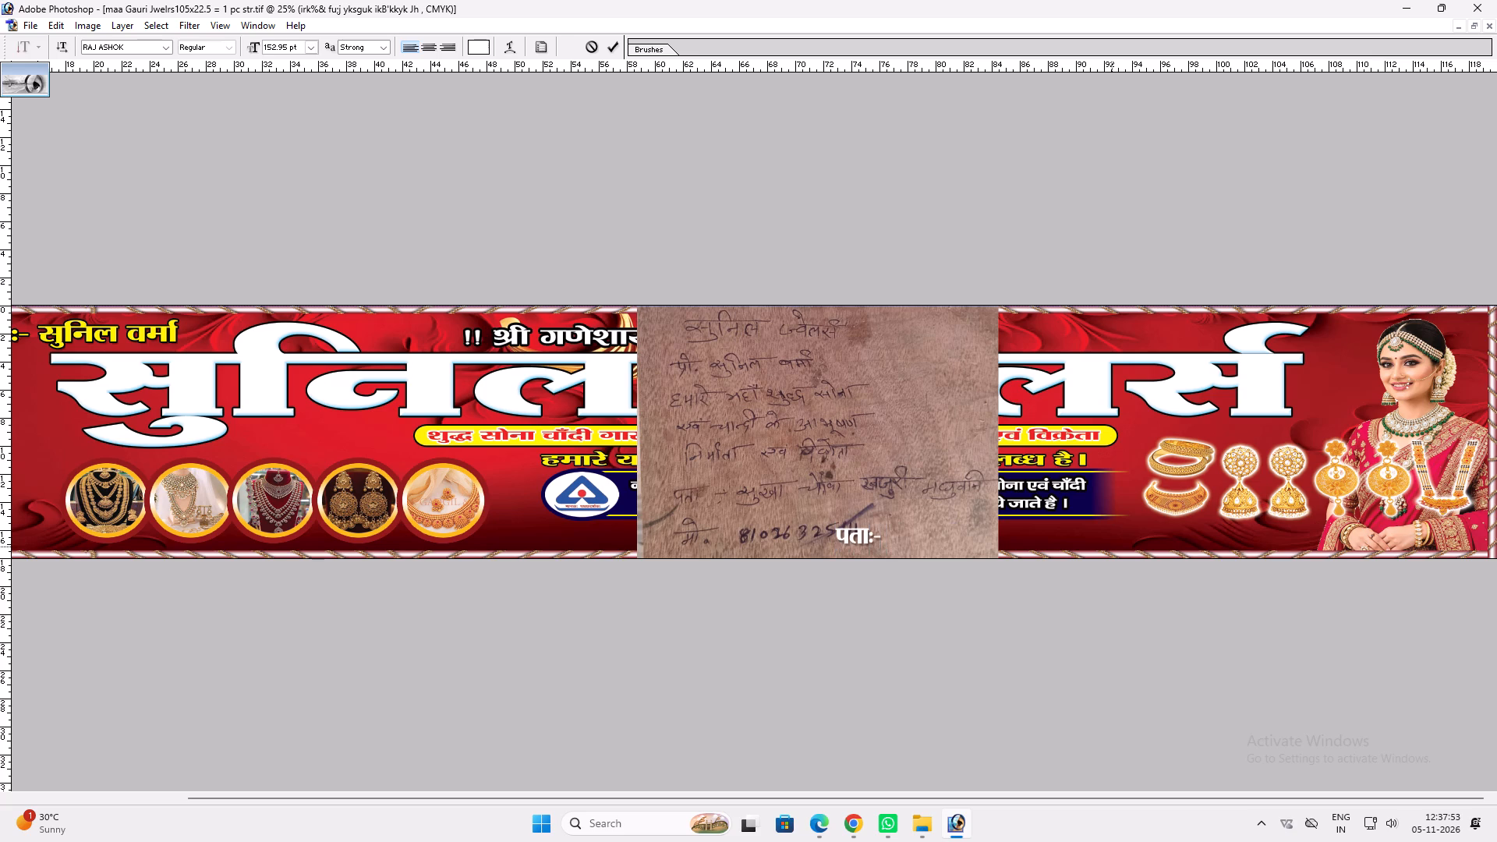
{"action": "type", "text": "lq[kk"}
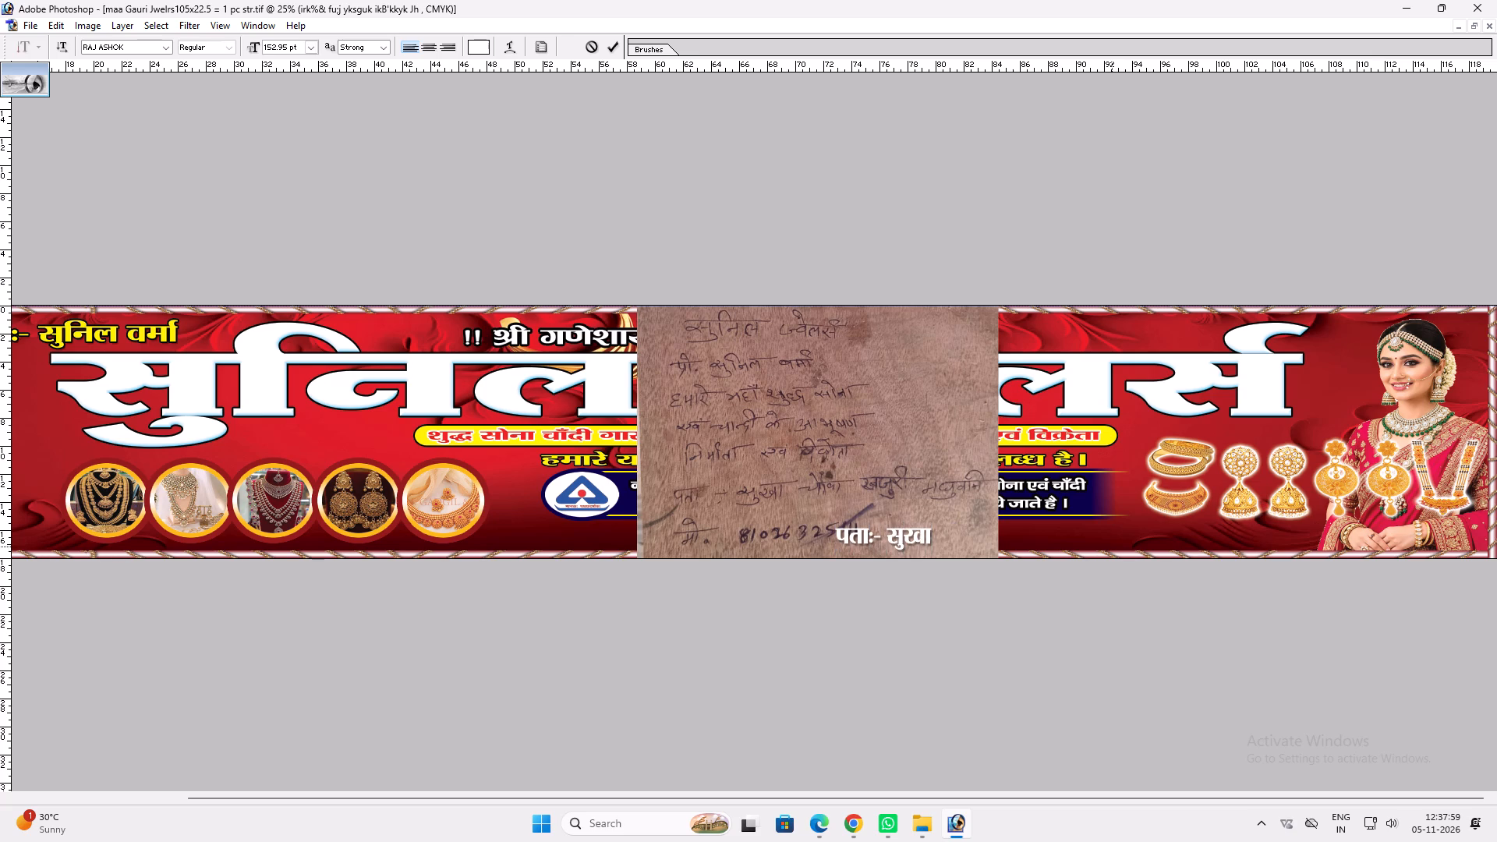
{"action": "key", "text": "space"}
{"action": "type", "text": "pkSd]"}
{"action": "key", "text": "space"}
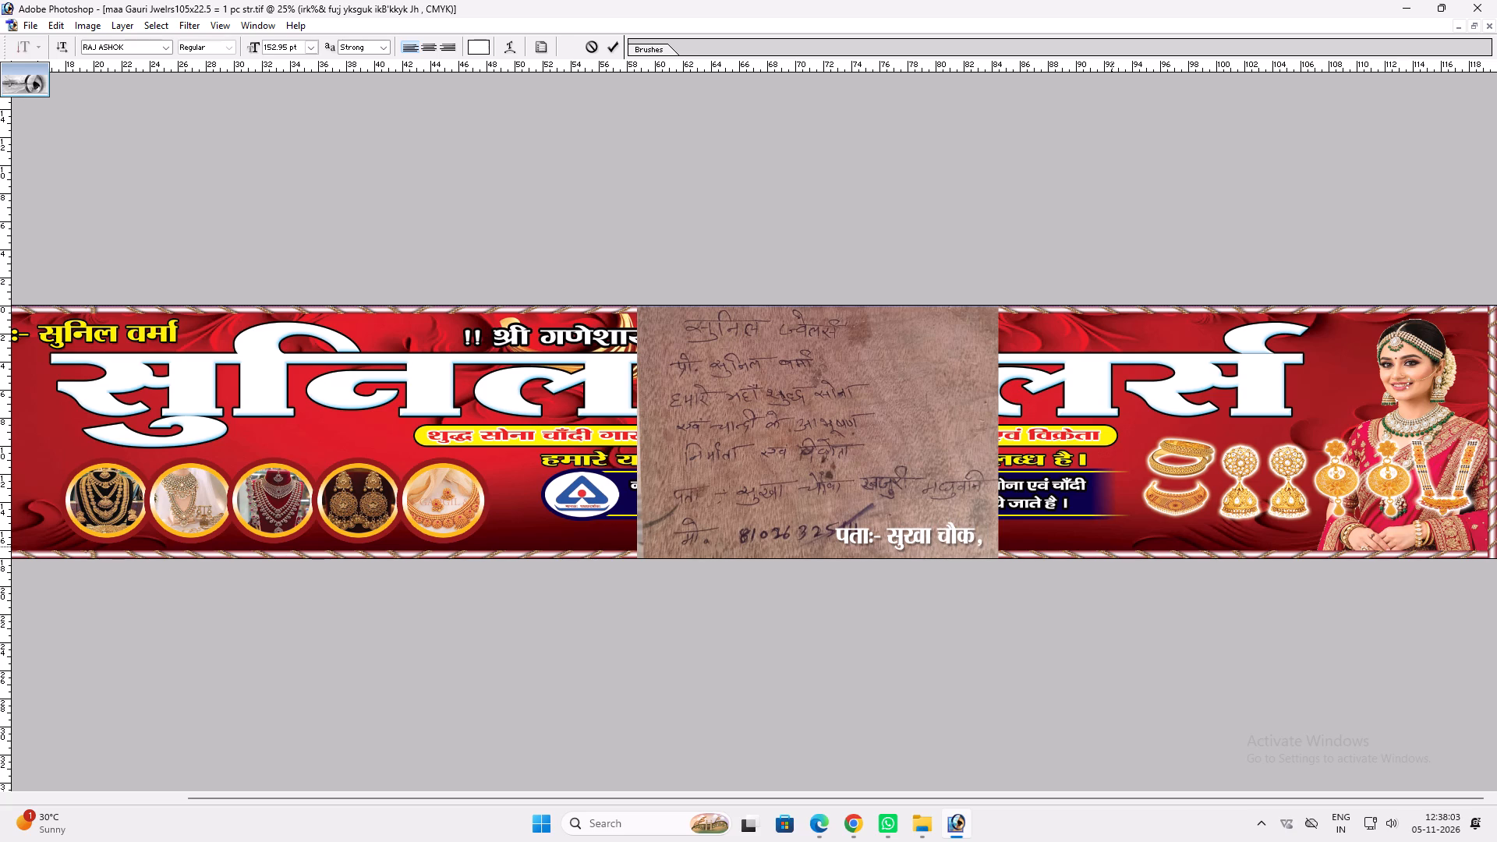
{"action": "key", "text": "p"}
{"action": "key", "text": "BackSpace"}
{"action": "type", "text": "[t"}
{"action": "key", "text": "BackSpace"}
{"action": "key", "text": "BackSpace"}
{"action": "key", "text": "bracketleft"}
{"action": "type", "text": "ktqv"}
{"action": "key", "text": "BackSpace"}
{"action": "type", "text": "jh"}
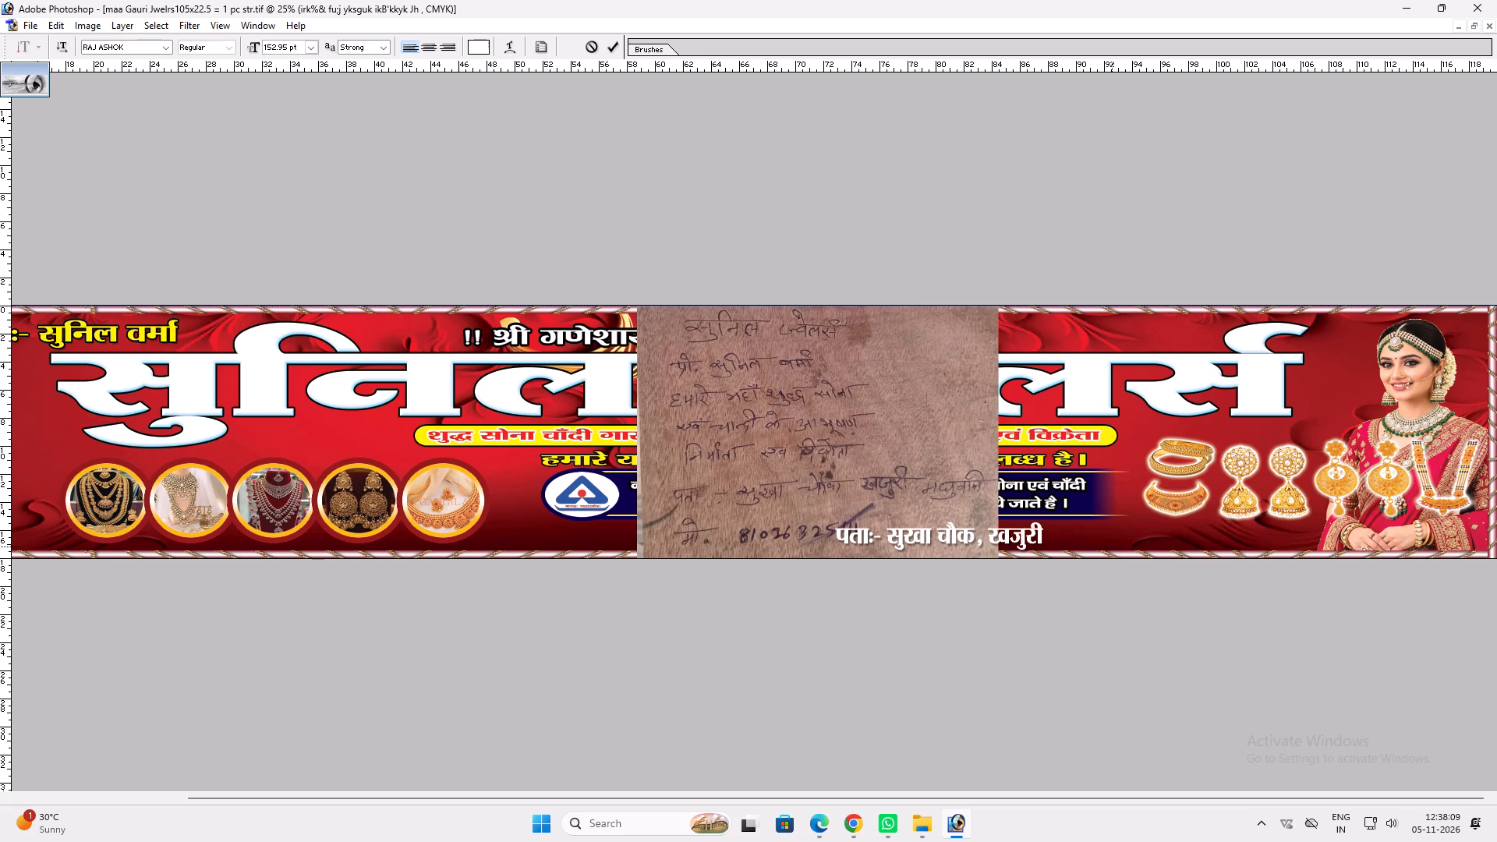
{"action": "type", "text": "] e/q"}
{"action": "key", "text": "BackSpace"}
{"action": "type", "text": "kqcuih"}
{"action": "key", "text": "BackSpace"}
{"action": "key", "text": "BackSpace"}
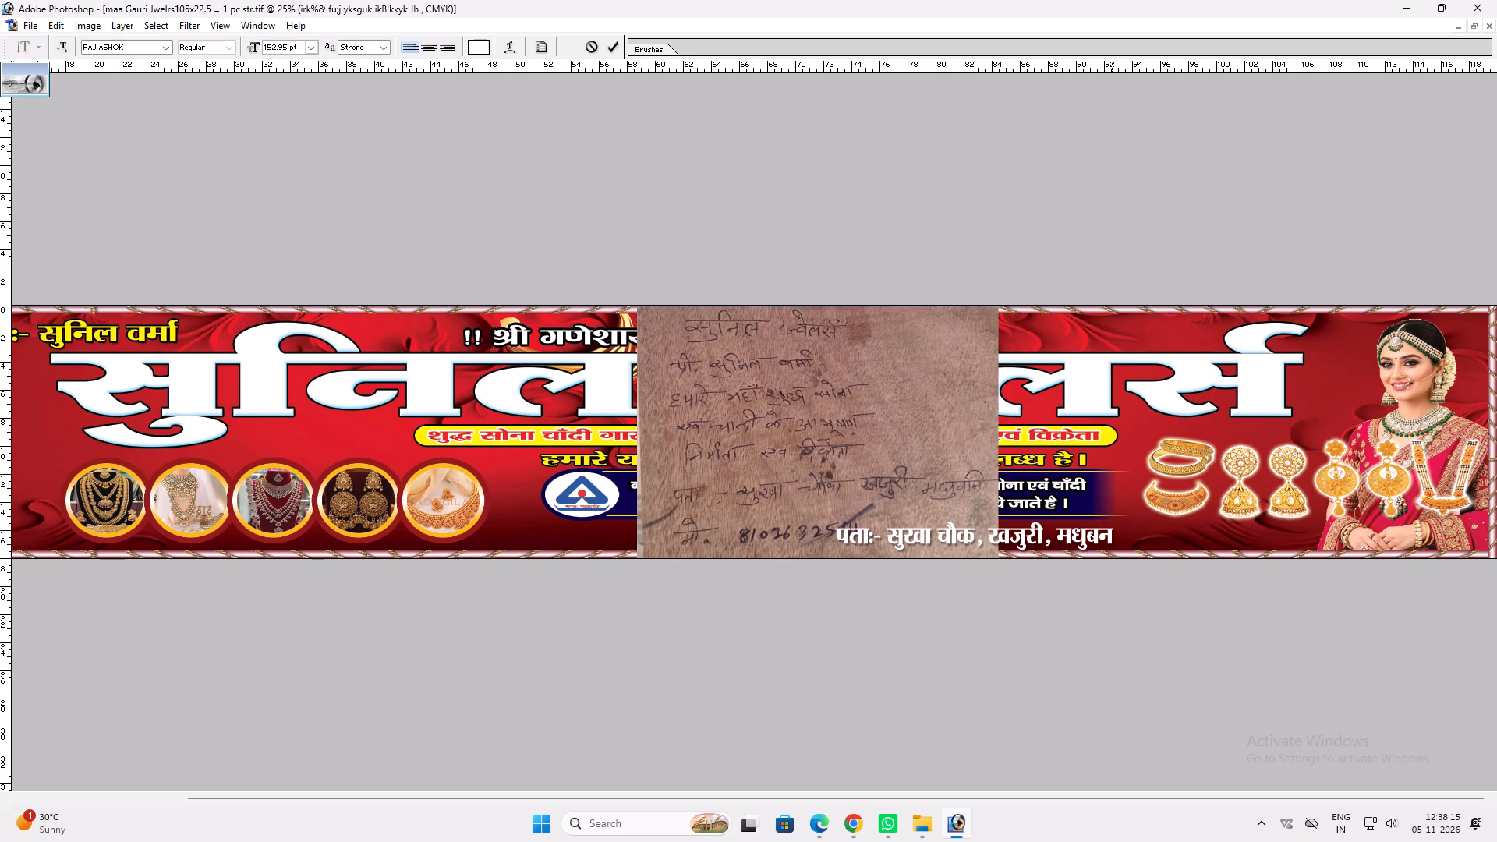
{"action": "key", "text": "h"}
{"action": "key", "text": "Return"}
Move the address line about 18 inches left and 7 inches up, over the yellow tagline strip.
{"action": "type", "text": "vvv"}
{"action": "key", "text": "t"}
{"action": "left_click", "coordinate": [1073, 539]}
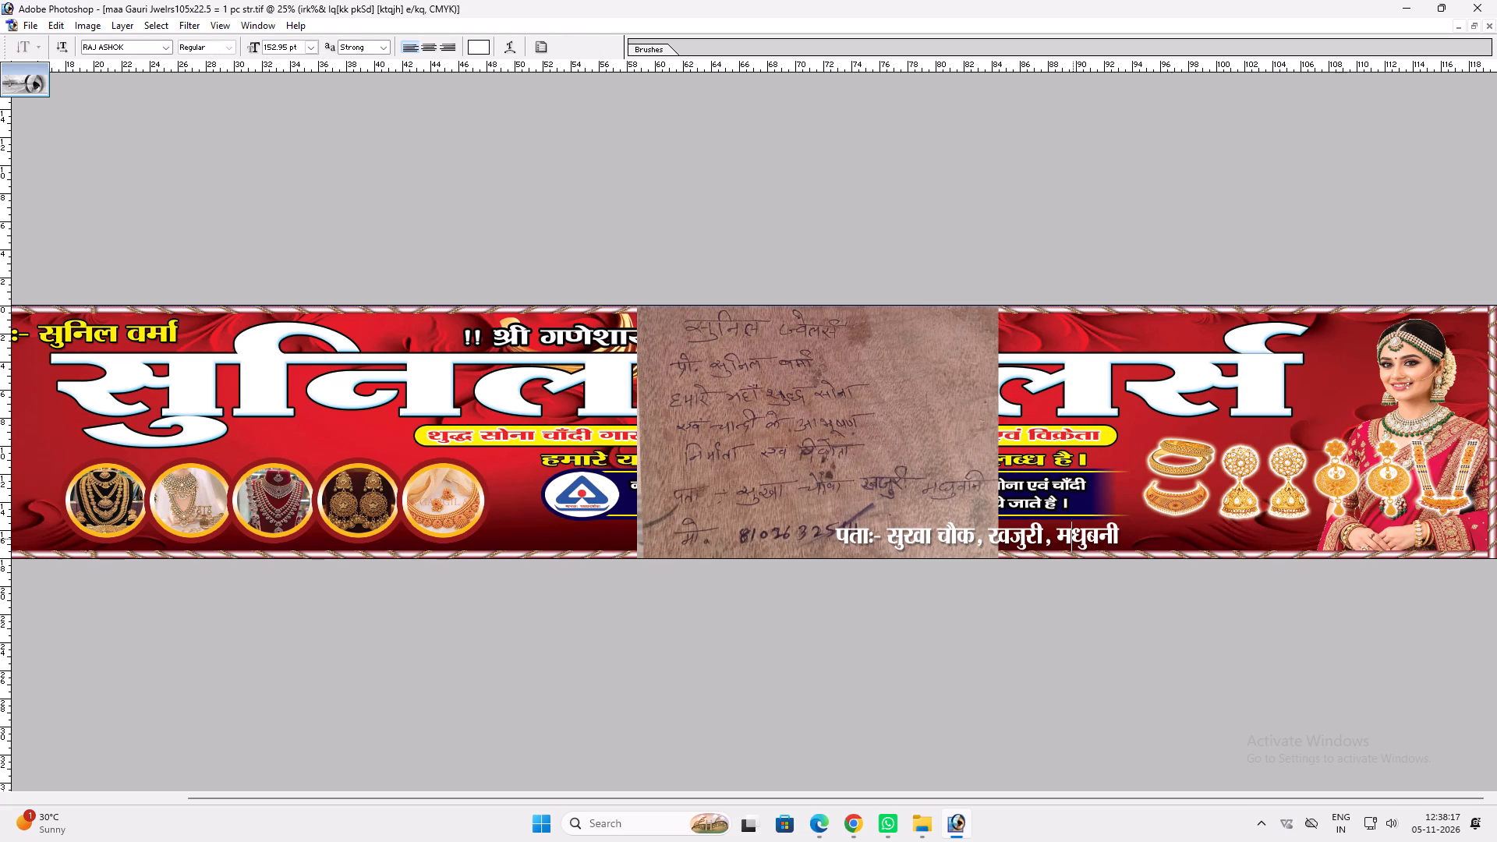
{"action": "key", "text": "ctrl+t"}
{"action": "key", "text": "Return"}
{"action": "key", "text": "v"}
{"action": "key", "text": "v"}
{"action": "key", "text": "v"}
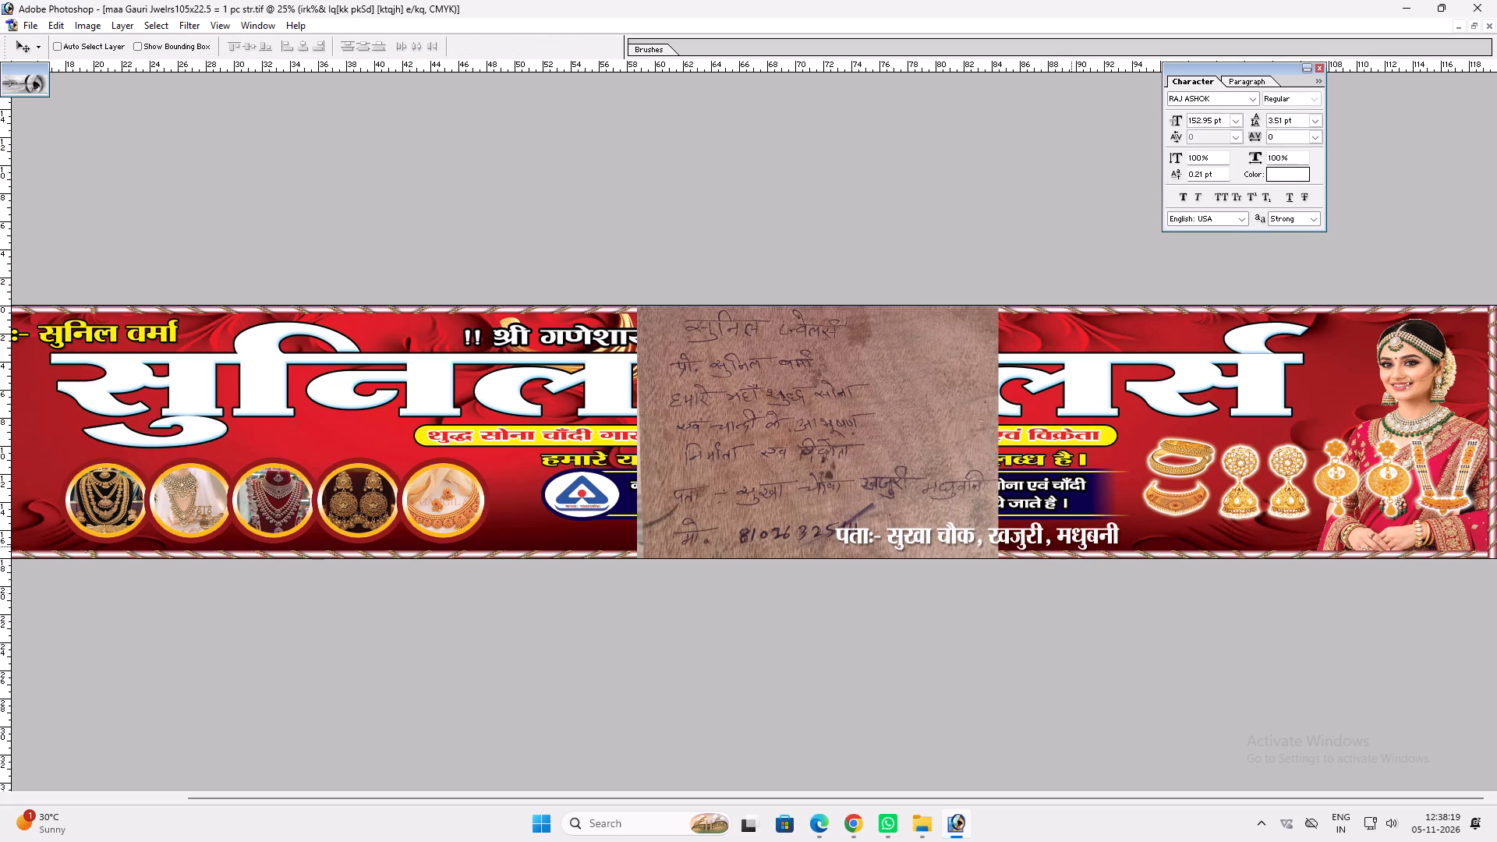
{"action": "left_click_drag", "start_coordinate": [1071, 547], "coordinate": [811, 442]}
Duplicate the yellow proprietor line to the upper right part of the banner and bring the copy's layer to the front.
{"action": "key", "text": "ctrl+plus"}
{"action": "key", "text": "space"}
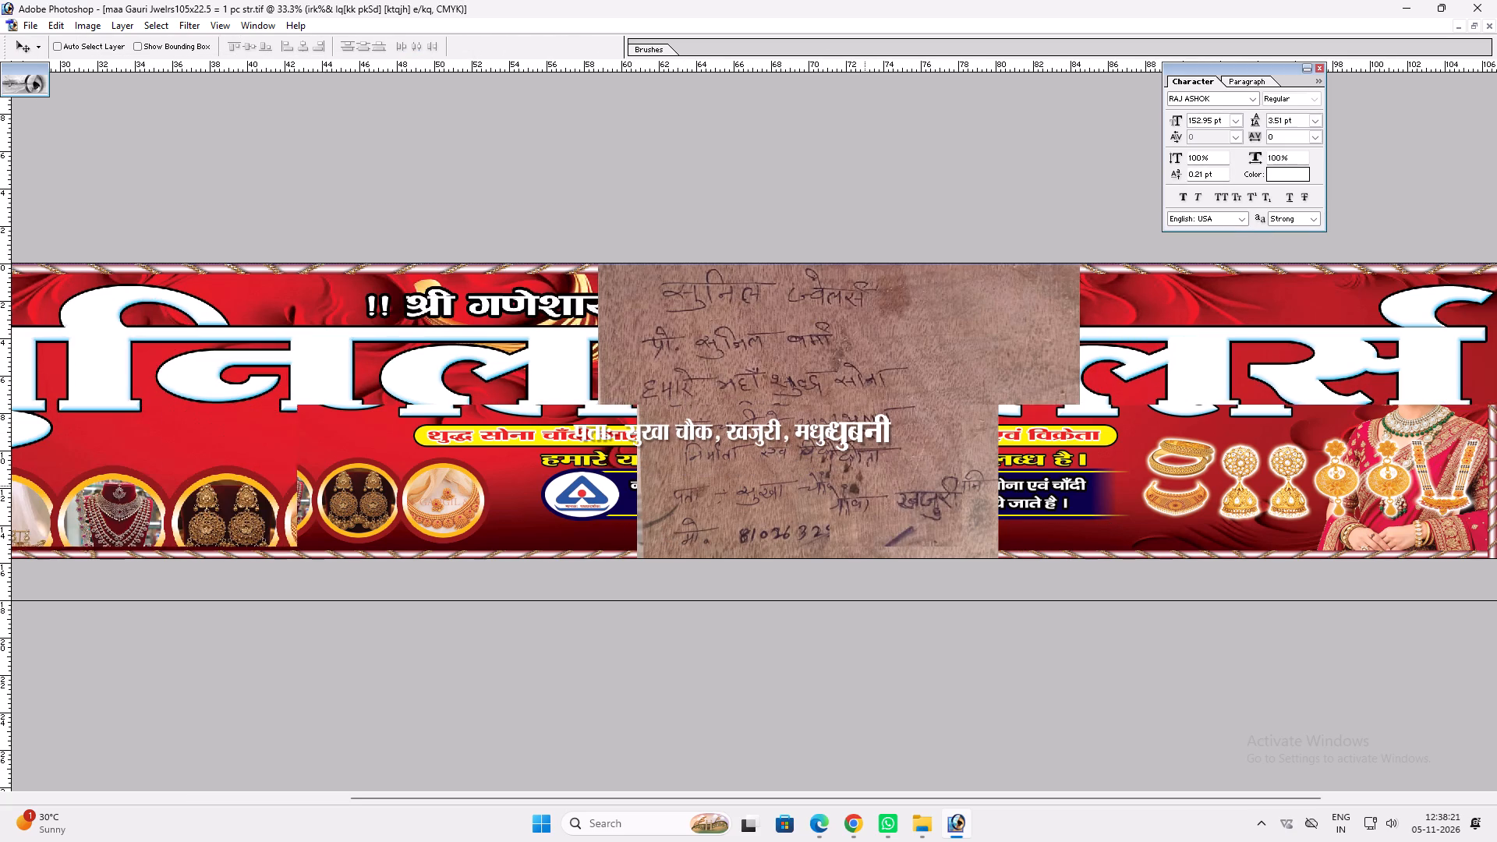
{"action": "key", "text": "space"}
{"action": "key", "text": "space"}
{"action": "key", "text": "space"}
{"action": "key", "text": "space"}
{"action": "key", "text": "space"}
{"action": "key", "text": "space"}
{"action": "left_click_drag", "start_coordinate": [355, 363], "coordinate": [651, 455]}
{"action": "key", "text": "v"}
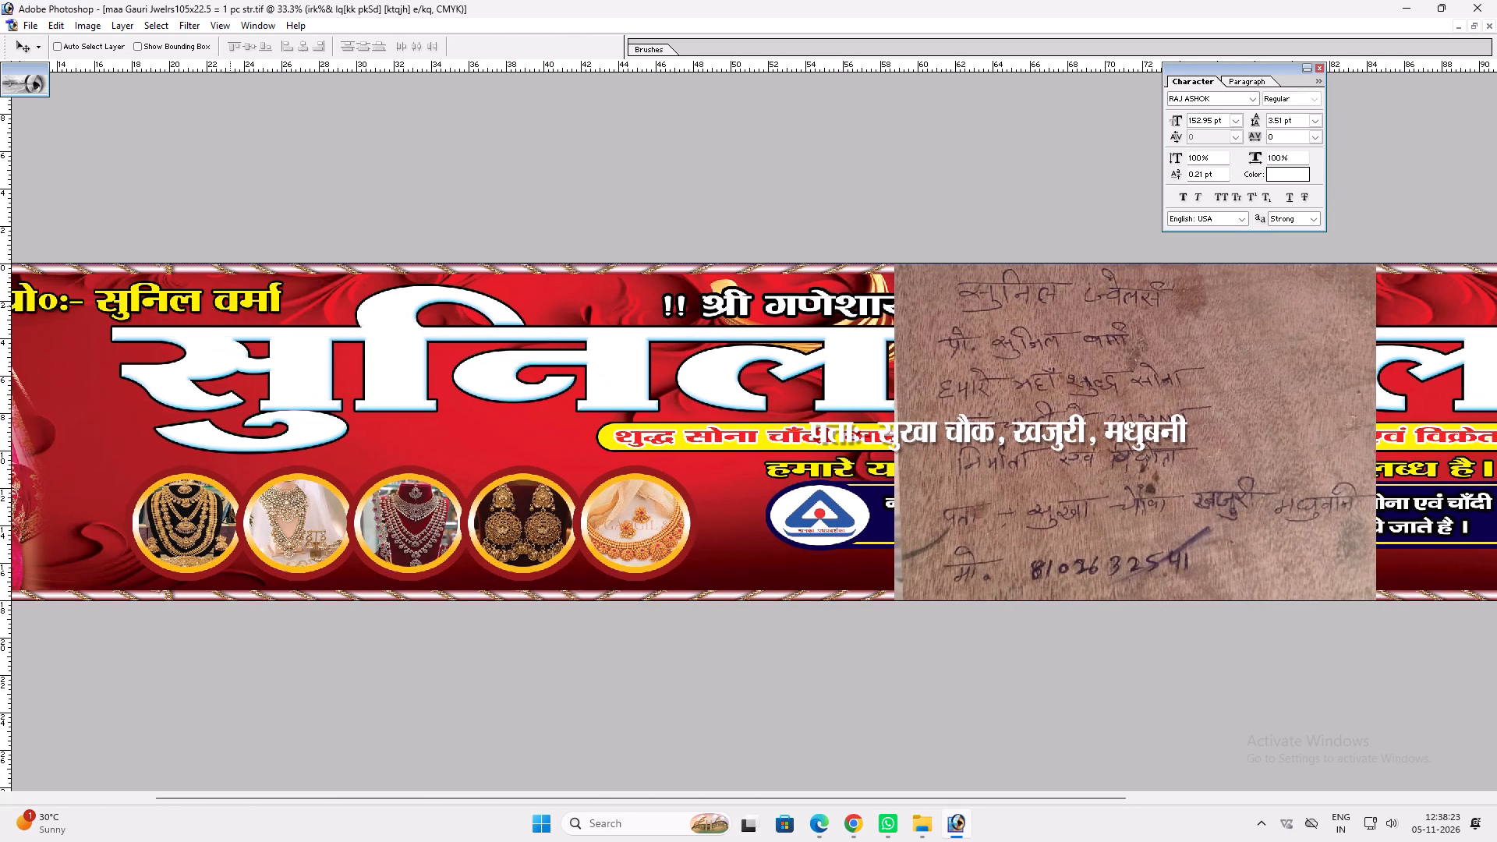
{"action": "left_click", "coordinate": [232, 306], "text": "ctrl"}
{"action": "left_click_drag", "start_coordinate": [229, 304], "coordinate": [1184, 331], "text": "alt+shift"}
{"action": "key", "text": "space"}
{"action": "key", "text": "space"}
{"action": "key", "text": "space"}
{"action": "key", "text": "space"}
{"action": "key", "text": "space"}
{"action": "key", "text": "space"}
{"action": "left_click_drag", "start_coordinate": [1262, 359], "coordinate": [225, 353]}
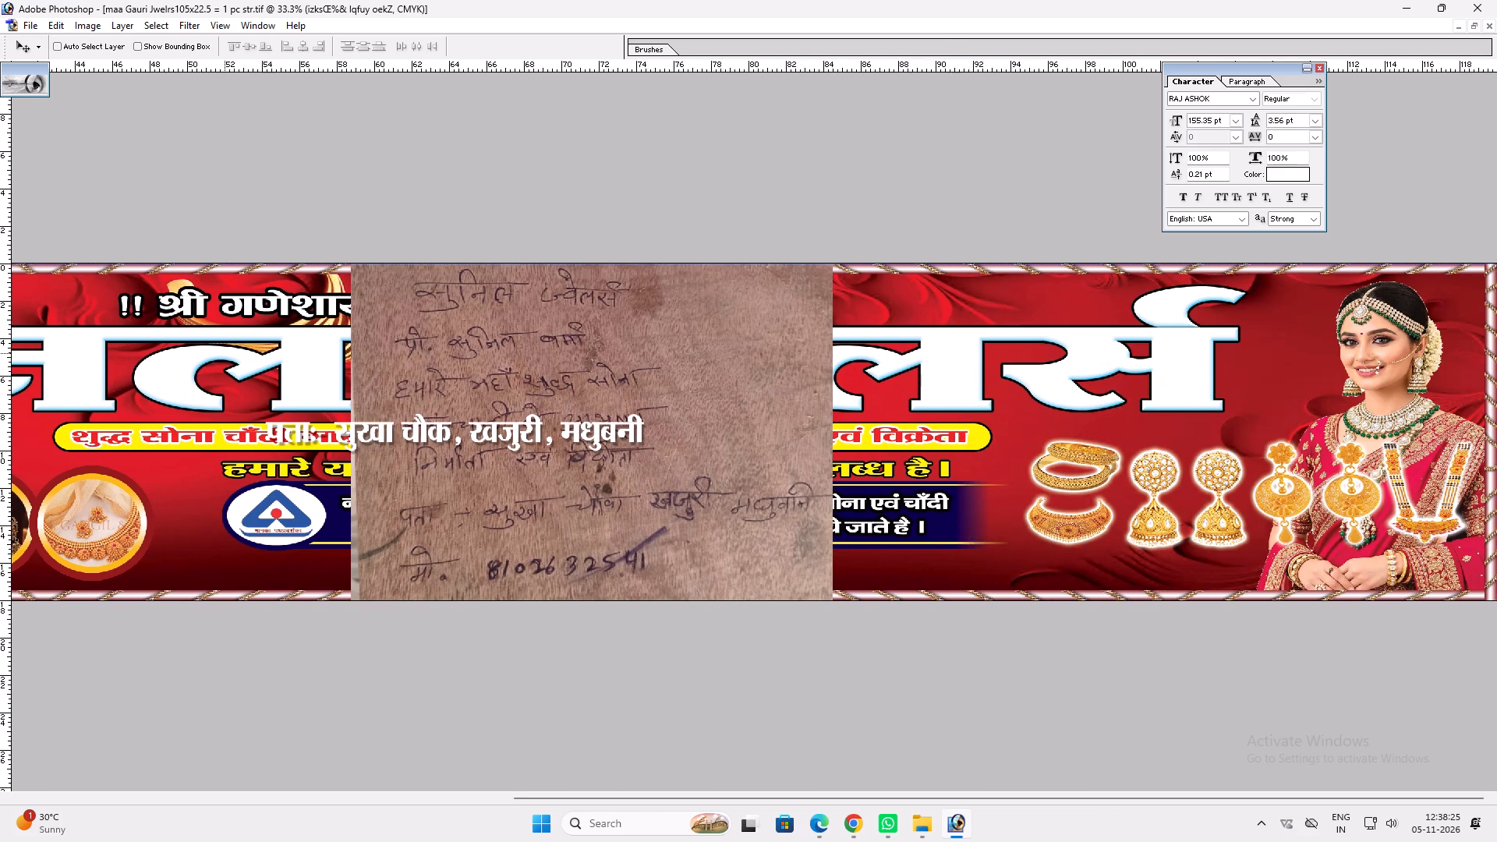
{"action": "left_click_drag", "start_coordinate": [225, 353], "coordinate": [221, 353]}
{"action": "left_click_drag", "start_coordinate": [335, 317], "coordinate": [754, 313], "text": "shift"}
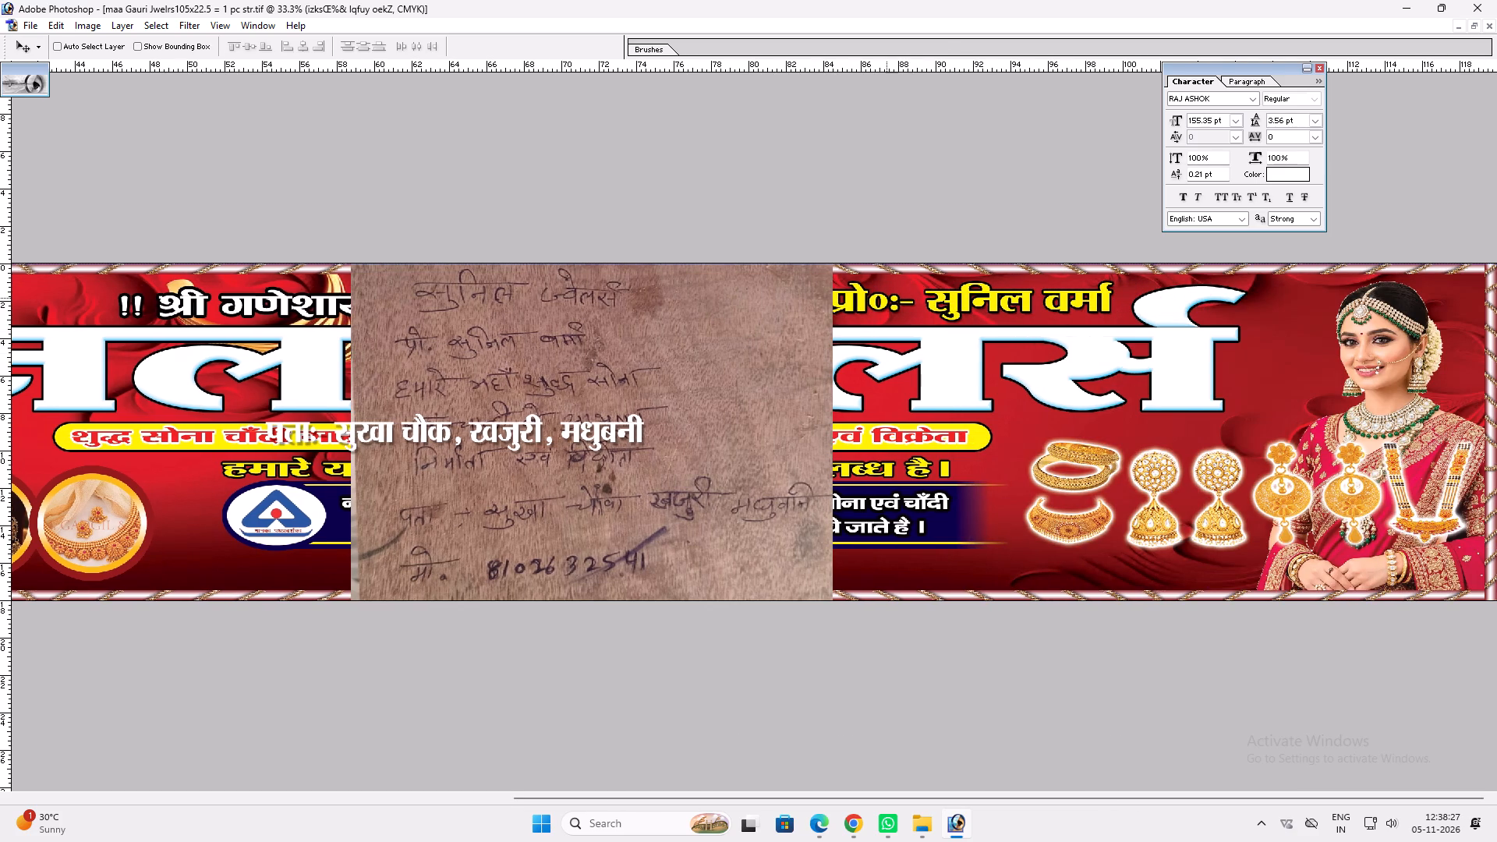
{"action": "left_click", "coordinate": [887, 297]}
{"action": "key", "text": "ctrl+shift+bracketright"}
Replace the copied proprietor line's text with मो०:- followed by the mobile number from the handwritten note.
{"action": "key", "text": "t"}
{"action": "left_click", "coordinate": [858, 311]}
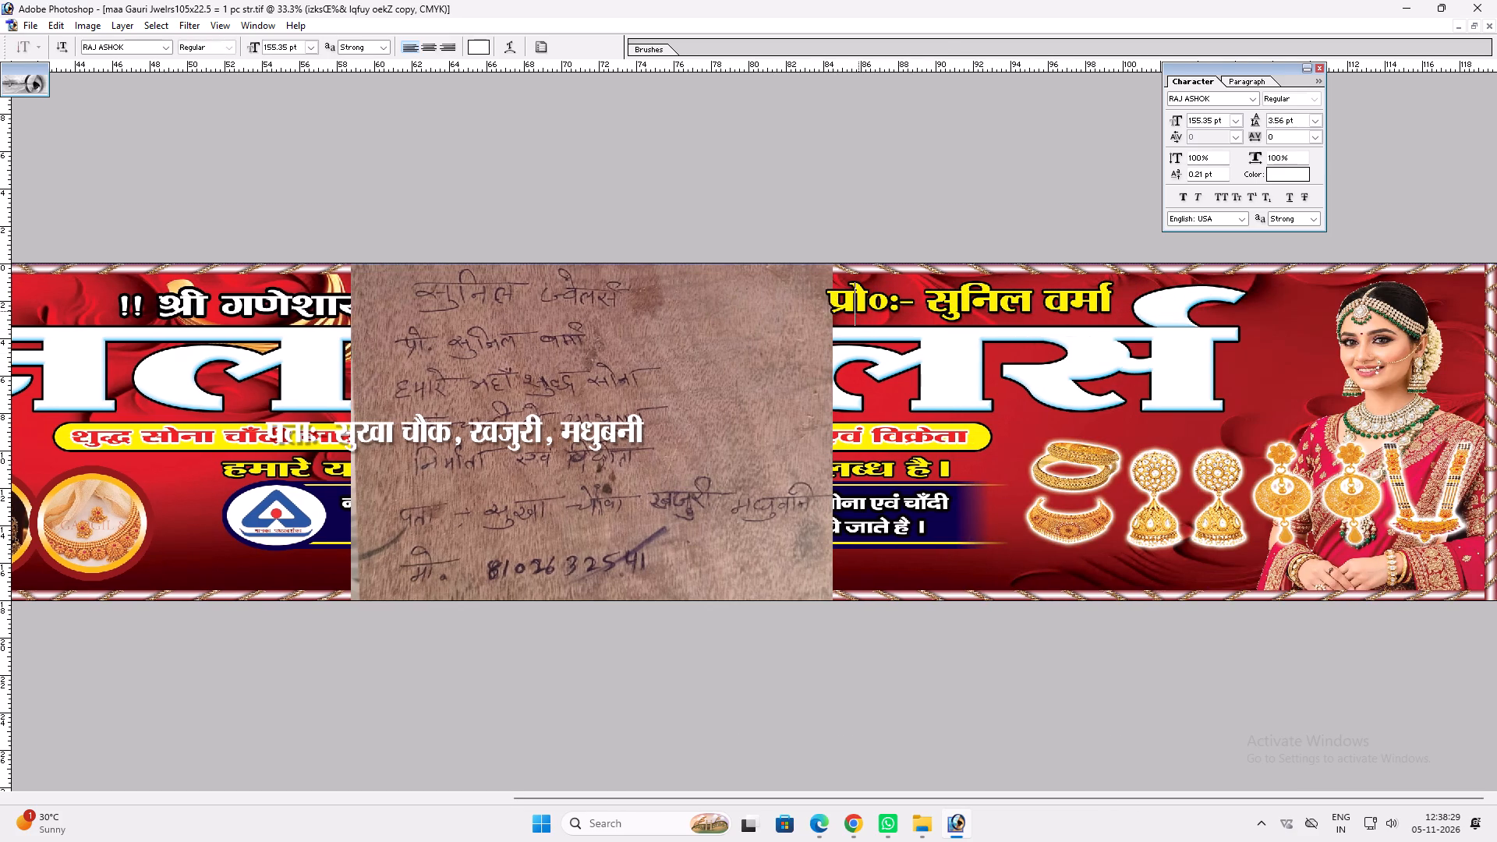
{"action": "key", "text": "ctrl+a"}
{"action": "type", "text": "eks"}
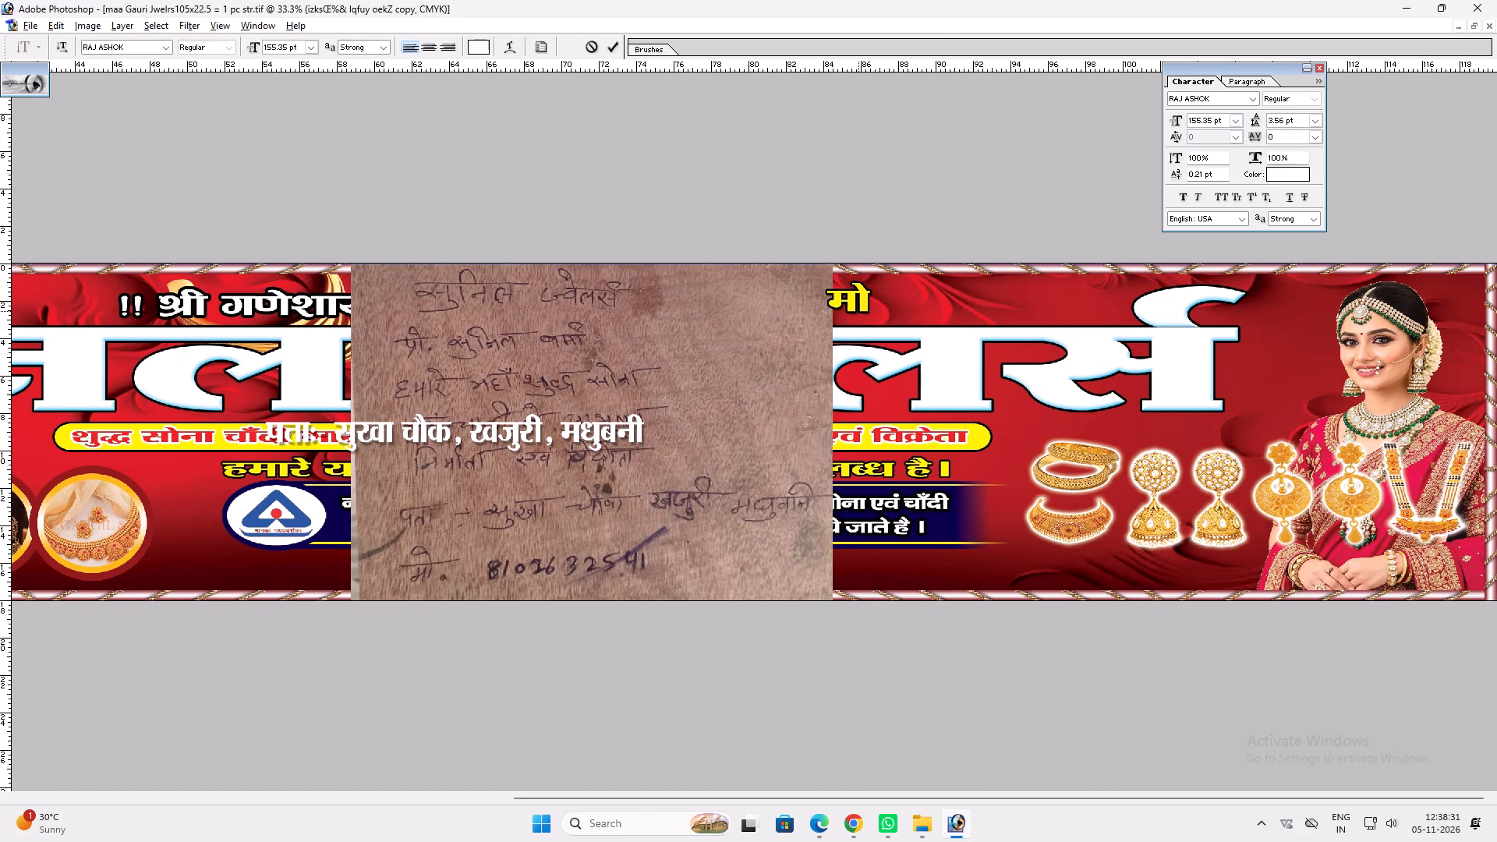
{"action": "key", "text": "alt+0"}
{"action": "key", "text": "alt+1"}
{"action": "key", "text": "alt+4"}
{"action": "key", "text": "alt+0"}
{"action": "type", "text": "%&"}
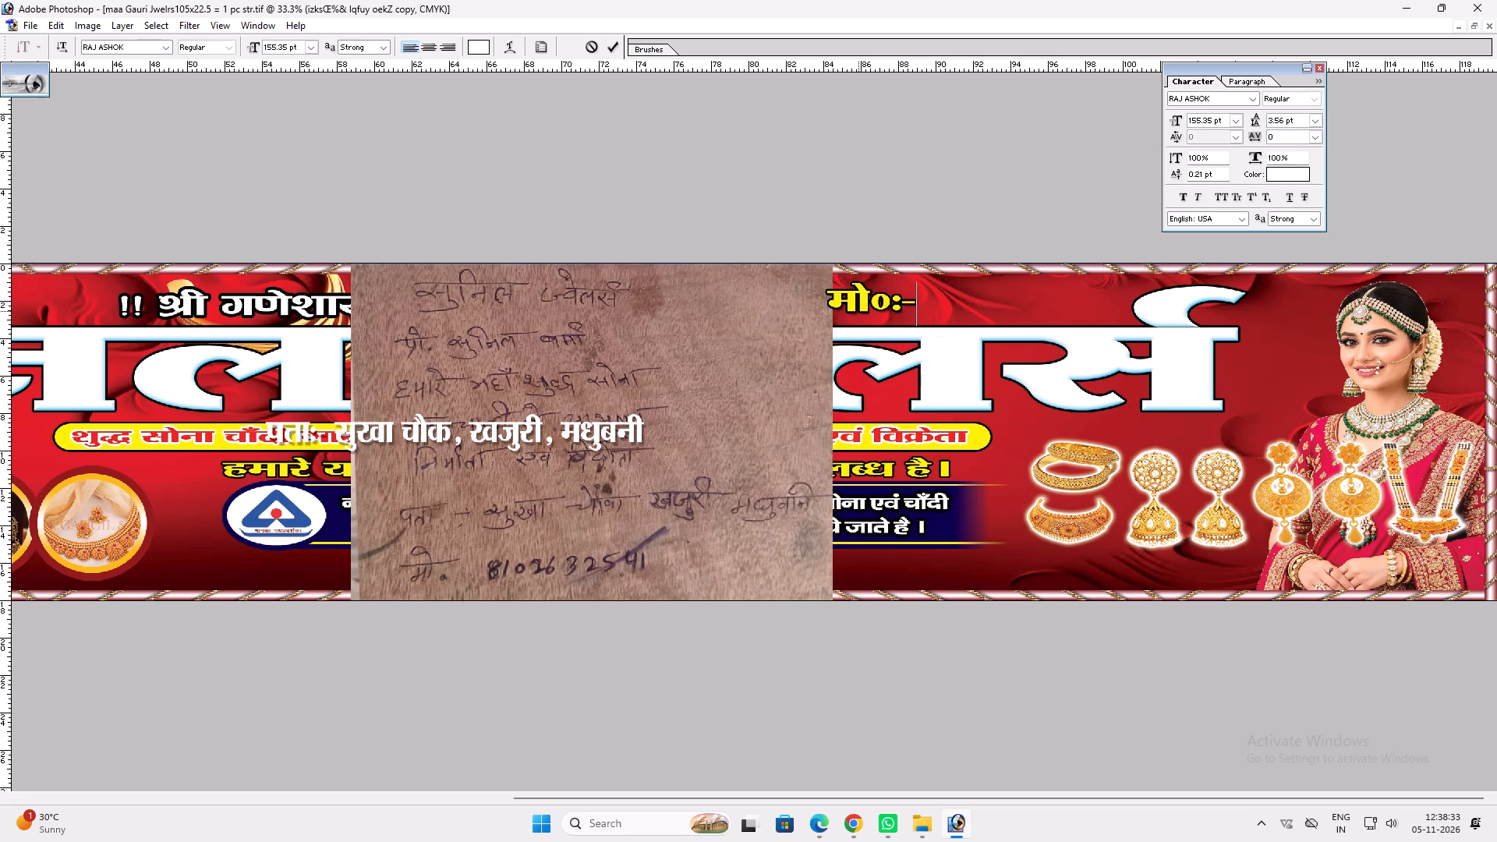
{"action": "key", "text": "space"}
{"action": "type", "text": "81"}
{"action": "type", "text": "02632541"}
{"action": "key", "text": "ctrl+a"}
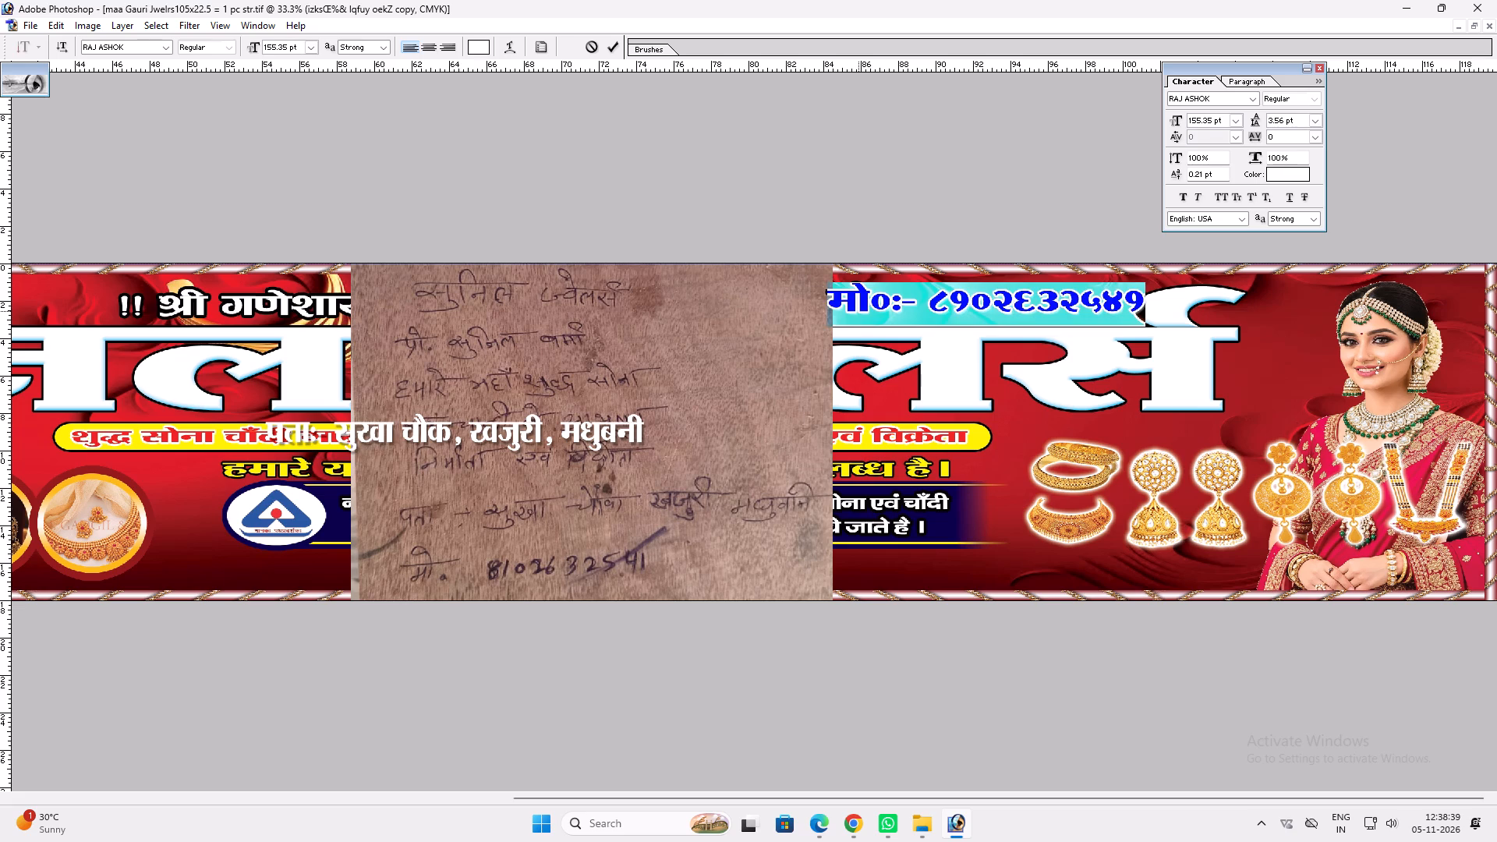
Set the mobile number line's font to RAJ 06.
{"action": "left_click", "coordinate": [132, 41]}
{"action": "double_click", "coordinate": [128, 44]}
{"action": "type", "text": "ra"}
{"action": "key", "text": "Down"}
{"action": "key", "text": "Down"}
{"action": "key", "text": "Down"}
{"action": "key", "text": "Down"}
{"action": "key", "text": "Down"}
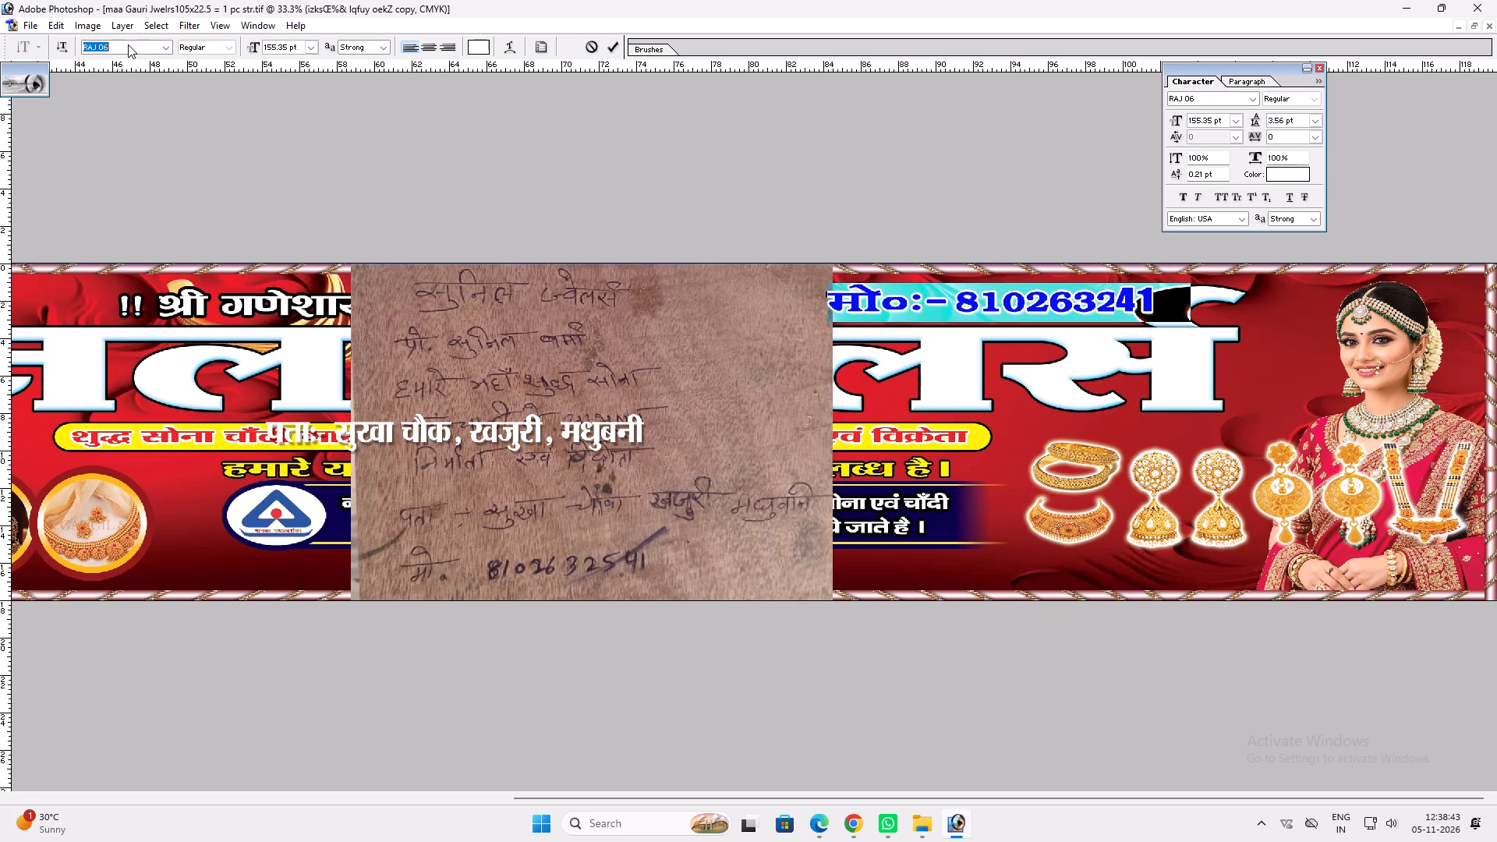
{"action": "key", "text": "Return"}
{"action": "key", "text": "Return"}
Condense the mobile number line to about 15 inches wide, make it slightly taller, and adjust its position.
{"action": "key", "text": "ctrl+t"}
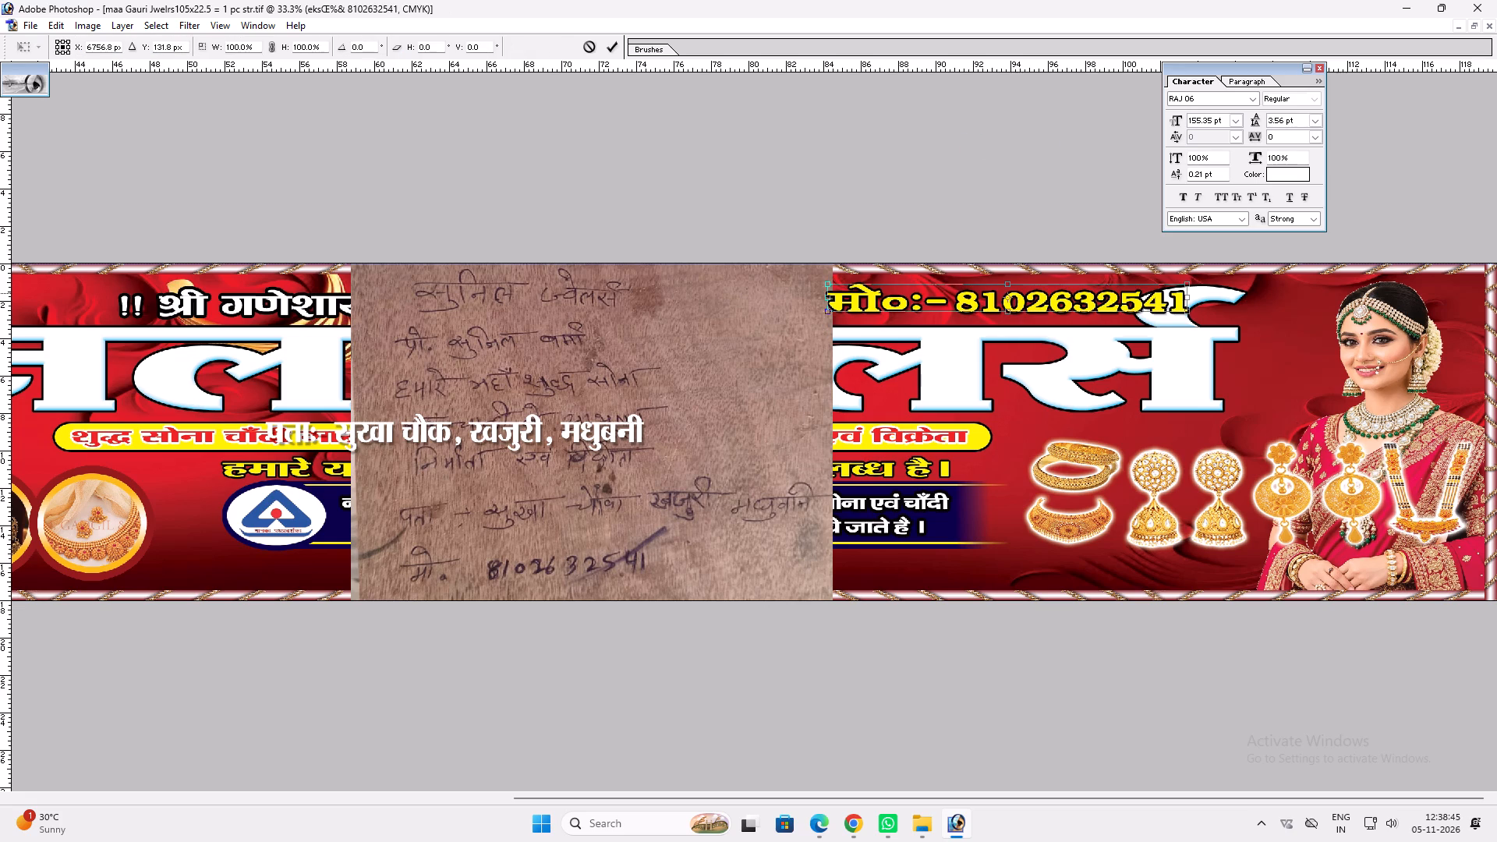
{"action": "left_click_drag", "start_coordinate": [1180, 295], "coordinate": [1105, 311], "text": "shift"}
{"action": "left_click_drag", "start_coordinate": [1074, 307], "coordinate": [1058, 311], "text": "shift"}
{"action": "key", "text": "Return"}
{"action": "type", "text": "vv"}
Bring the handwritten note photo to the front and move it left over the oval jewellery pictures, about 14 inches from the banner's left edge.
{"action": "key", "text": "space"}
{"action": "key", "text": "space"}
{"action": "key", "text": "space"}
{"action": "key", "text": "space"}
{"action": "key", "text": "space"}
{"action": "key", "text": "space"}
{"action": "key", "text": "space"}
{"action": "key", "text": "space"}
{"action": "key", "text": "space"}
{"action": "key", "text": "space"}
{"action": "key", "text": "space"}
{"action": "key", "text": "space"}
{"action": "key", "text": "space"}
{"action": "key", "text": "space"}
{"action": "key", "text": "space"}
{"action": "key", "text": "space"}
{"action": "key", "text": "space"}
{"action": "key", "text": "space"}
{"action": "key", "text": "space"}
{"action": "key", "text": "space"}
{"action": "left_click_drag", "start_coordinate": [949, 365], "coordinate": [1159, 364]}
{"action": "left_click_drag", "start_coordinate": [876, 456], "coordinate": [1040, 431]}
{"action": "right_click", "coordinate": [630, 434]}
{"action": "left_click_drag", "start_coordinate": [649, 436], "coordinate": [669, 437]}
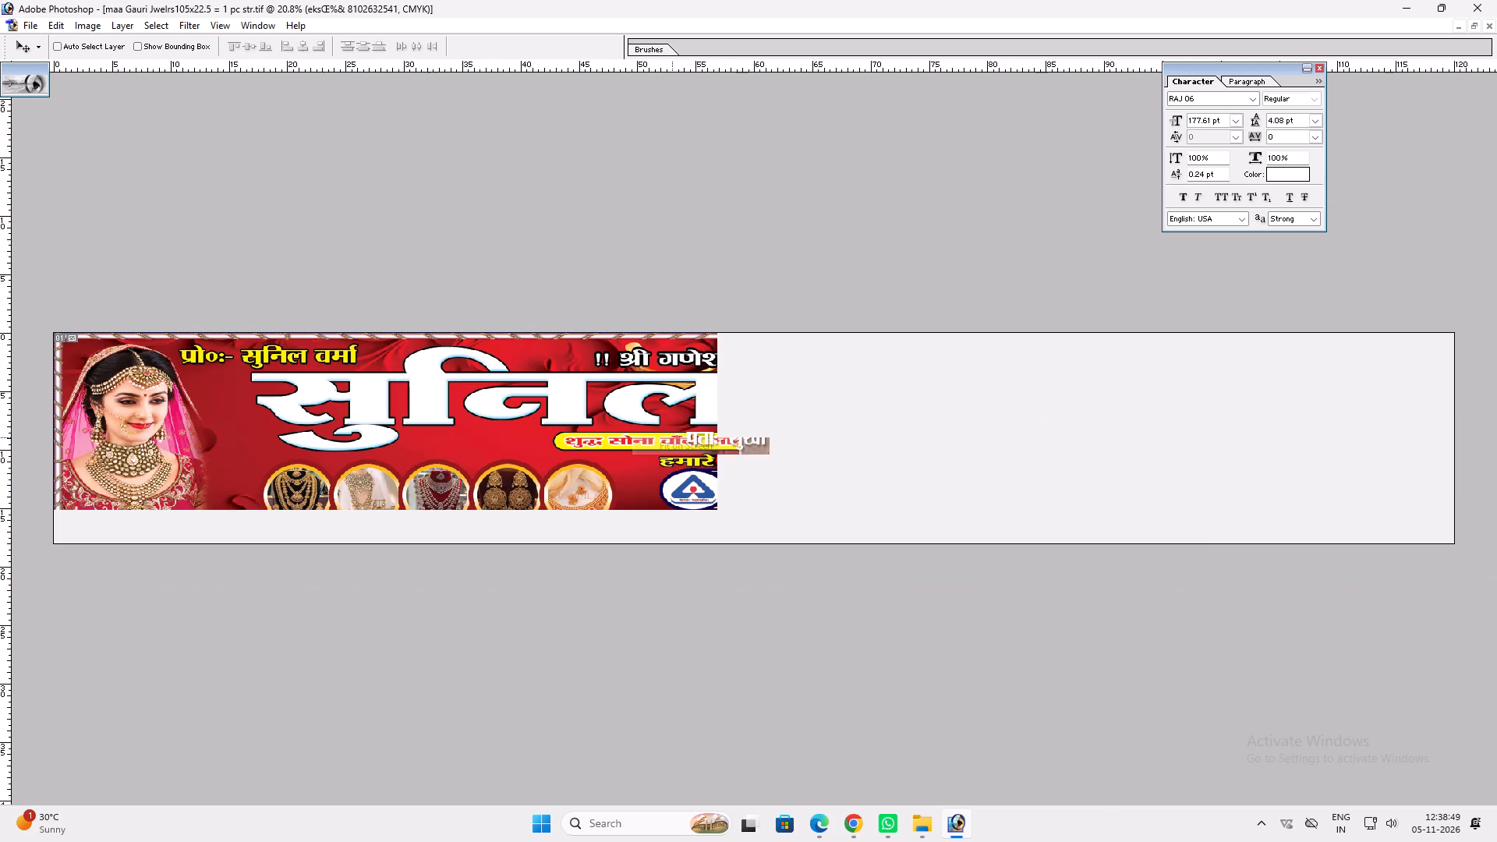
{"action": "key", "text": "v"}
{"action": "left_click", "coordinate": [793, 478], "text": "ctrl"}
{"action": "key", "text": "ctrl+shift+bracketright"}
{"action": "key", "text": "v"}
{"action": "left_click_drag", "start_coordinate": [844, 515], "coordinate": [689, 503]}
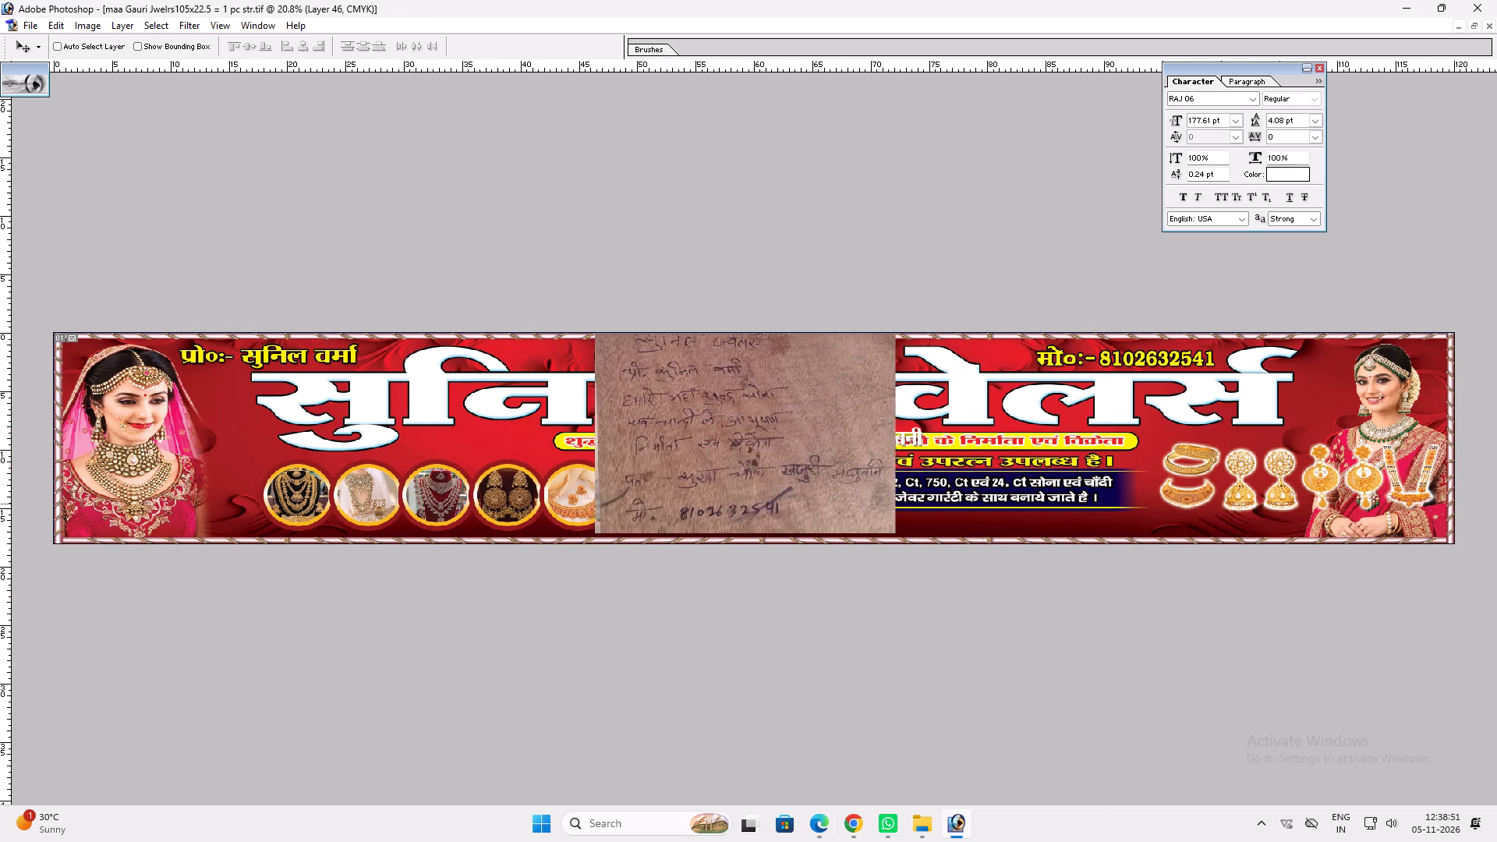
{"action": "left_click_drag", "start_coordinate": [689, 503], "coordinate": [456, 477]}
{"action": "left_click_drag", "start_coordinate": [448, 472], "coordinate": [388, 479]}
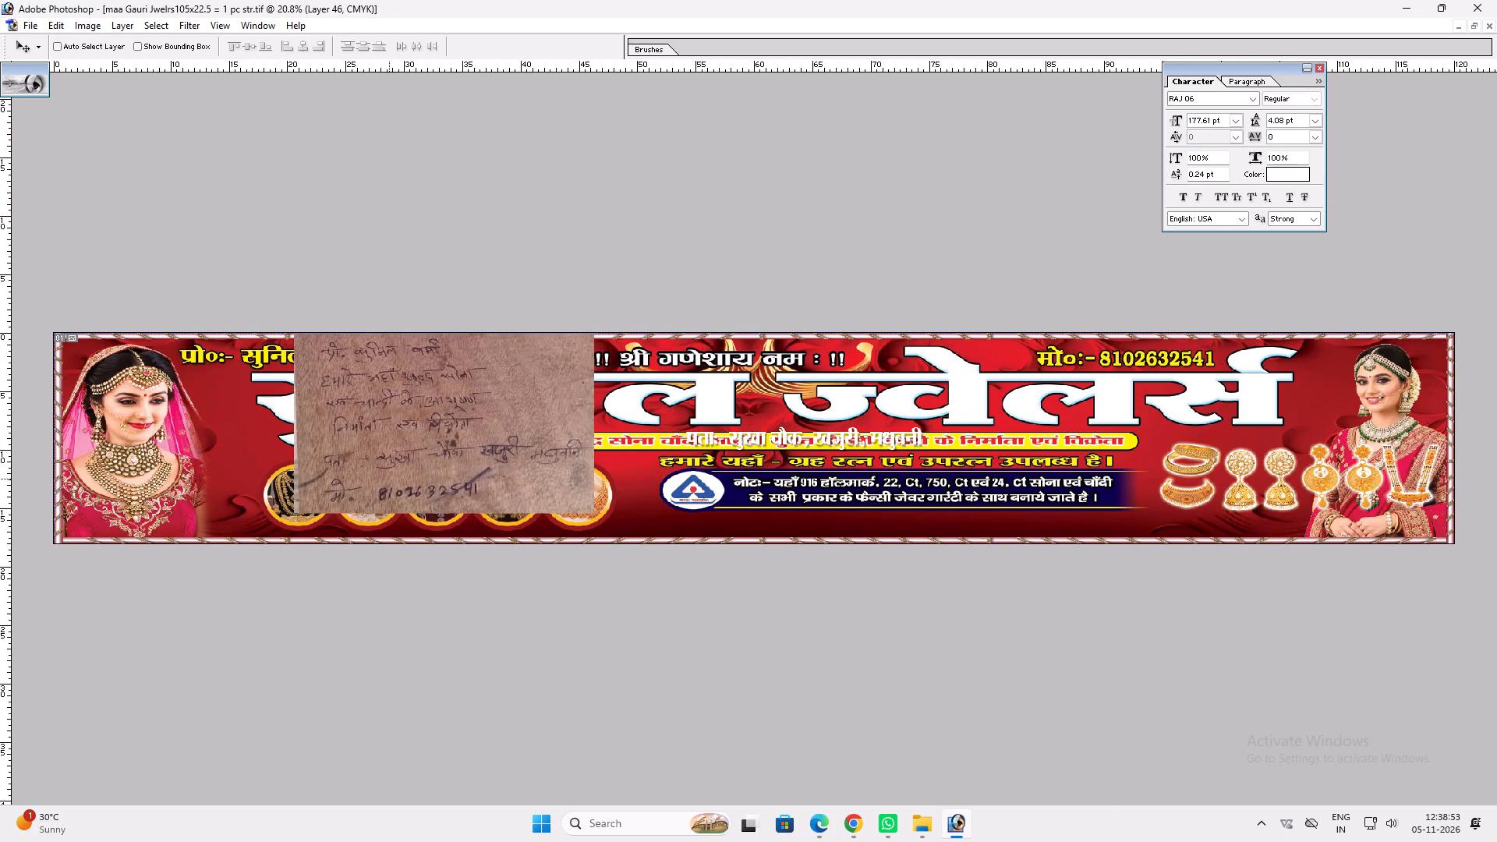
{"action": "left_click_drag", "start_coordinate": [388, 479], "coordinate": [312, 458]}
Lower the hallmark logo, note text and blue strip together, stretch them to about 5 inches tall, and widen them slightly.
{"action": "left_click", "coordinate": [732, 498], "text": "ctrl"}
{"action": "left_click_drag", "start_coordinate": [732, 498], "coordinate": [731, 510]}
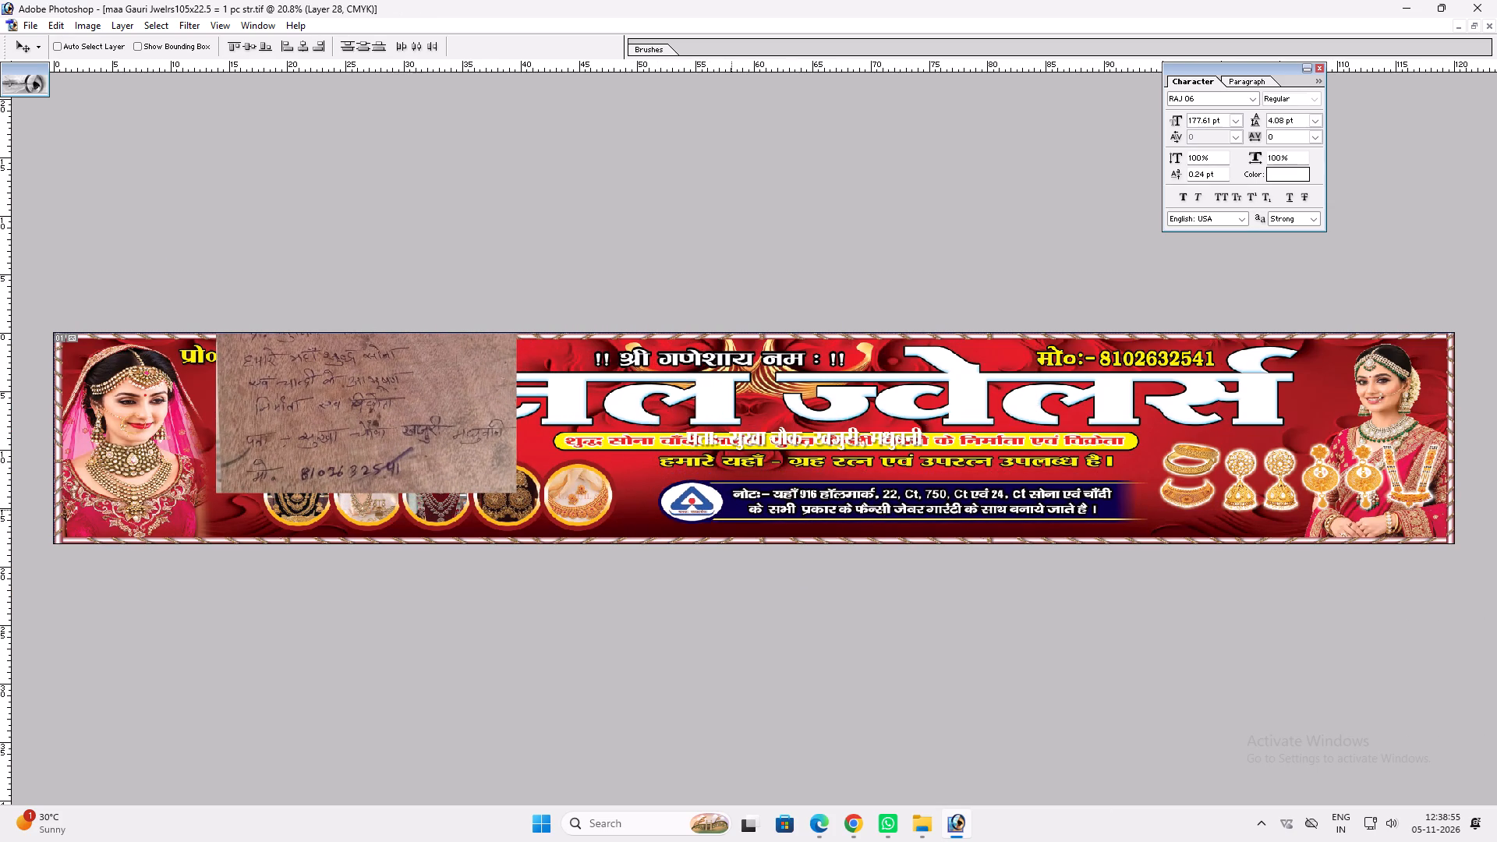
{"action": "left_click_drag", "start_coordinate": [731, 510], "coordinate": [731, 515]}
{"action": "key", "text": "ctrl+t"}
{"action": "left_click_drag", "start_coordinate": [851, 494], "coordinate": [853, 470], "text": "shift"}
{"action": "key", "text": "Return"}
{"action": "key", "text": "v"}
{"action": "left_click_drag", "start_coordinate": [823, 497], "coordinate": [798, 505], "text": "shift"}
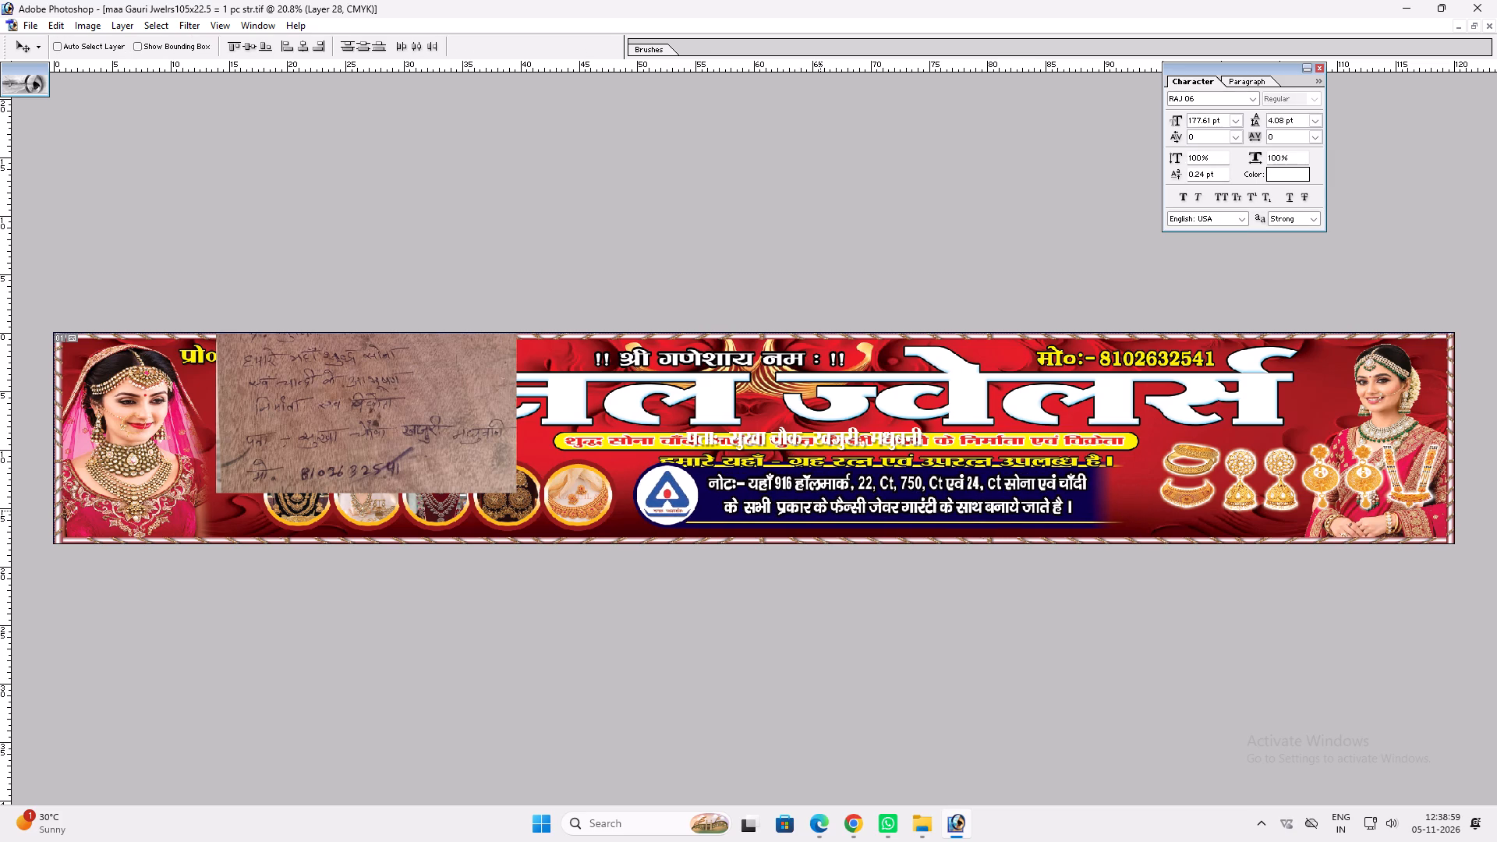
{"action": "left_click", "coordinate": [820, 511], "text": "shift"}
{"action": "key", "text": "ctrl+t"}
{"action": "left_click_drag", "start_coordinate": [1121, 507], "coordinate": [1138, 501], "text": "shift"}
{"action": "key", "text": "Return"}
Delete the yellow text line about ग्रह रत्न एवं उपरत्न above the hallmark note.
{"action": "key", "text": "ctrl+plus"}
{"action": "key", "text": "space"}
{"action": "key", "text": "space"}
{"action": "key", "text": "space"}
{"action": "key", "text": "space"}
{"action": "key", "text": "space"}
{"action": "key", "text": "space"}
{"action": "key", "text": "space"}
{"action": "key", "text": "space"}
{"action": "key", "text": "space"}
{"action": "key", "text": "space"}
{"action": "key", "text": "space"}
{"action": "left_click_drag", "start_coordinate": [806, 514], "coordinate": [893, 516]}
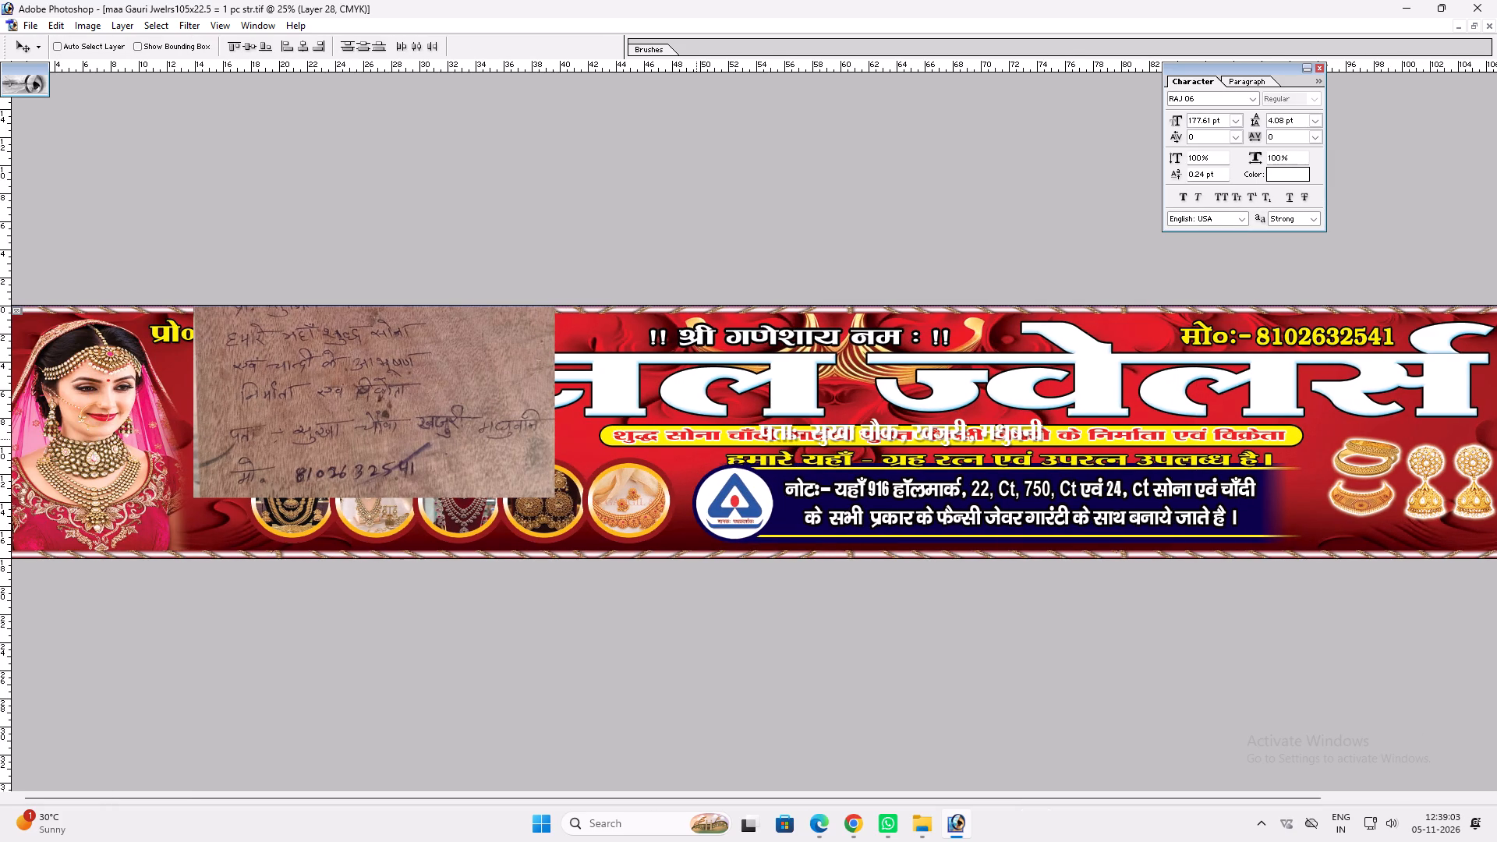
{"action": "double_click", "coordinate": [756, 457], "text": "ctrl"}
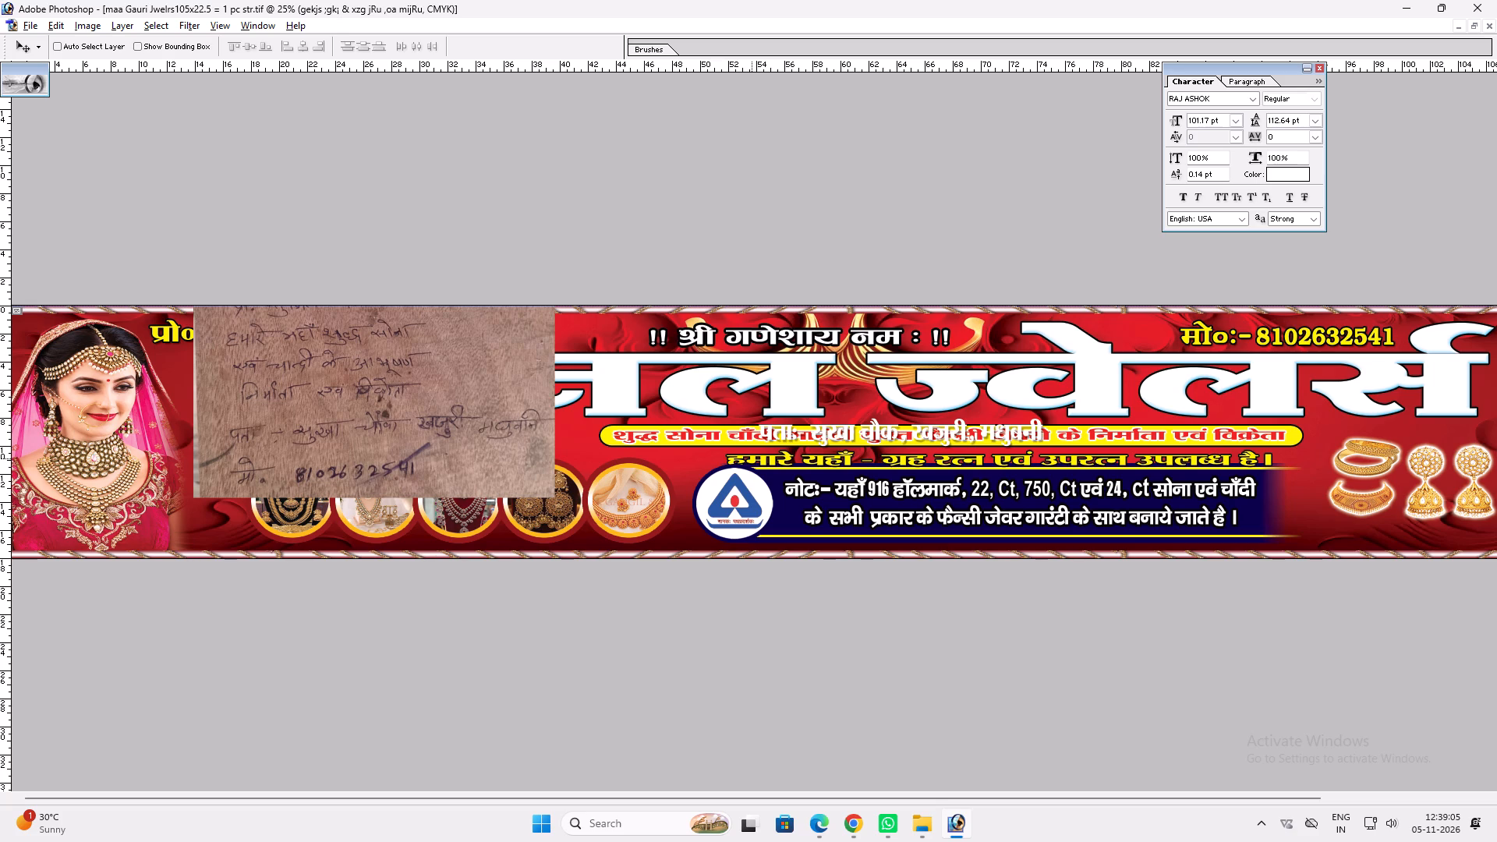
{"action": "key", "text": "alt+l"}
{"action": "key", "text": "alt+l"}
{"action": "key", "text": "alt+l"}
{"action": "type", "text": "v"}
Delete the yellow rounded strip behind the red tagline under the main heading.
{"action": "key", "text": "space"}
{"action": "left_click_drag", "start_coordinate": [663, 479], "coordinate": [991, 458]}
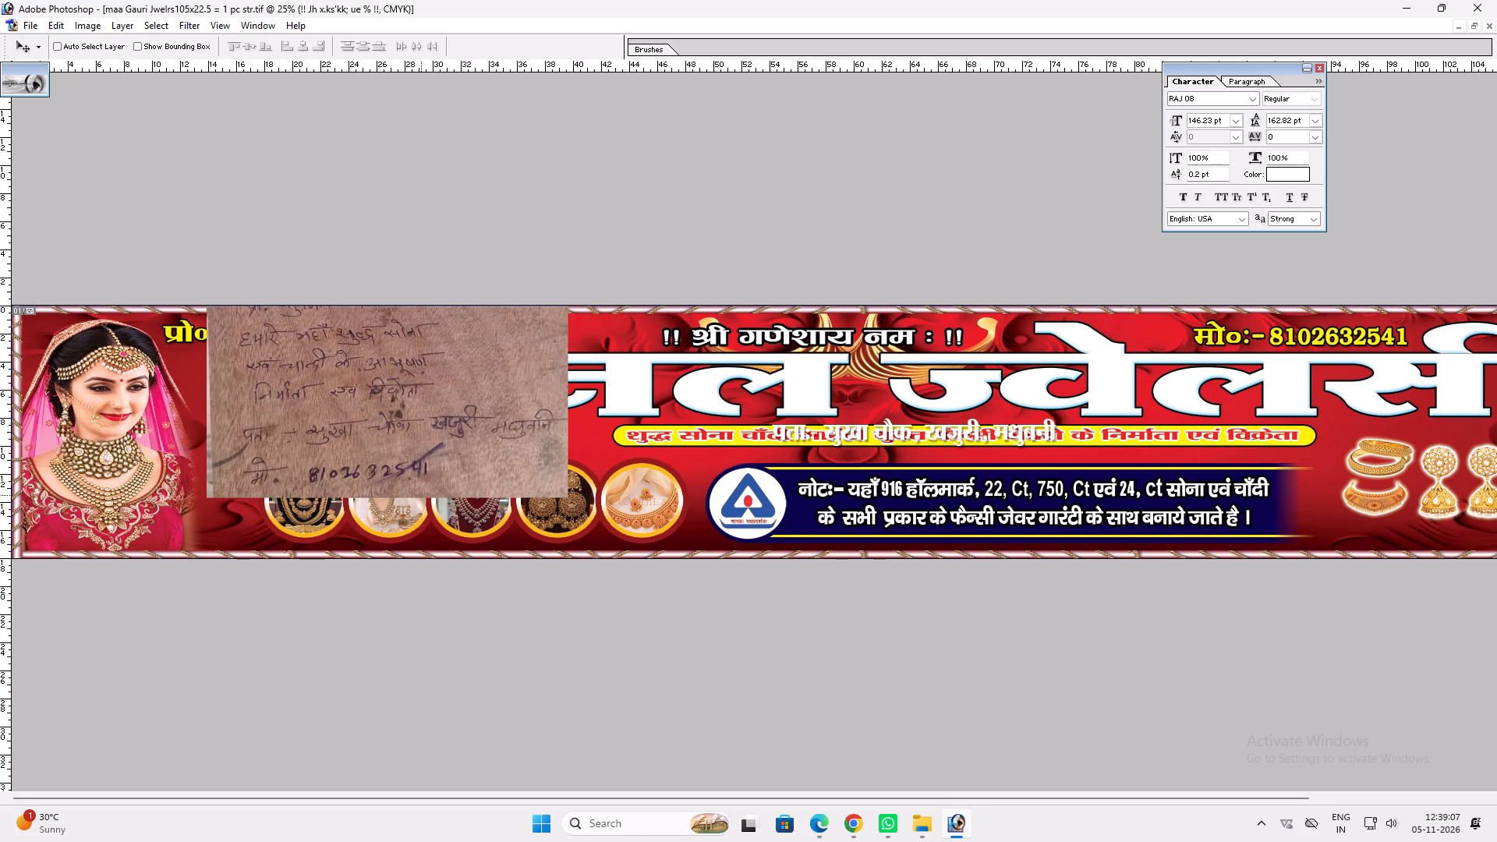
{"action": "right_click", "coordinate": [421, 495]}
{"action": "left_click_drag", "start_coordinate": [444, 499], "coordinate": [472, 504]}
{"action": "left_click", "coordinate": [1045, 440], "text": "ctrl"}
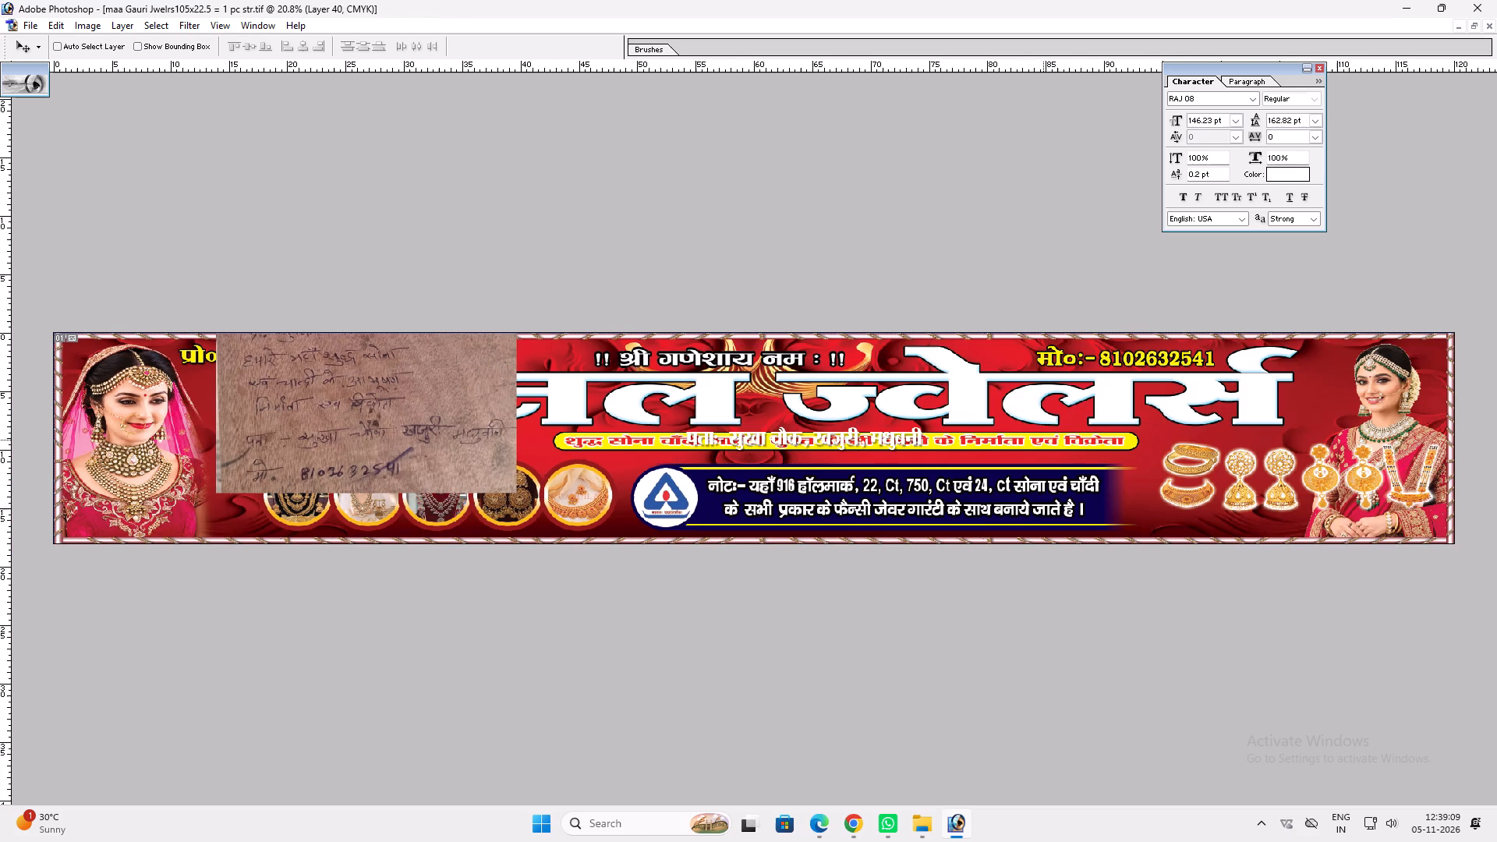
{"action": "left_click_drag", "start_coordinate": [1043, 440], "coordinate": [1051, 415]}
{"action": "key", "text": "ctrl+z"}
{"action": "key", "text": "alt+l"}
{"action": "key", "text": "alt+l"}
{"action": "key", "text": "alt+l"}
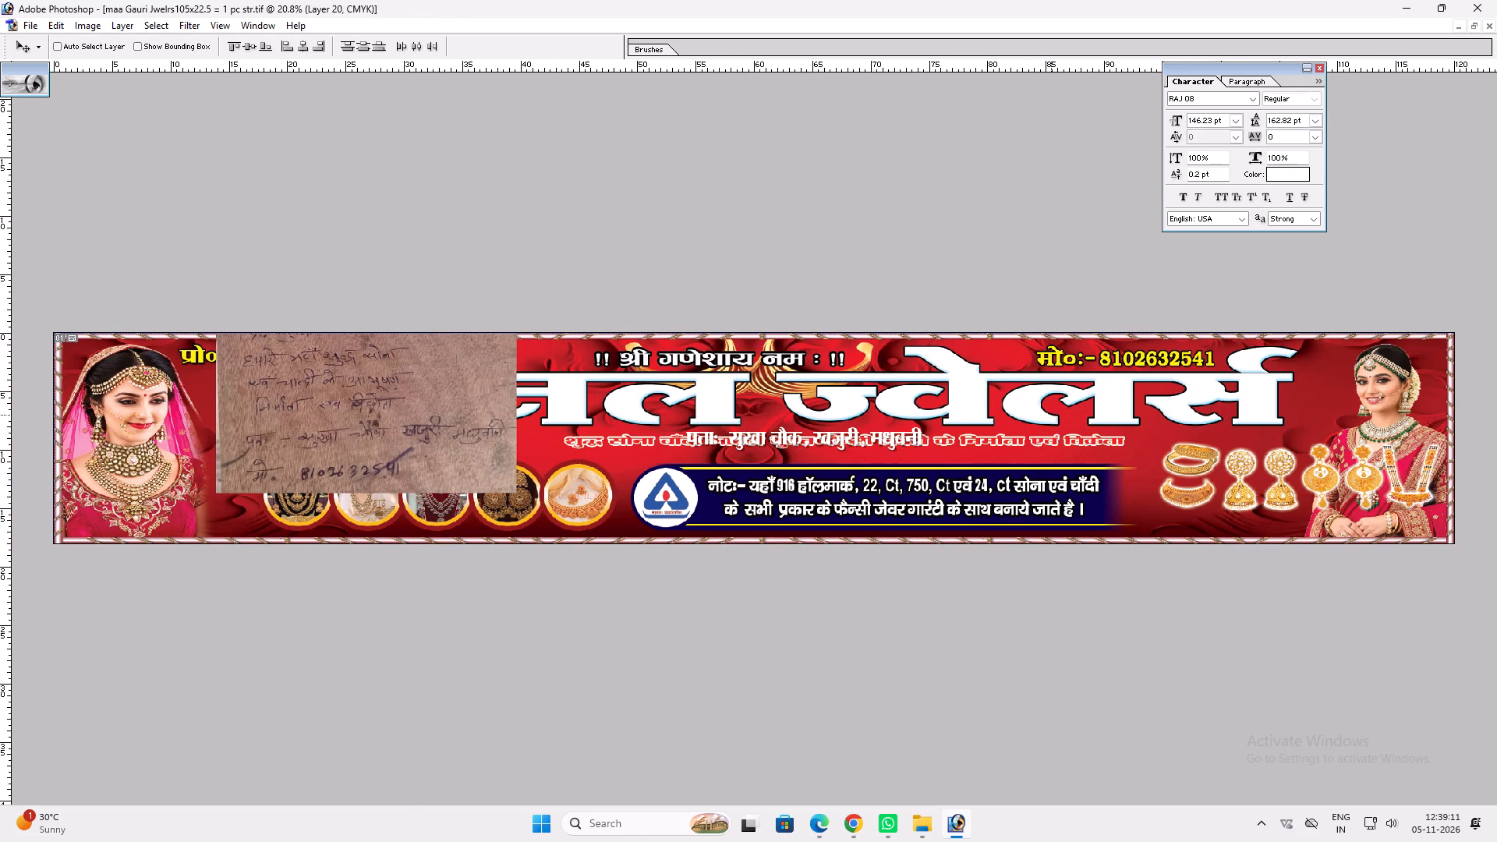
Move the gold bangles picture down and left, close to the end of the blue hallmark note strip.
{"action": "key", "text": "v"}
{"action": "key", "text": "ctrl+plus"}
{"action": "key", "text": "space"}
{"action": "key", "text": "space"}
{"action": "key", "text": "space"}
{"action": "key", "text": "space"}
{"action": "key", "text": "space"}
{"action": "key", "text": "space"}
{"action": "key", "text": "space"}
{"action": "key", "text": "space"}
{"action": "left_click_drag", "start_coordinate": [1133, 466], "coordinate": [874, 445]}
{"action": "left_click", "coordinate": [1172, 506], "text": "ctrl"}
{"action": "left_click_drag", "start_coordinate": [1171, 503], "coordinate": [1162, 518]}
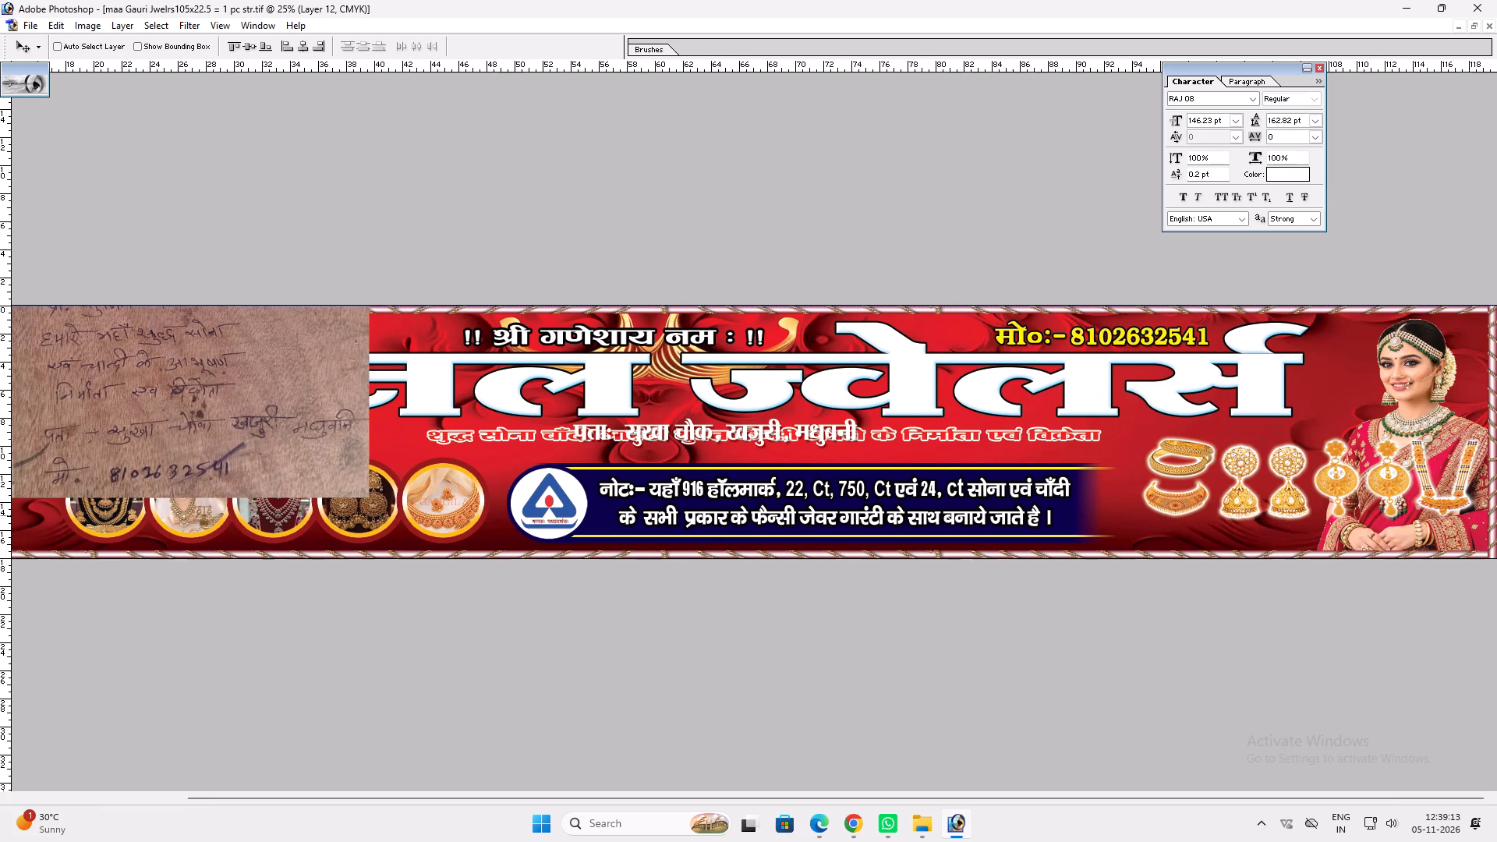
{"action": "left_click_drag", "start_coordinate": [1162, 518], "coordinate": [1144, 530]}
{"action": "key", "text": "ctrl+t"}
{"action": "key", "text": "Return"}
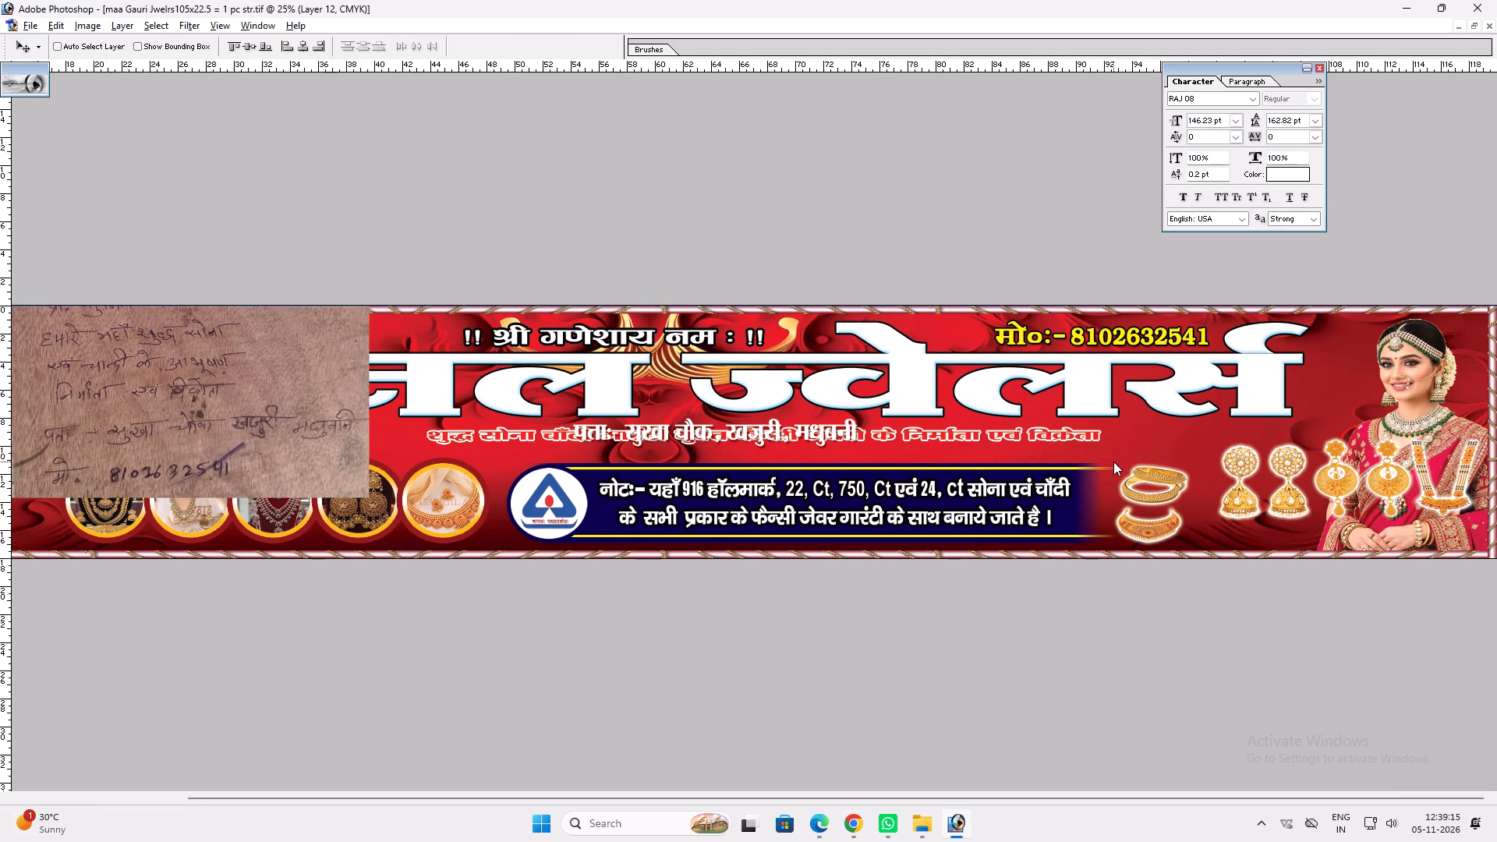
Delete the gold bangles picture beside the end of the blue hallmark note strip.
{"action": "key", "text": "alt+l"}
{"action": "key", "text": "alt+l"}
{"action": "key", "text": "alt+l"}
{"action": "left_click", "coordinate": [1174, 490], "text": "ctrl"}
{"action": "left_click_drag", "start_coordinate": [1174, 490], "coordinate": [1170, 458]}
{"action": "key", "text": "alt+l"}
{"action": "key", "text": "alt+l"}
{"action": "key", "text": "alt+l"}
Delete the pair of jhumka earrings between the blue note strip and the right-hand bride.
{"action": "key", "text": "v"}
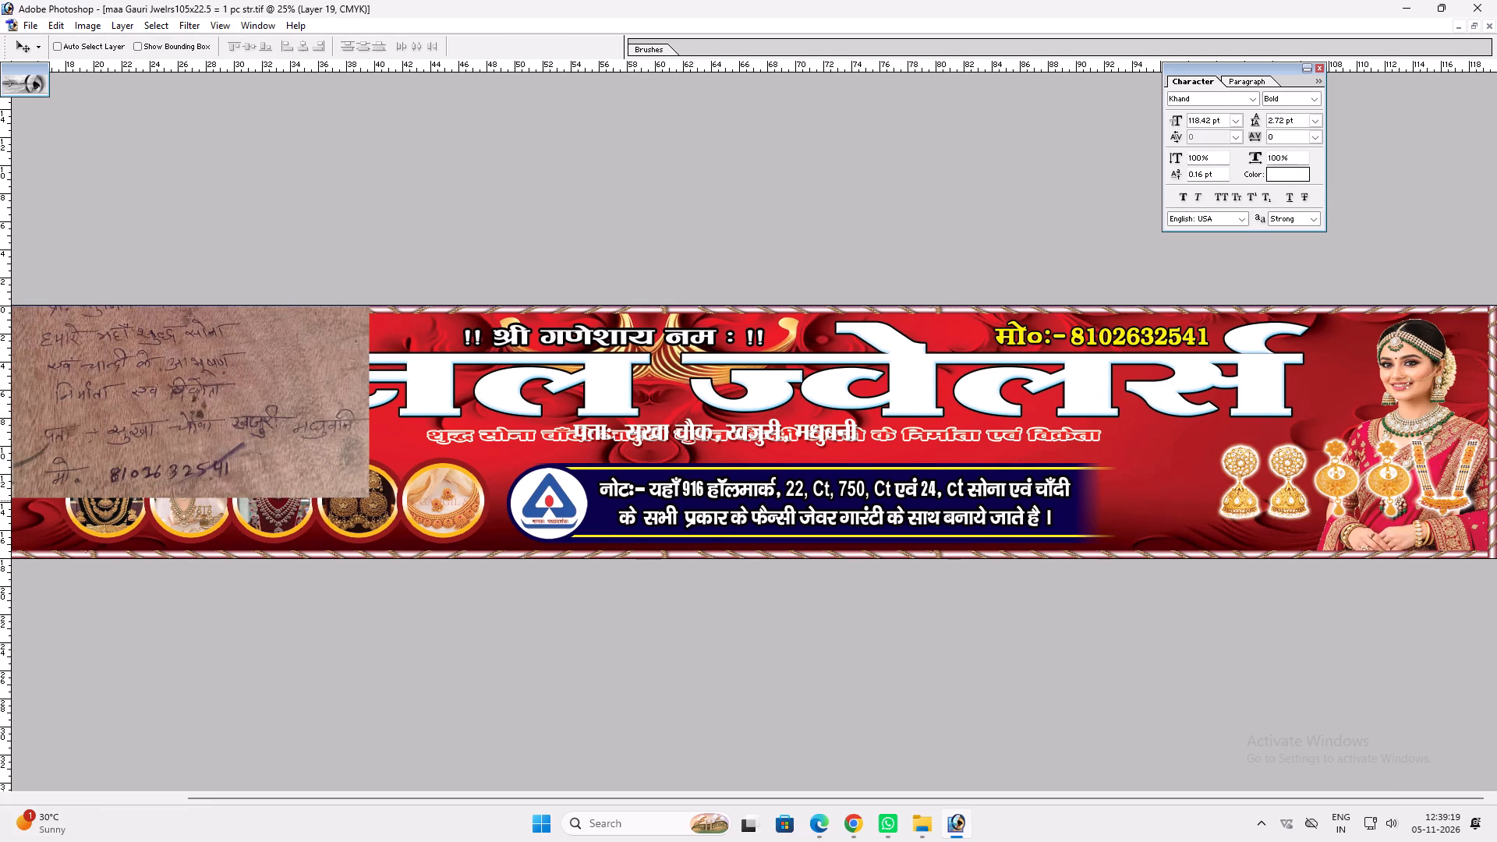
{"action": "double_click", "coordinate": [1258, 504], "text": "ctrl"}
{"action": "left_click_drag", "start_coordinate": [1251, 504], "coordinate": [1226, 469]}
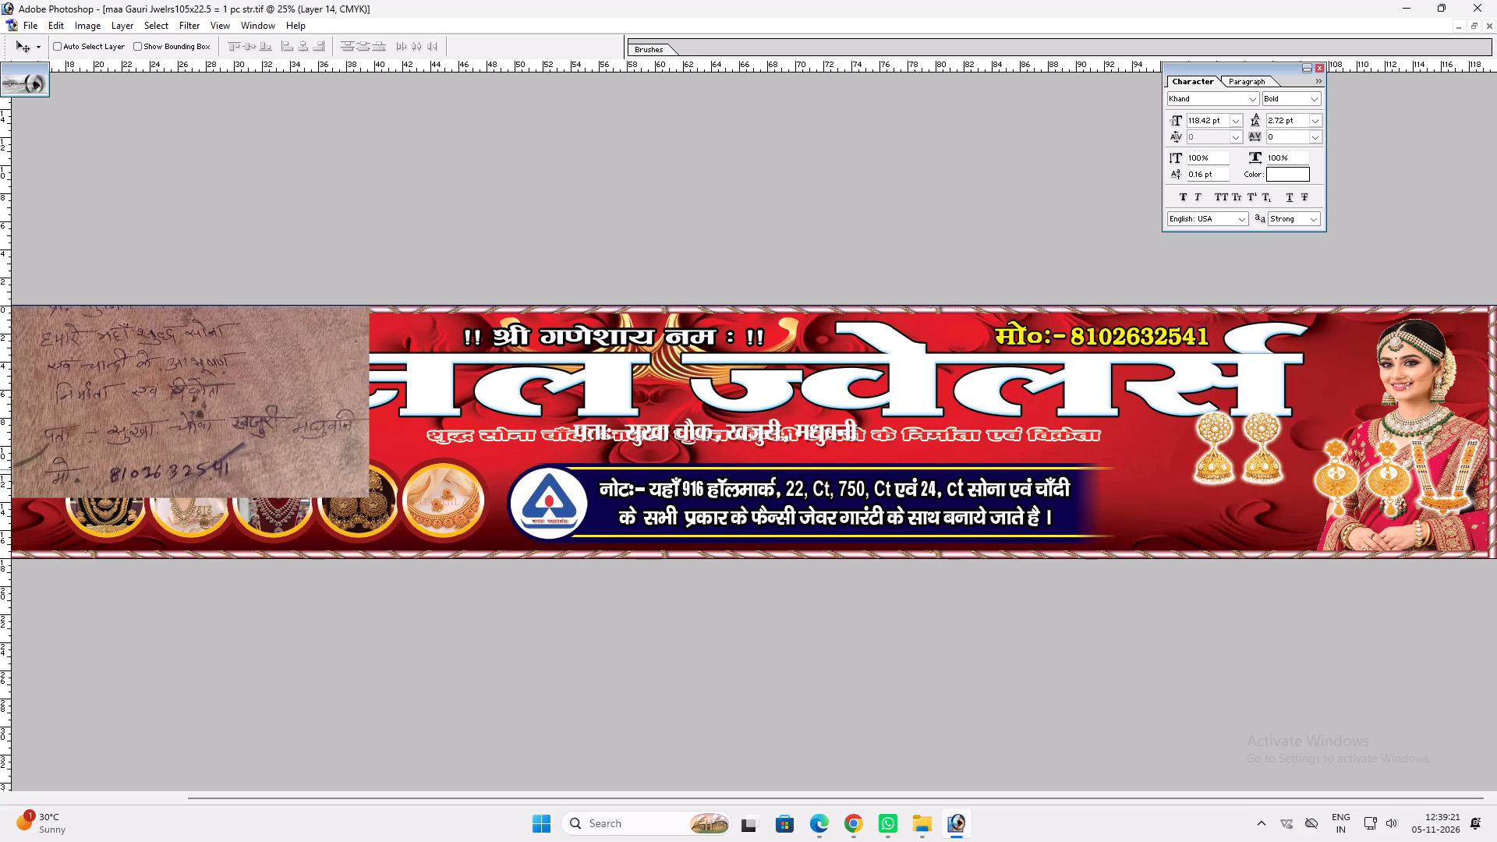
{"action": "key", "text": "alt+l"}
{"action": "key", "text": "alt+l"}
{"action": "key", "text": "alt+l"}
Delete the round drop earrings and the long necklace pictures overlapping the right-hand bride.
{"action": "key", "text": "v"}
{"action": "left_click", "coordinate": [1333, 483], "text": "ctrl"}
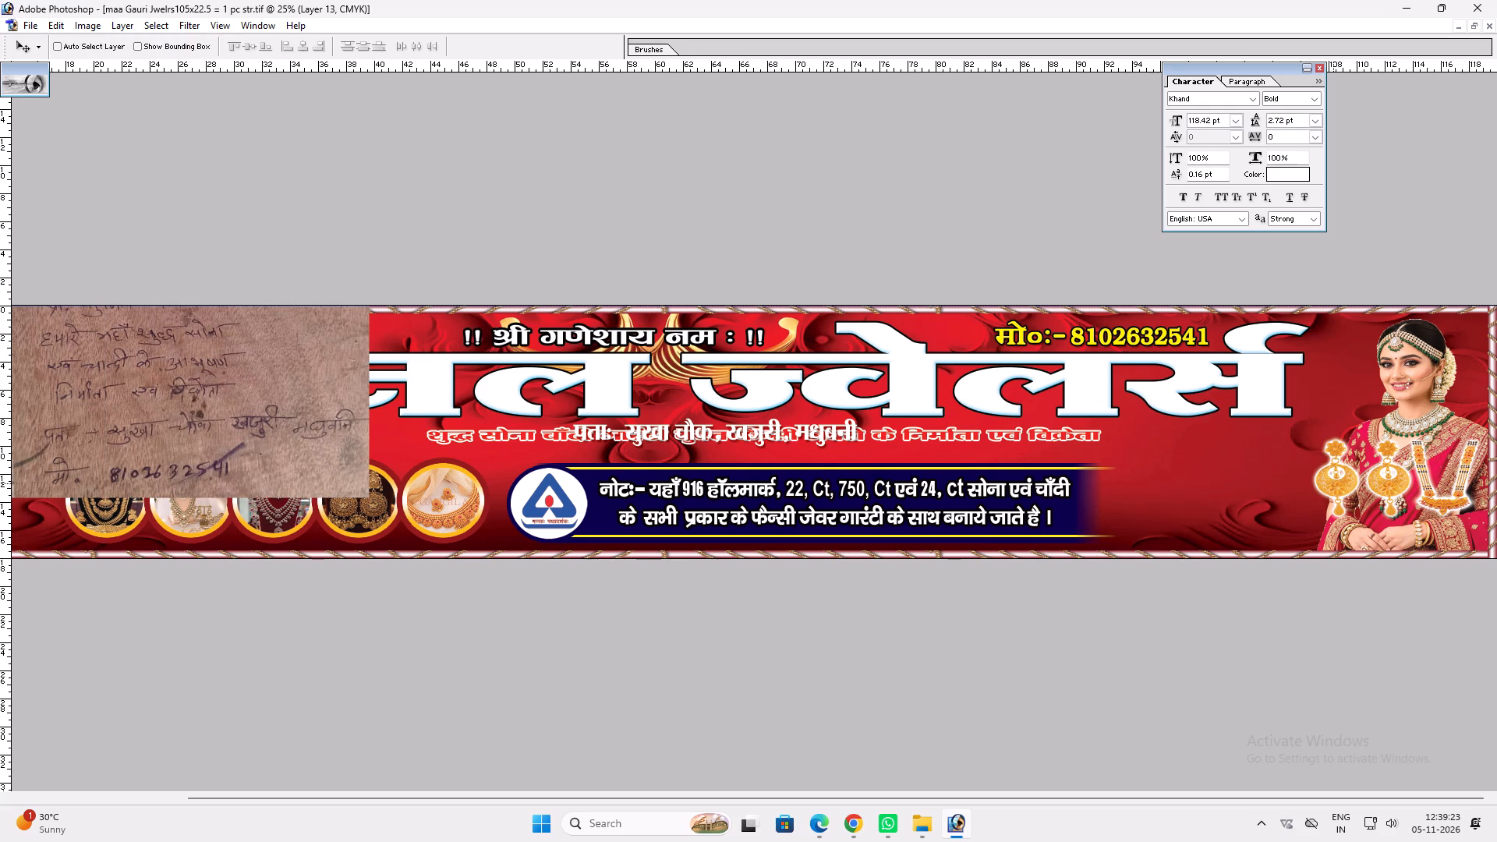
{"action": "key", "text": "alt+l"}
{"action": "key", "text": "alt+l"}
{"action": "key", "text": "alt+l"}
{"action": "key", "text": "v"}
{"action": "left_click", "coordinate": [1431, 501], "text": "ctrl"}
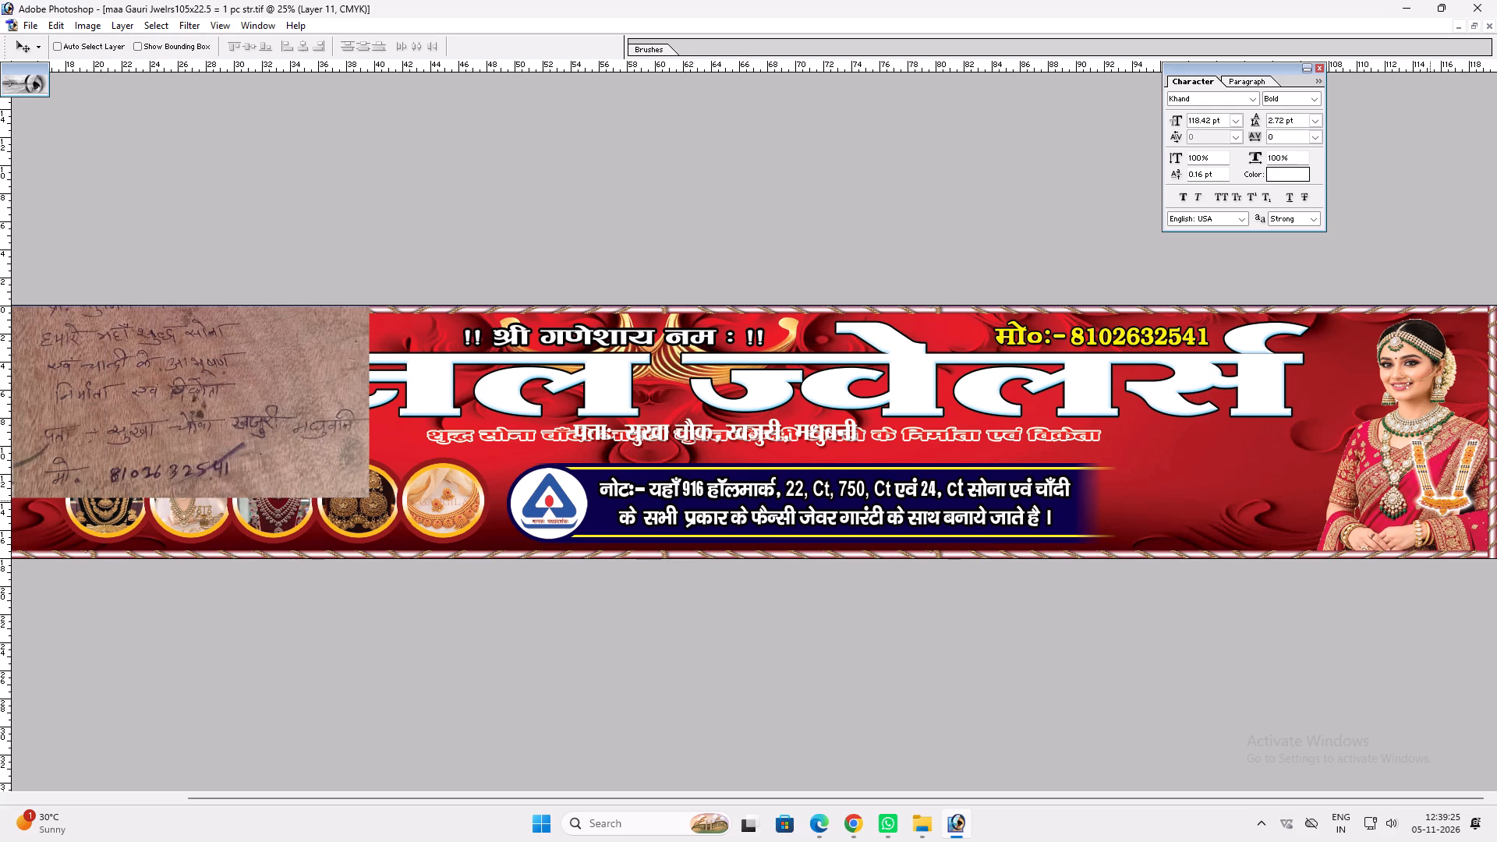
{"action": "key", "text": "alt+l"}
{"action": "key", "text": "alt+l"}
{"action": "key", "text": "alt+l"}
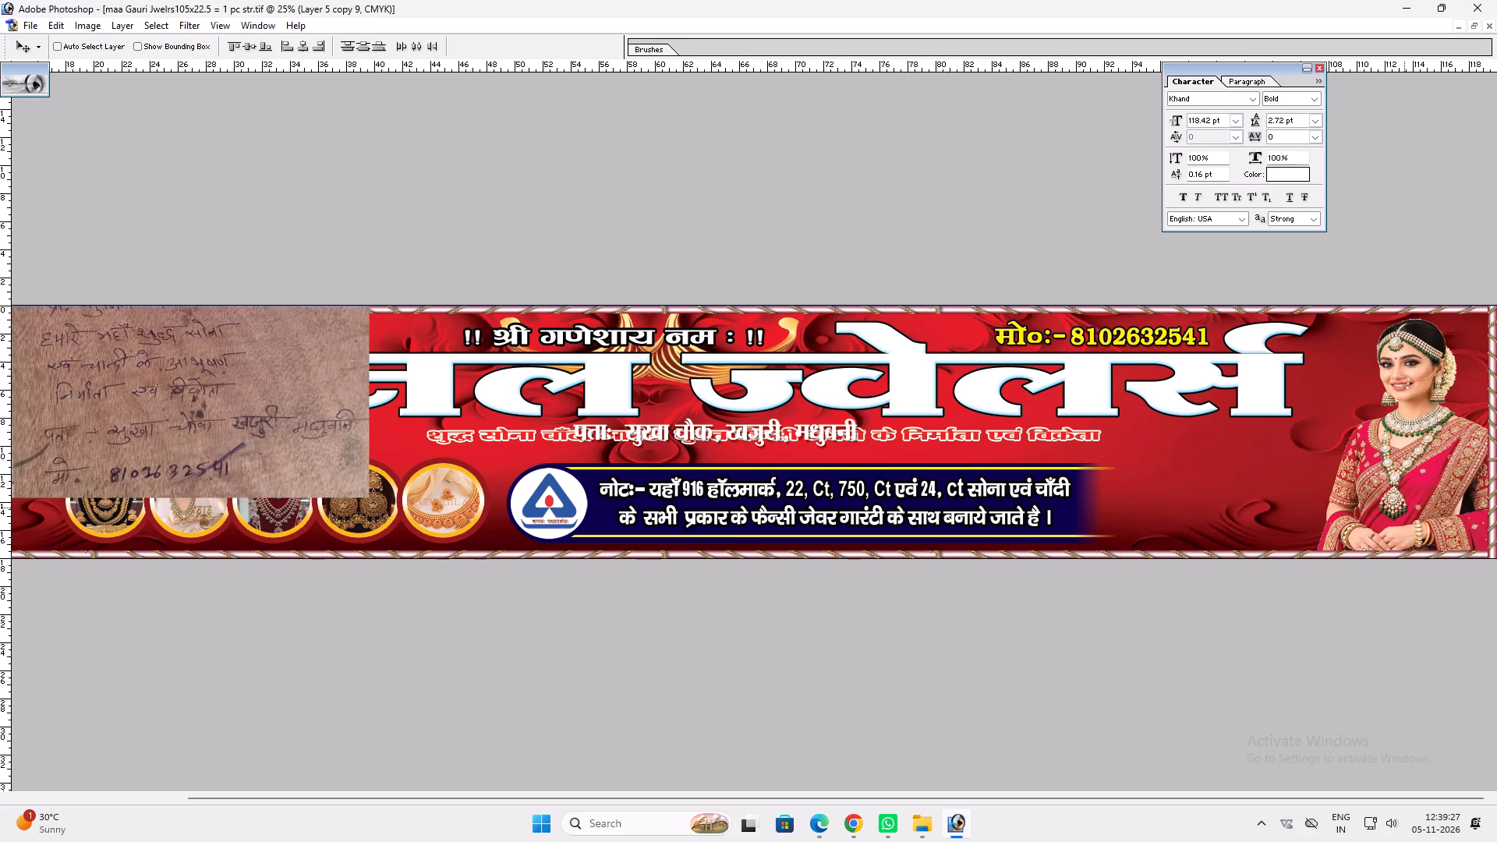
Copy the necklace display bust from the Maa Jwelers 37x37 design into the maa Gauri Jwelrs banner.
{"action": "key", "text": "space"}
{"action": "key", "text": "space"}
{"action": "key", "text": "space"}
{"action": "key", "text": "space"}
{"action": "left_click_drag", "start_coordinate": [1080, 491], "coordinate": [1496, 476]}
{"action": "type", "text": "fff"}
{"action": "left_click", "coordinate": [490, 538]}
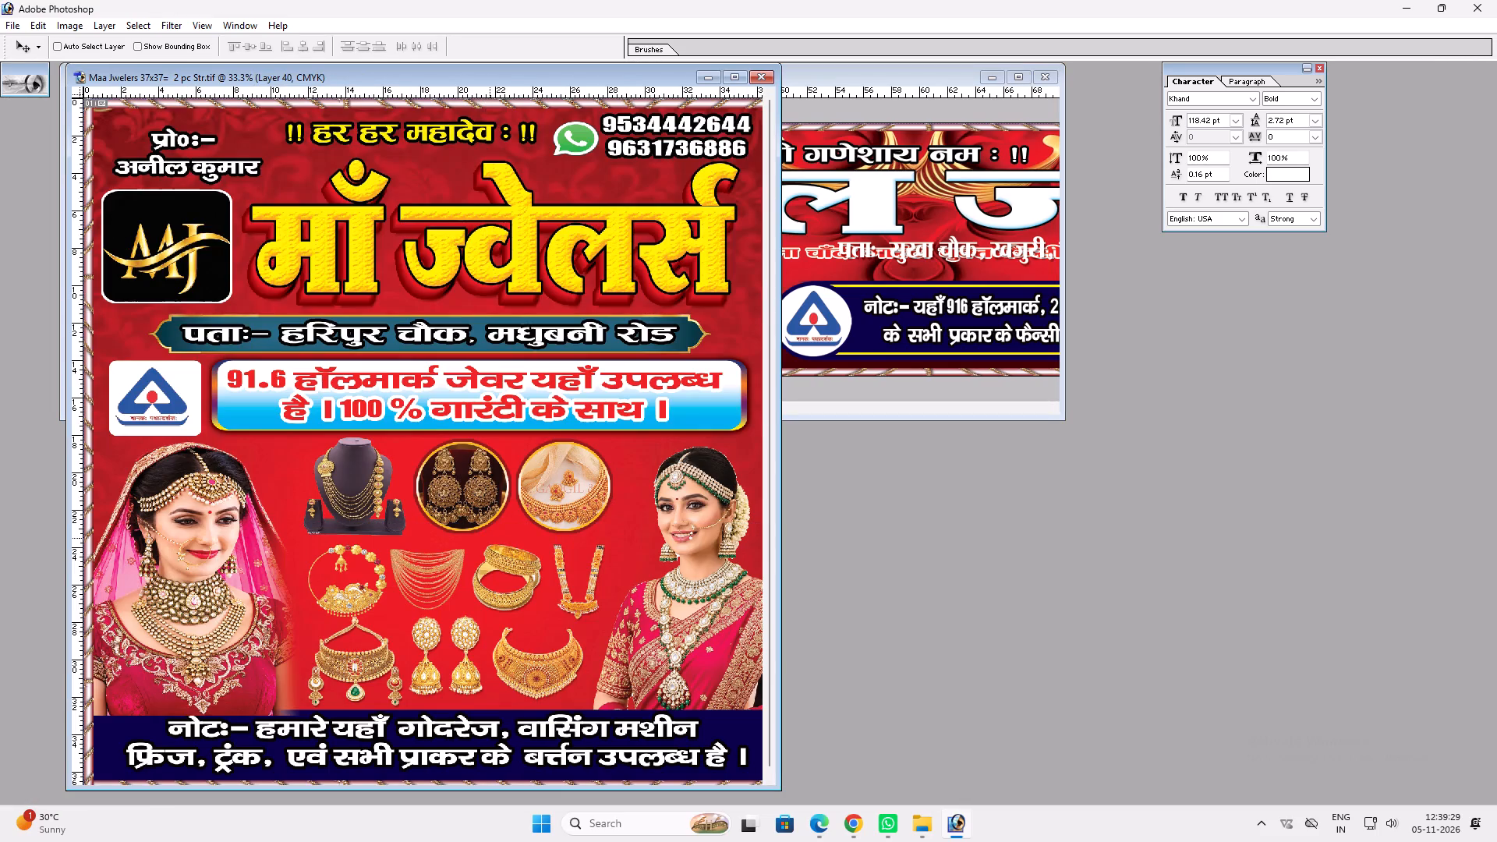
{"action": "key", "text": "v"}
{"action": "left_click", "coordinate": [482, 405], "text": "ctrl"}
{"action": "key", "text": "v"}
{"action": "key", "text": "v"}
{"action": "left_click", "coordinate": [367, 497], "text": "ctrl"}
{"action": "left_click_drag", "start_coordinate": [359, 492], "coordinate": [975, 281]}
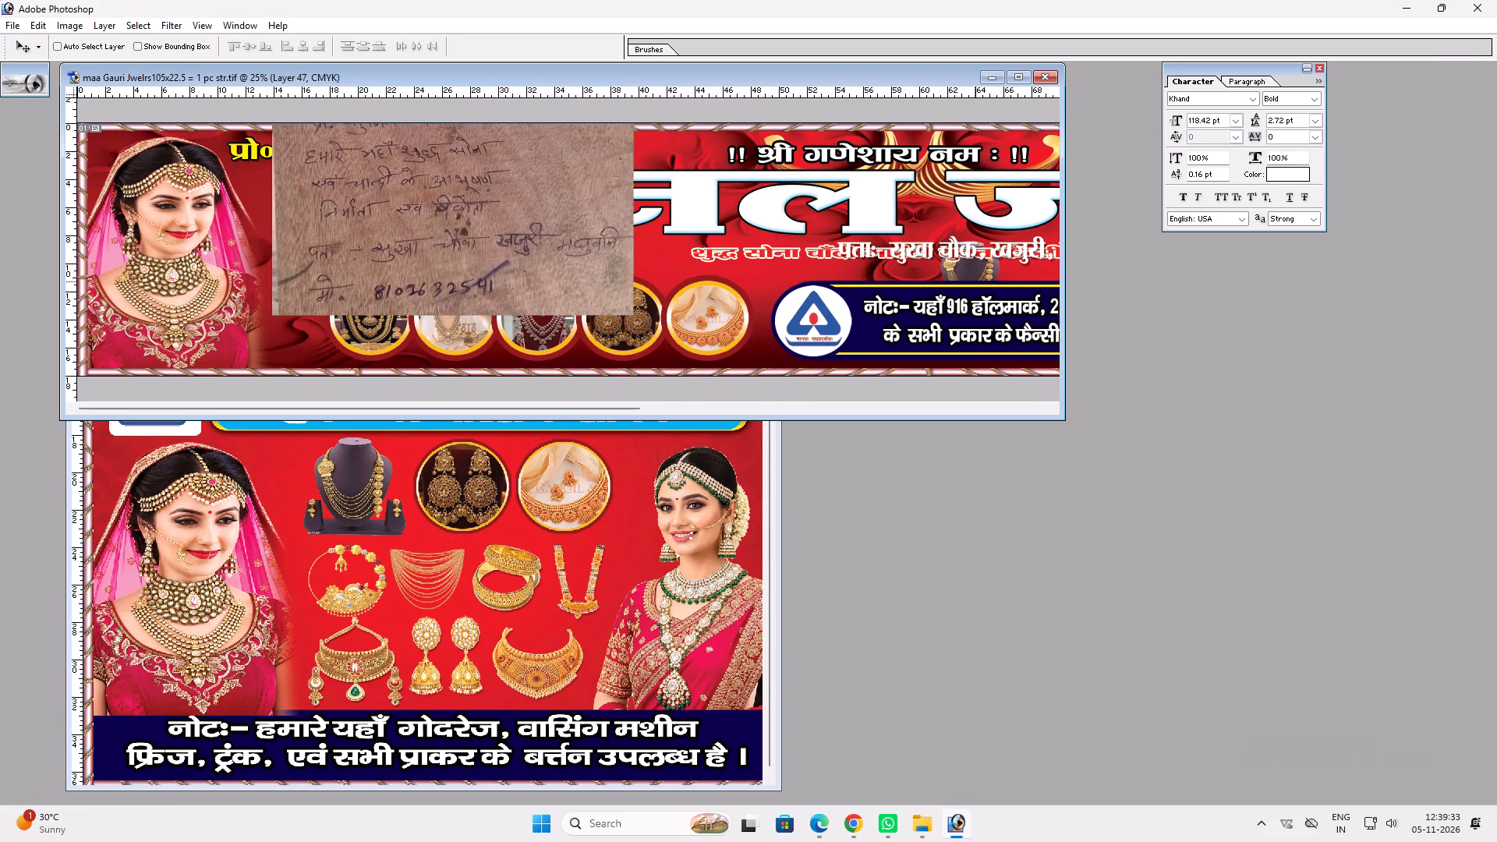
{"action": "left_click", "coordinate": [1020, 82]}
Place the necklace bust just past the end of the blue note strip, below the heading, and shrink it slightly.
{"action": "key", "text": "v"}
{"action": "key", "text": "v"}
{"action": "left_click_drag", "start_coordinate": [910, 454], "coordinate": [1357, 445]}
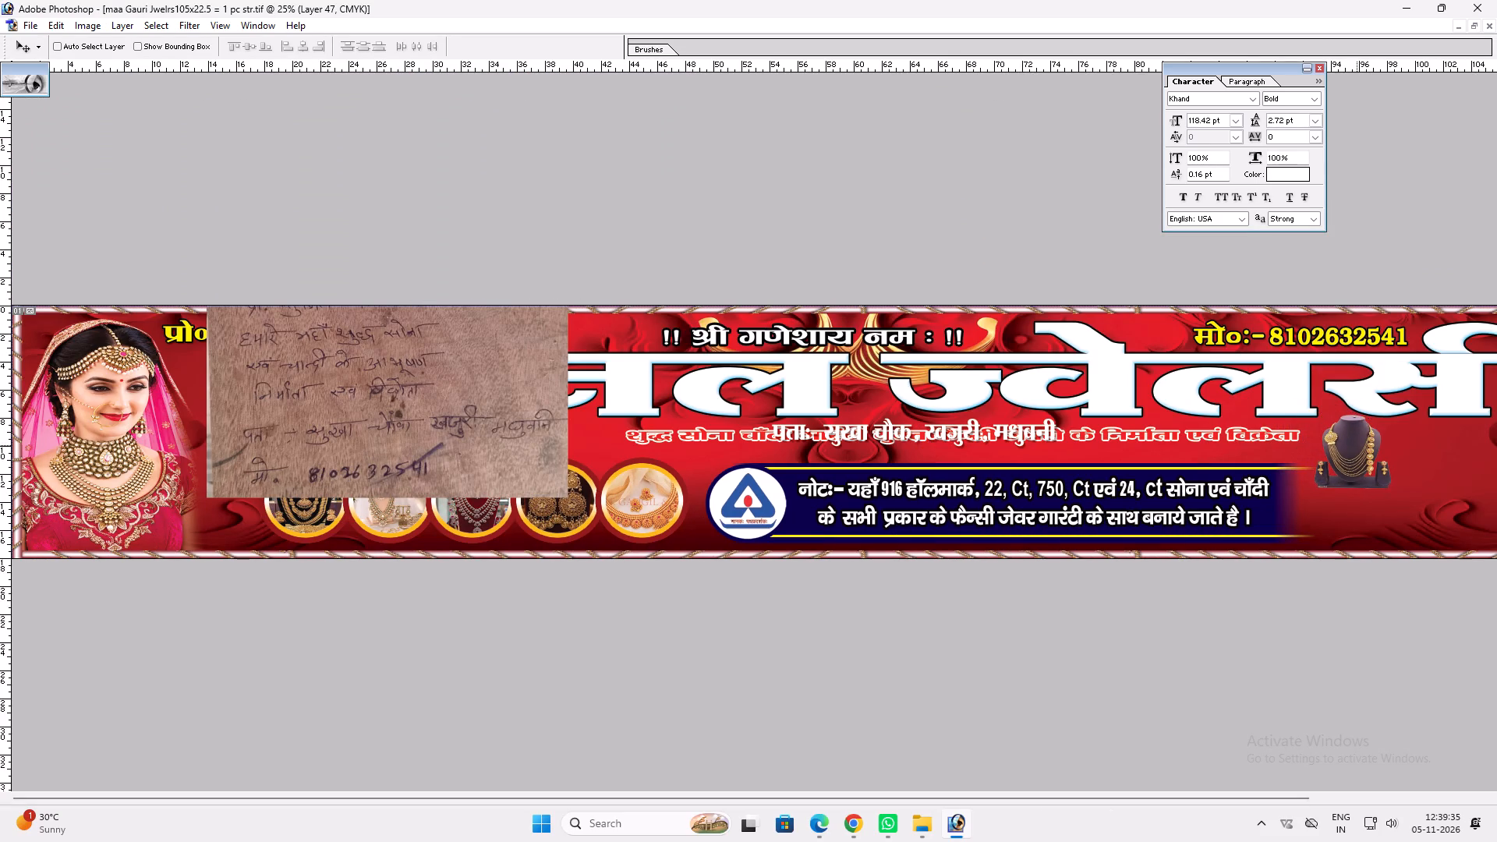
{"action": "left_click_drag", "start_coordinate": [1357, 445], "coordinate": [1357, 446]}
{"action": "key", "text": "ctrl+t"}
{"action": "left_click_drag", "start_coordinate": [1389, 415], "coordinate": [1378, 419], "text": "shift"}
{"action": "key", "text": "Return"}
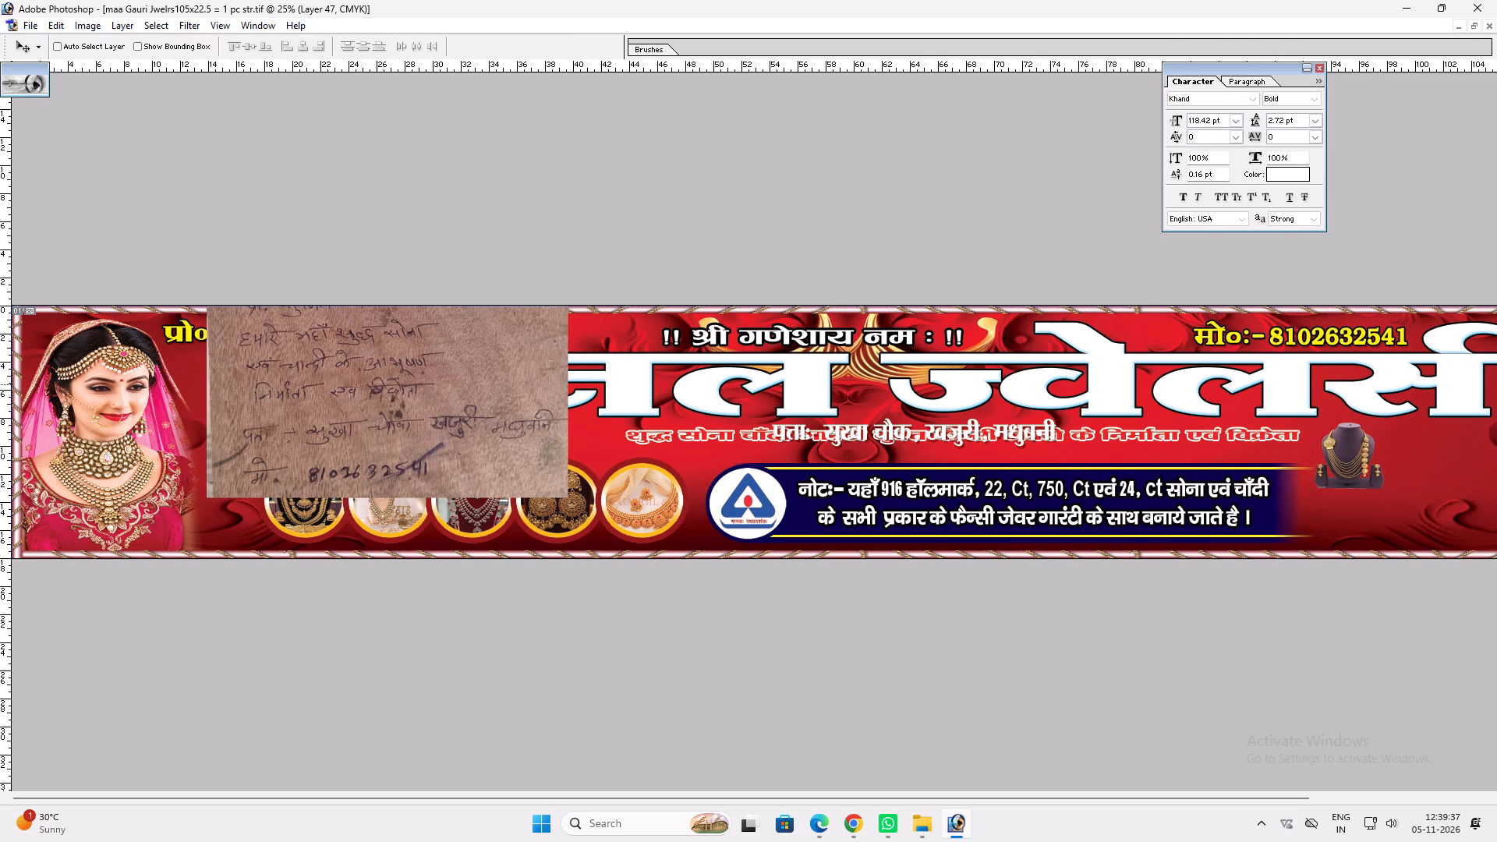
Copy the gold nose ring and choker set picture from the Maa Jwelers 37x37 design into the banner.
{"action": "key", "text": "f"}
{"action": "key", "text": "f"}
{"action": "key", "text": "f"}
{"action": "left_click", "coordinate": [451, 577]}
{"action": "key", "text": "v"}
{"action": "left_click", "coordinate": [469, 508], "text": "ctrl"}
{"action": "left_click_drag", "start_coordinate": [465, 505], "coordinate": [632, 455]}
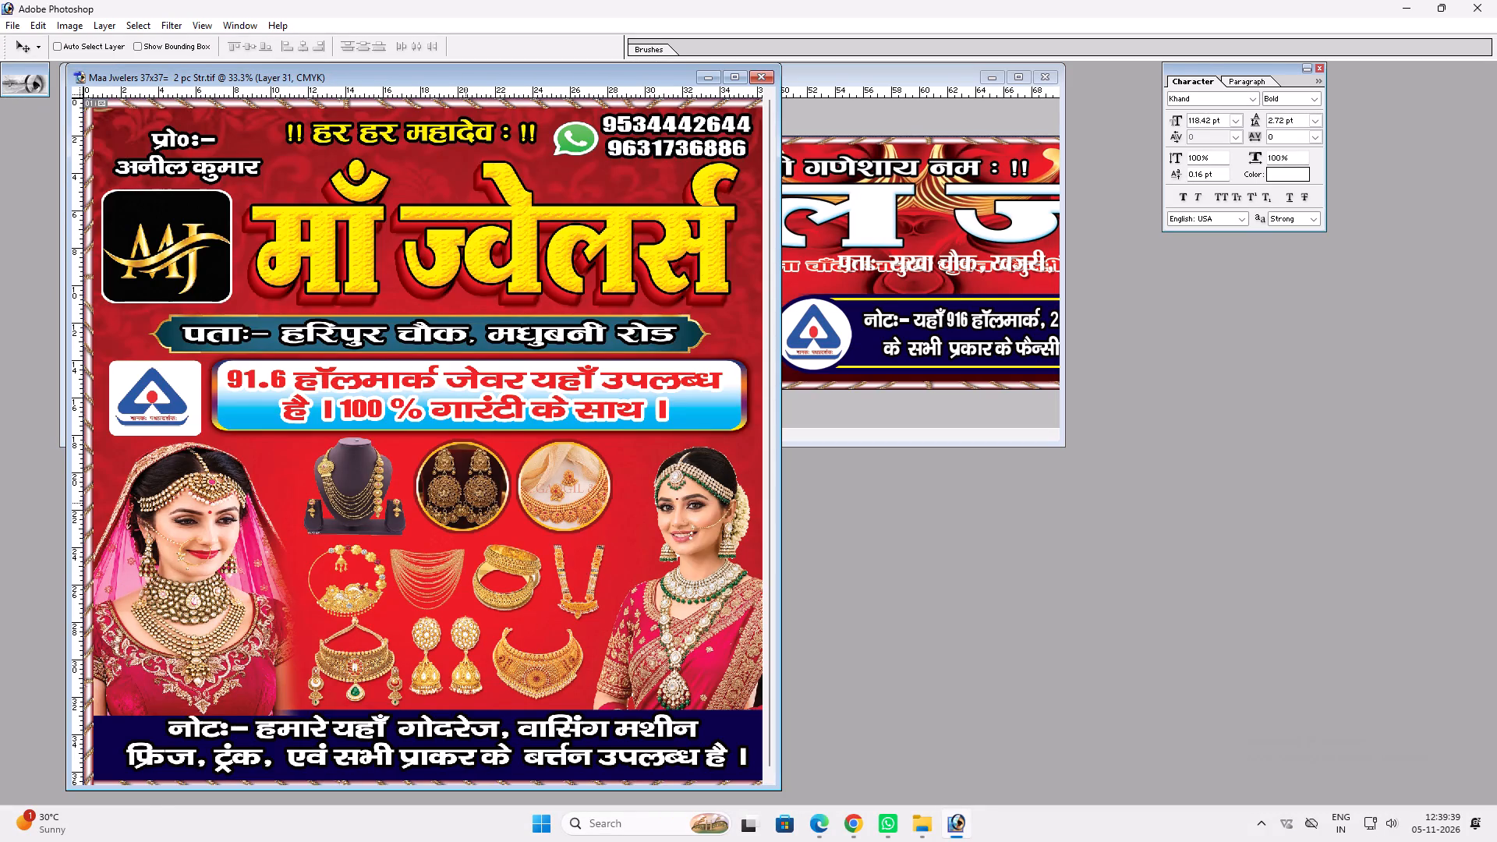
{"action": "left_click_drag", "start_coordinate": [632, 455], "coordinate": [616, 455]}
{"action": "key", "text": "ctrl+z"}
{"action": "left_click", "coordinate": [350, 600], "text": "ctrl"}
{"action": "left_click_drag", "start_coordinate": [350, 600], "coordinate": [924, 354]}
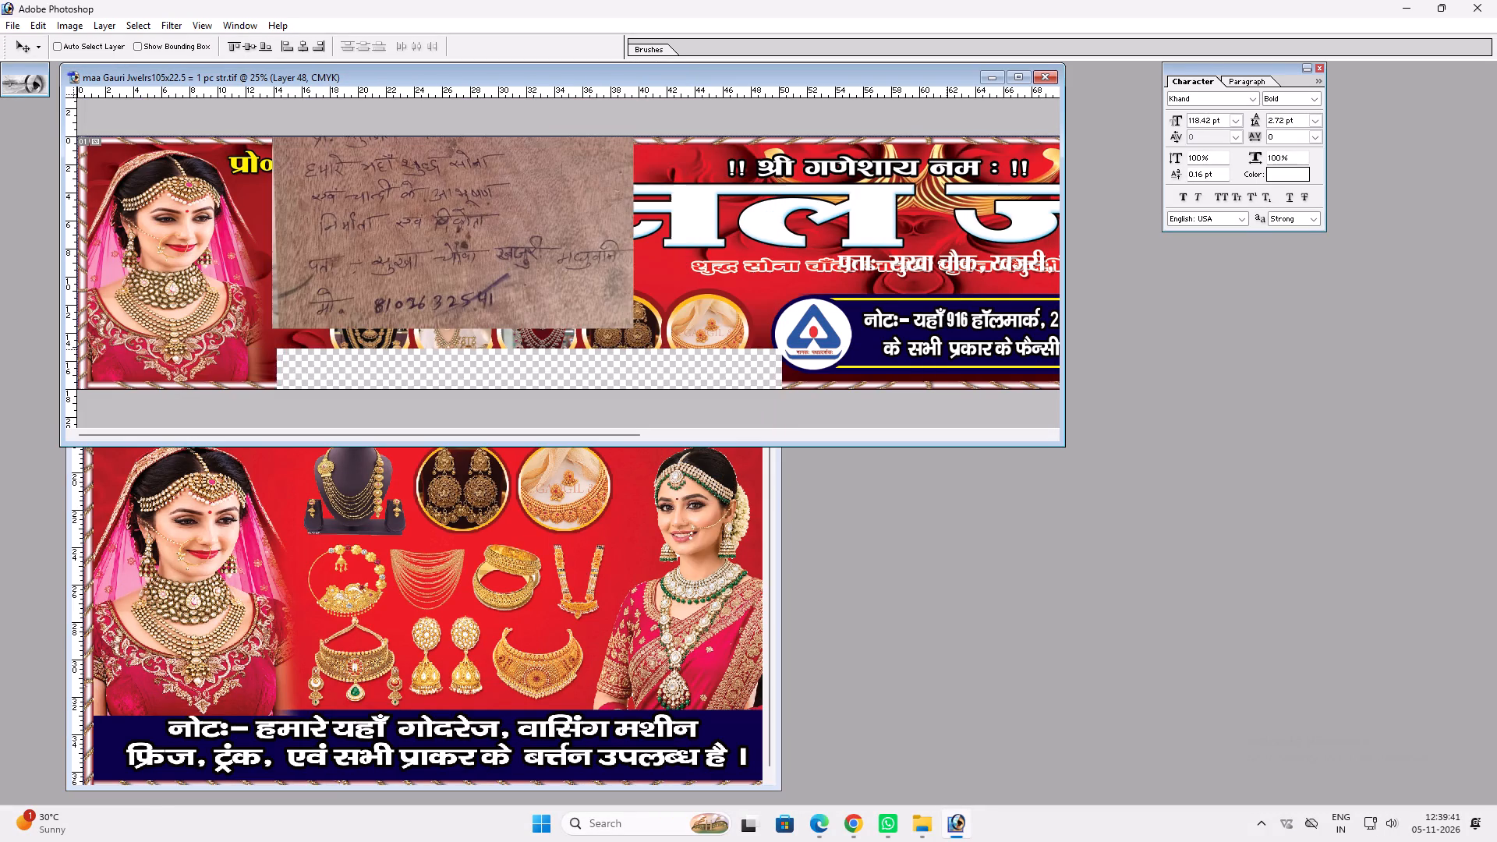
{"action": "left_click", "coordinate": [1017, 80]}
Place the nose ring and choker set beside the right-hand bride, below the heading, and resize it to about 8.5 inches tall.
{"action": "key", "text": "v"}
{"action": "left_click_drag", "start_coordinate": [904, 540], "coordinate": [1455, 437]}
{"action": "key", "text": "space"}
{"action": "left_click_drag", "start_coordinate": [1428, 471], "coordinate": [1080, 458]}
{"action": "left_click_drag", "start_coordinate": [1226, 476], "coordinate": [1295, 505]}
{"action": "key", "text": "ctrl+t"}
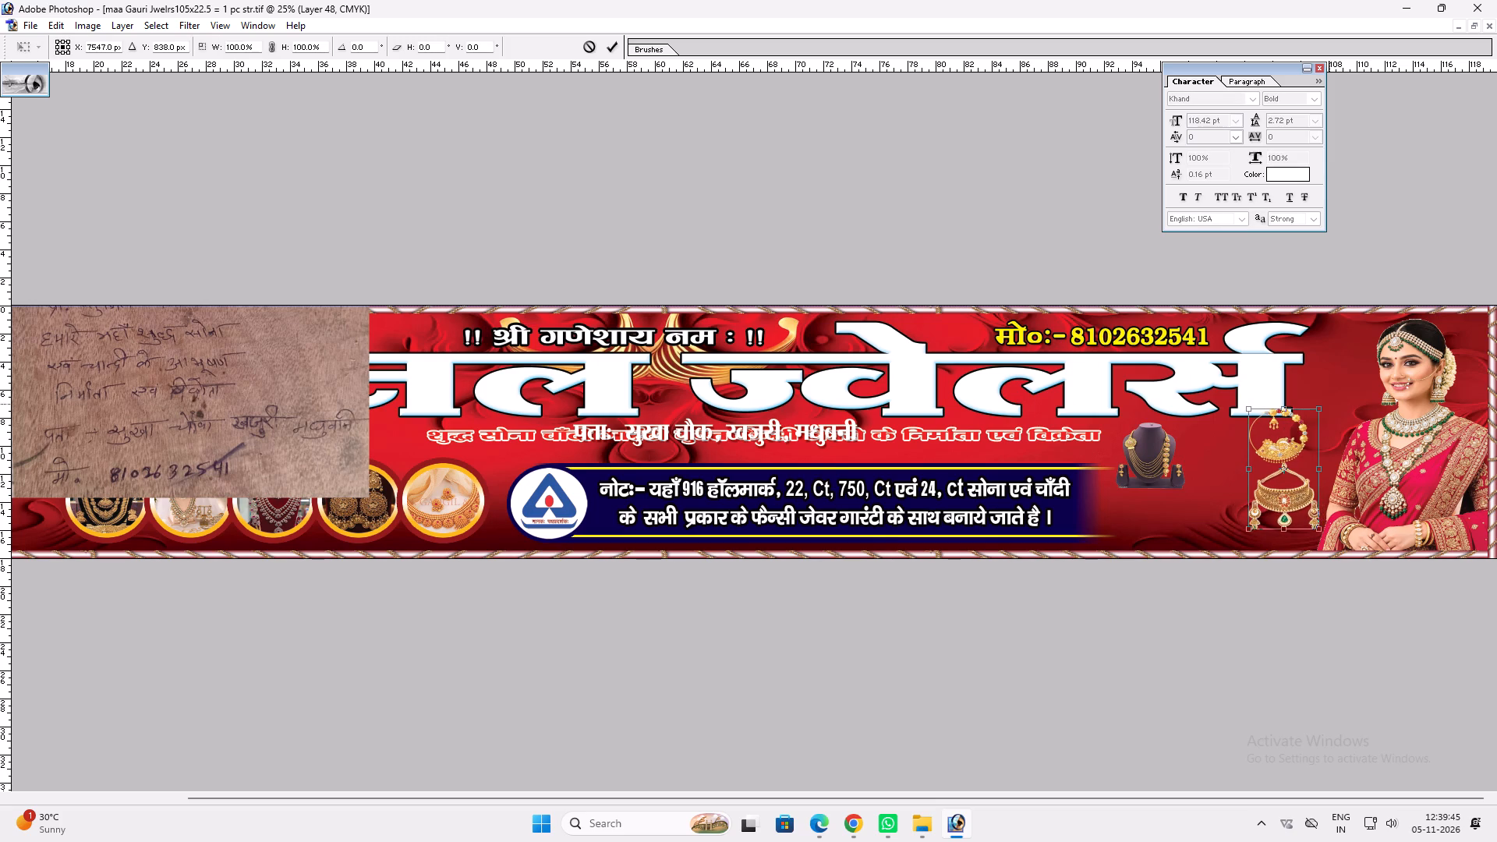
{"action": "left_click_drag", "start_coordinate": [1322, 417], "coordinate": [1308, 424], "text": "shift"}
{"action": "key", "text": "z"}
{"action": "key", "text": "ctrl+z"}
{"action": "left_click_drag", "start_coordinate": [1321, 409], "coordinate": [1311, 432], "text": "shift"}
{"action": "key", "text": "shift+Return"}
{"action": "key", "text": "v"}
{"action": "left_click_drag", "start_coordinate": [1275, 483], "coordinate": [1283, 496]}
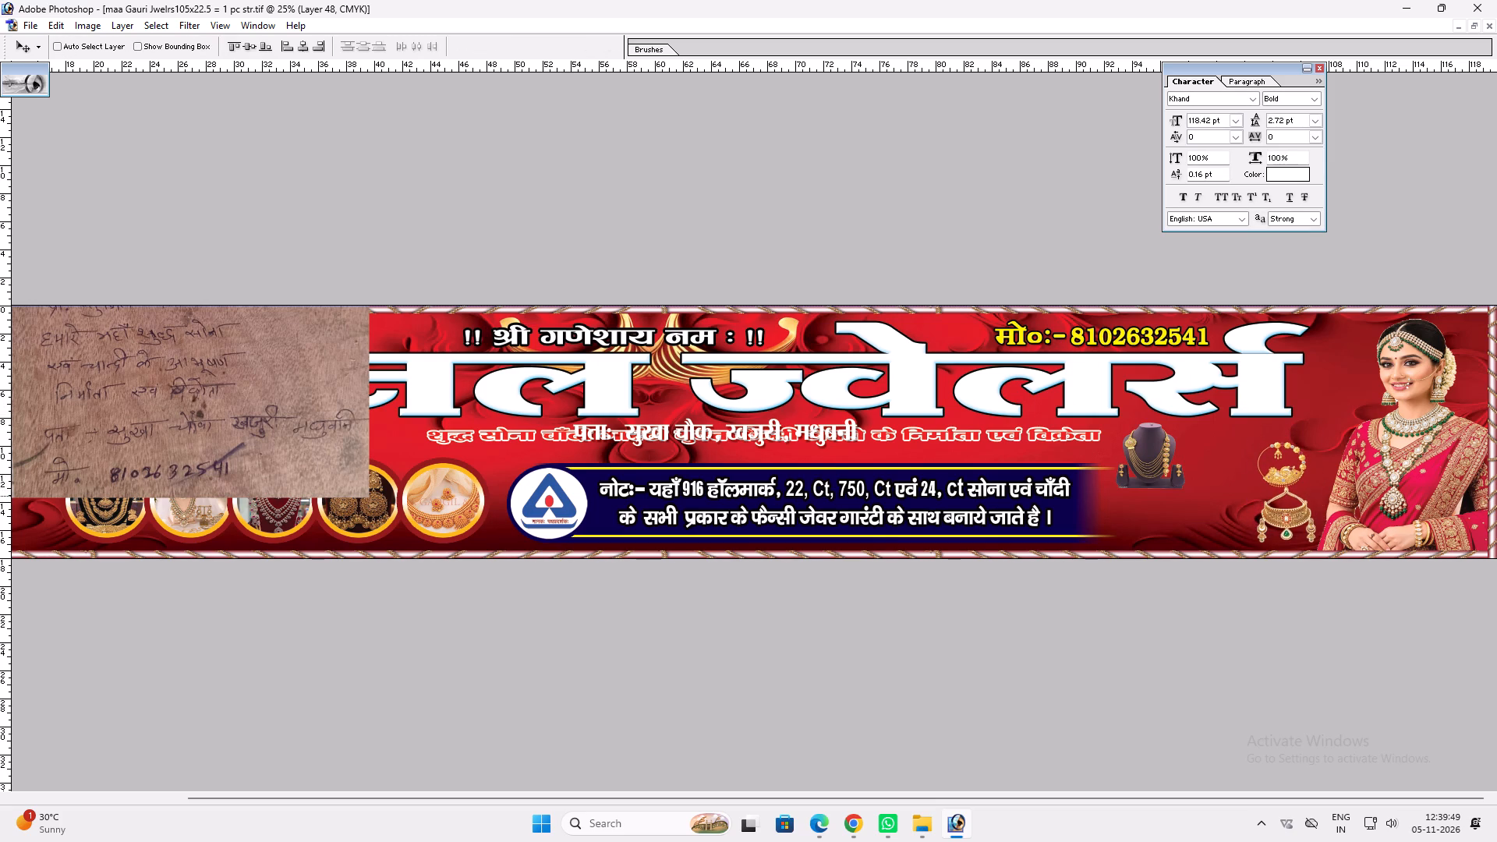
{"action": "left_click_drag", "start_coordinate": [1283, 496], "coordinate": [1283, 499]}
{"action": "key", "text": "ctrl+t"}
{"action": "left_click_drag", "start_coordinate": [1315, 444], "coordinate": [1326, 426], "text": "shift"}
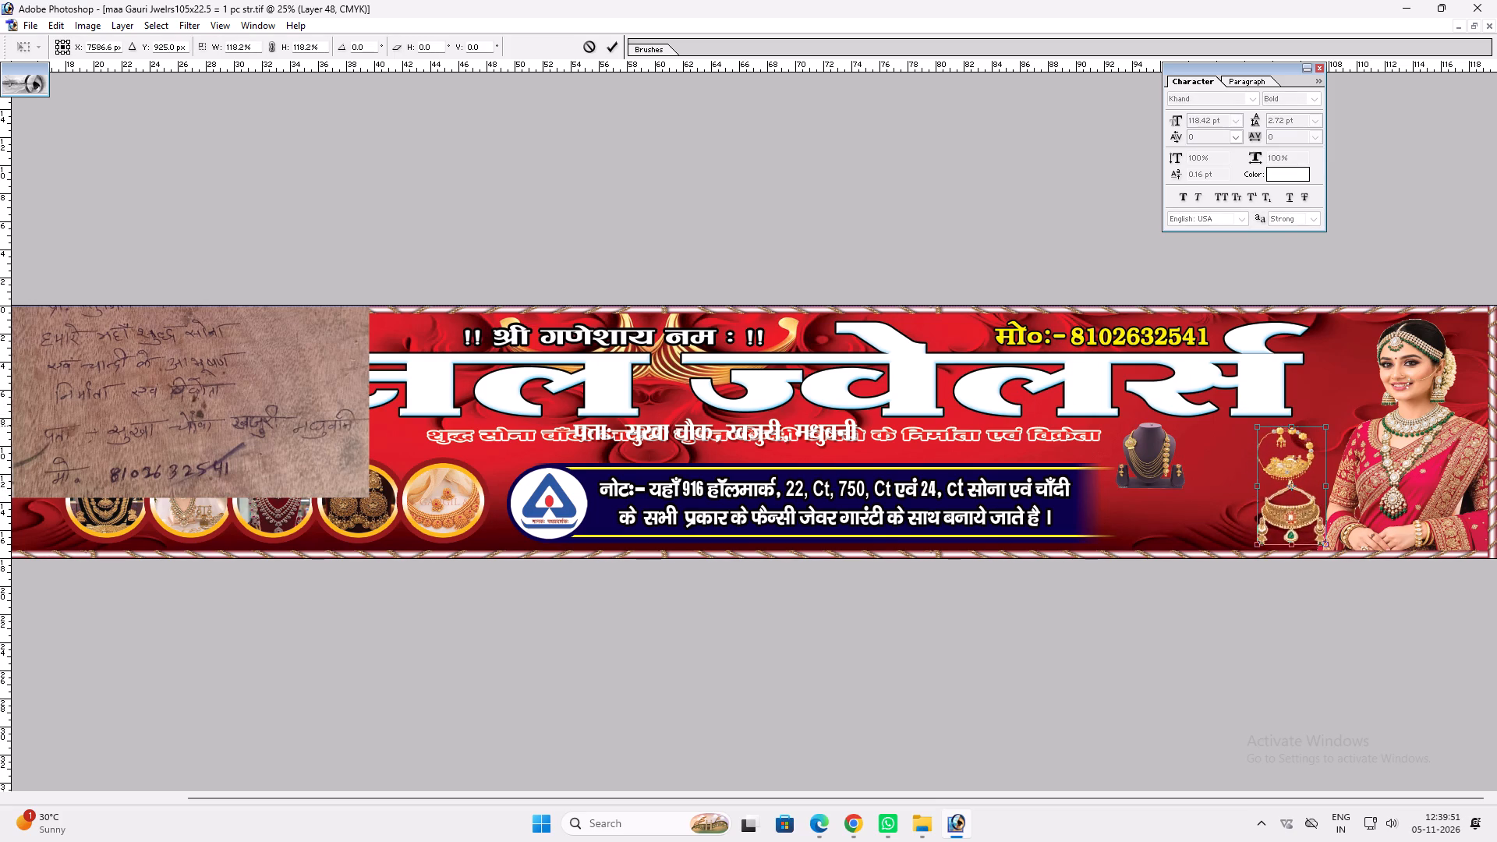
{"action": "key", "text": "Return"}
Widen the main ज्वेलर्स heading slightly toward the right-hand bride.
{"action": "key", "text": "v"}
{"action": "left_click", "coordinate": [1280, 388], "text": "ctrl"}
{"action": "key", "text": "ctrl+t"}
{"action": "left_click_drag", "start_coordinate": [1309, 365], "coordinate": [1317, 363], "text": "shift"}
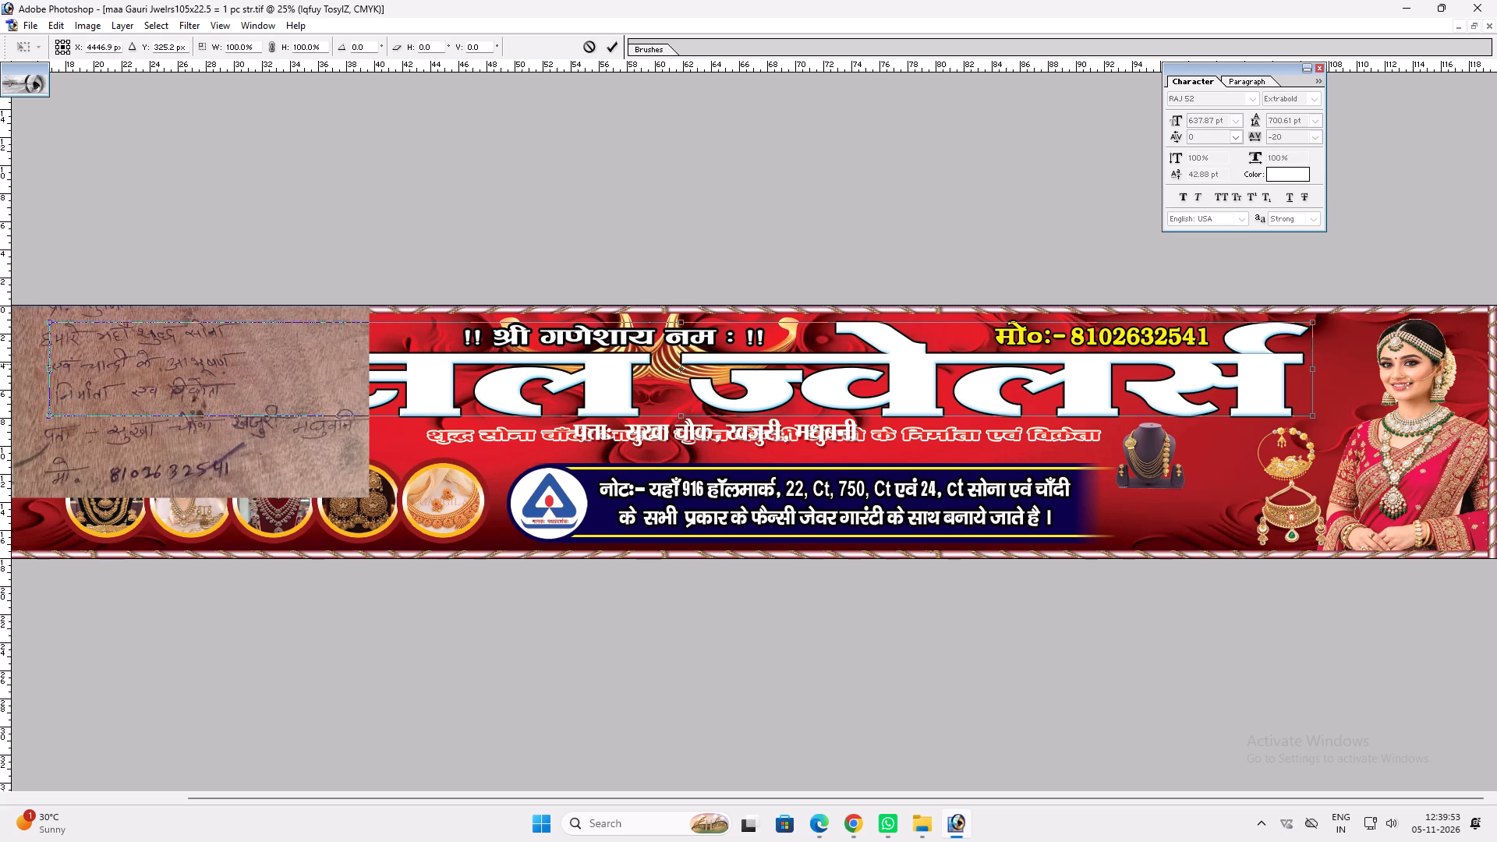
{"action": "left_click_drag", "start_coordinate": [1317, 363], "coordinate": [1337, 362], "text": "shift"}
{"action": "key", "text": "Return"}
Copy the gold bangles picture from the Maa Jwelers 37x37 design into the banner.
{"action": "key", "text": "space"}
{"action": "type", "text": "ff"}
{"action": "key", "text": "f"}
{"action": "left_click", "coordinate": [686, 601]}
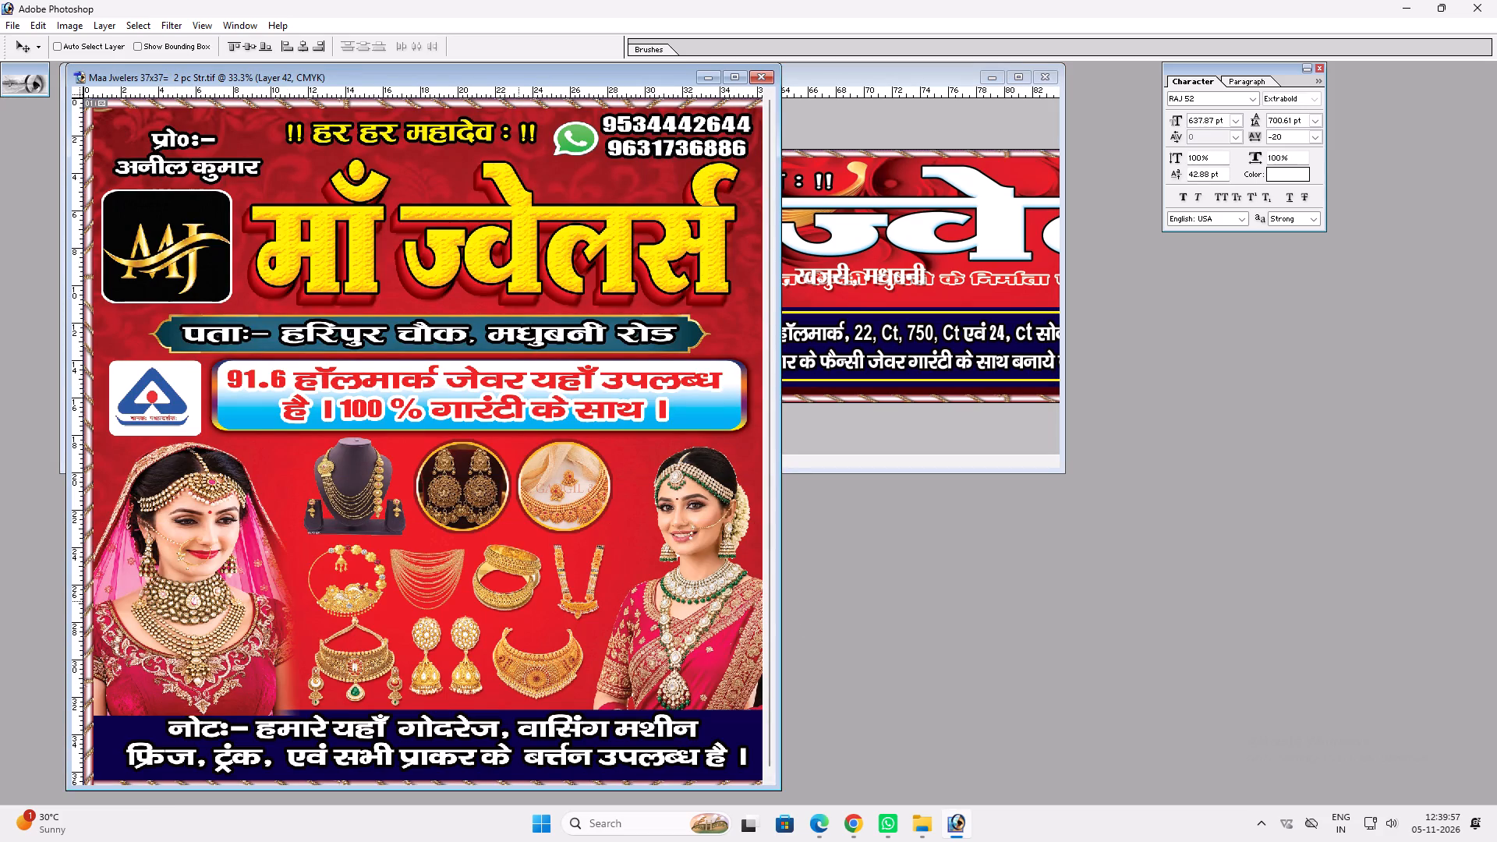
{"action": "left_click", "coordinate": [518, 598], "text": "ctrl"}
{"action": "left_click_drag", "start_coordinate": [515, 598], "coordinate": [519, 576]}
{"action": "key", "text": "ctrl+z"}
{"action": "left_click_drag", "start_coordinate": [528, 591], "coordinate": [851, 432]}
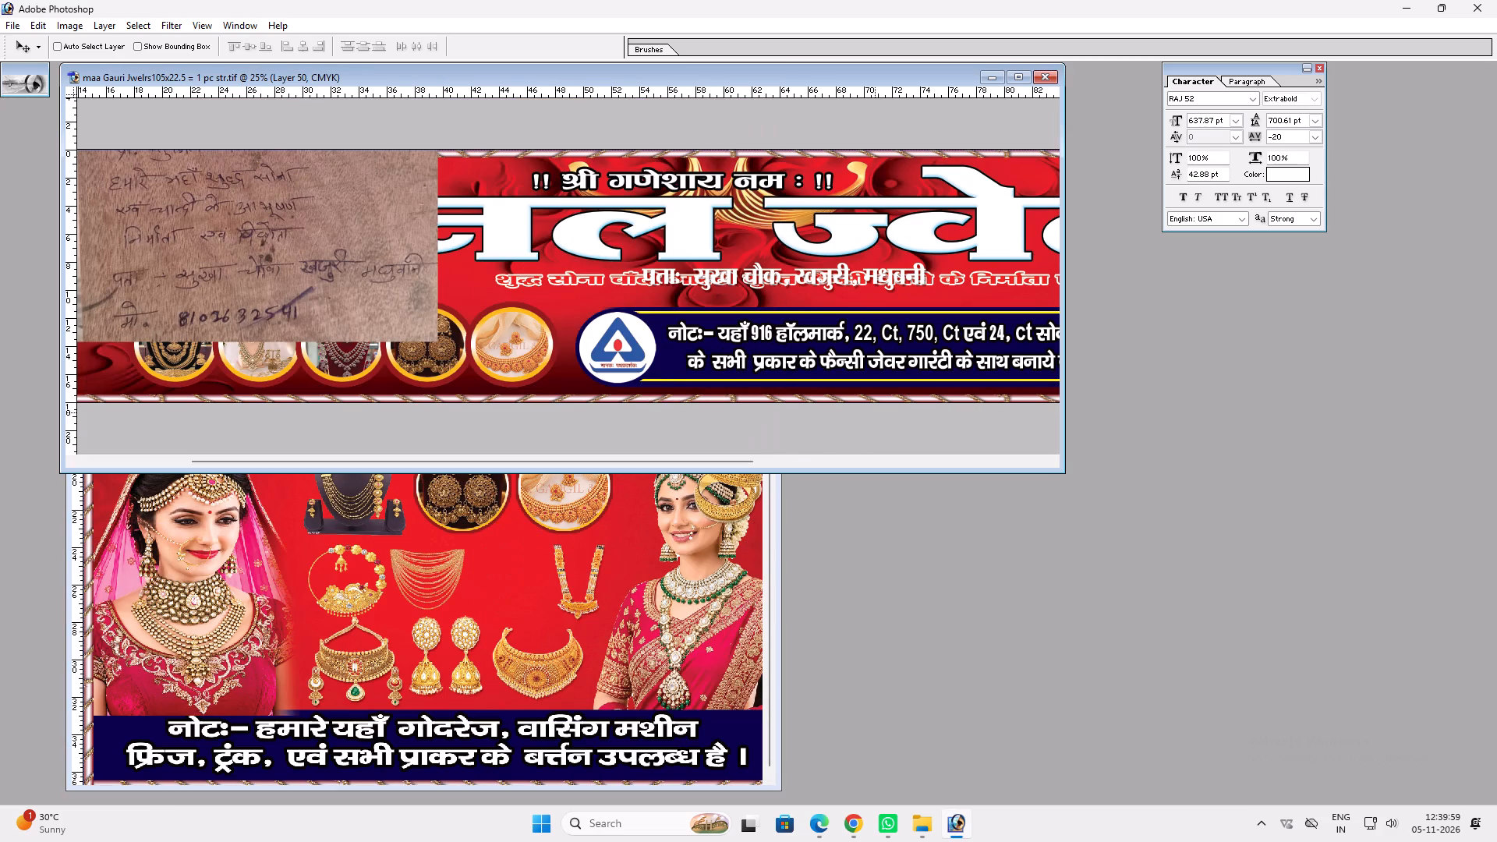
{"action": "left_click", "coordinate": [1015, 81]}
Place the bangles between the necklace bust and the nose ring set and enlarge them slightly.
{"action": "left_click_drag", "start_coordinate": [895, 443], "coordinate": [1176, 348]}
{"action": "left_click_drag", "start_coordinate": [1063, 444], "coordinate": [1236, 412]}
{"action": "key", "text": "ctrl+t"}
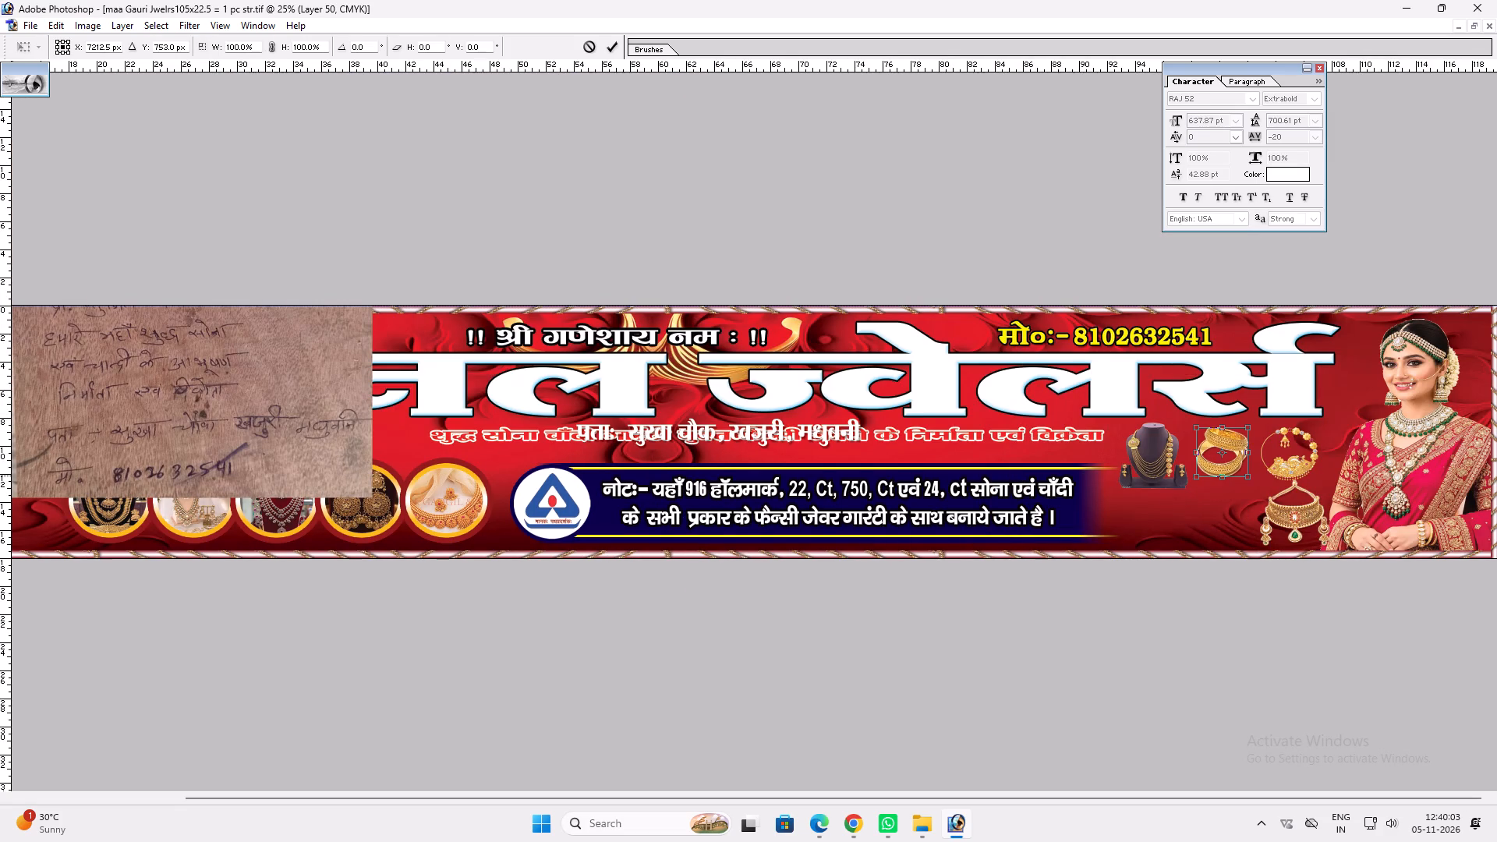
{"action": "left_click_drag", "start_coordinate": [1248, 477], "coordinate": [1262, 481], "text": "shift"}
{"action": "key", "text": "shift+Return"}
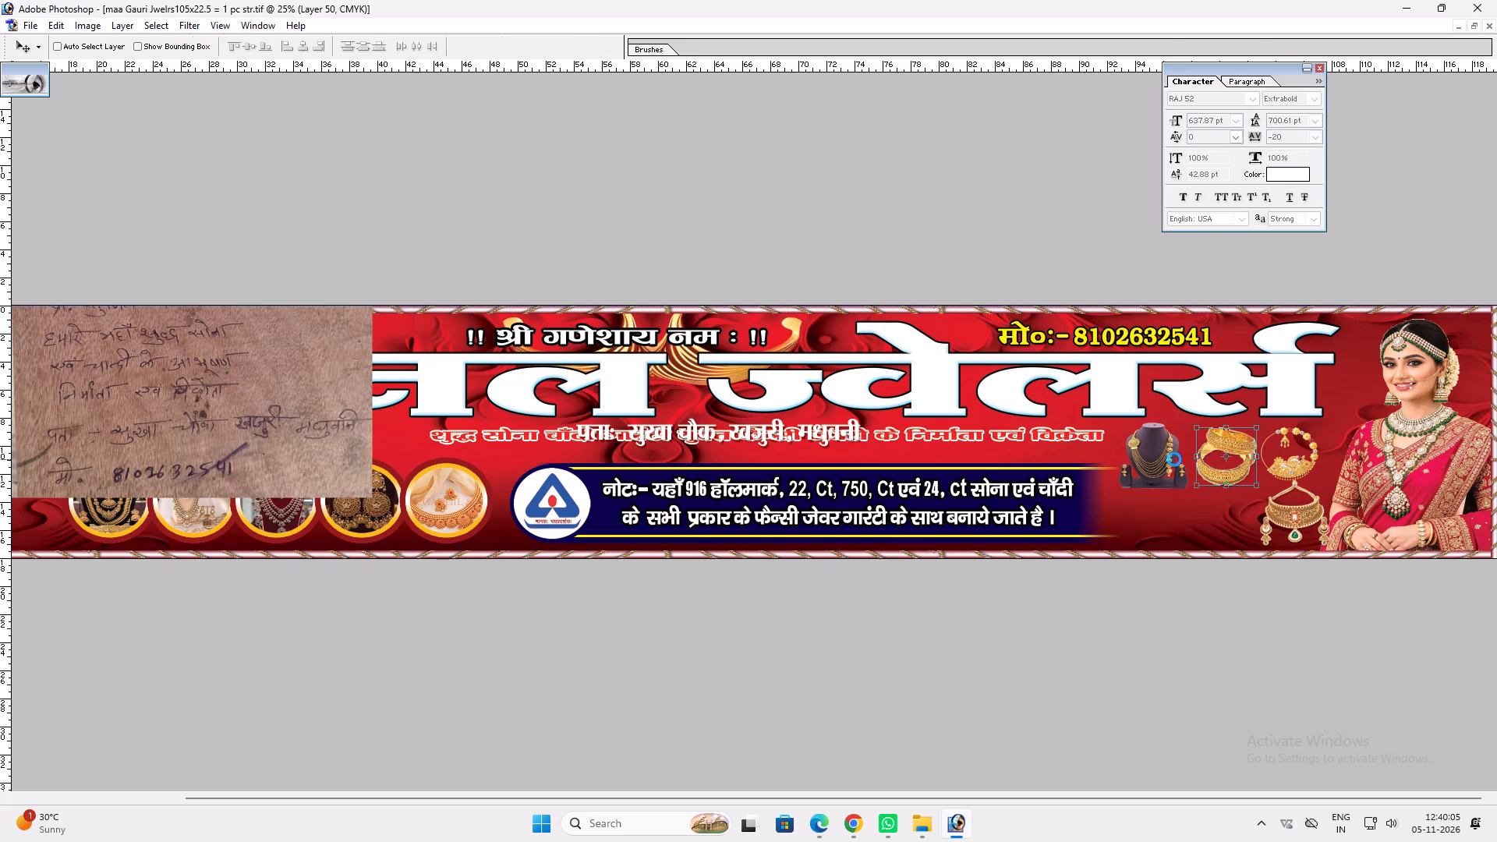
Copy the jhumka earrings and choker picture from the Maa Jwelers 37x37 design into the banner and bring it to the front.
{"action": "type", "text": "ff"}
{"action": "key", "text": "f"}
{"action": "left_click", "coordinate": [610, 662]}
{"action": "left_click", "coordinate": [536, 683], "text": "ctrl"}
{"action": "left_click_drag", "start_coordinate": [536, 683], "coordinate": [878, 497]}
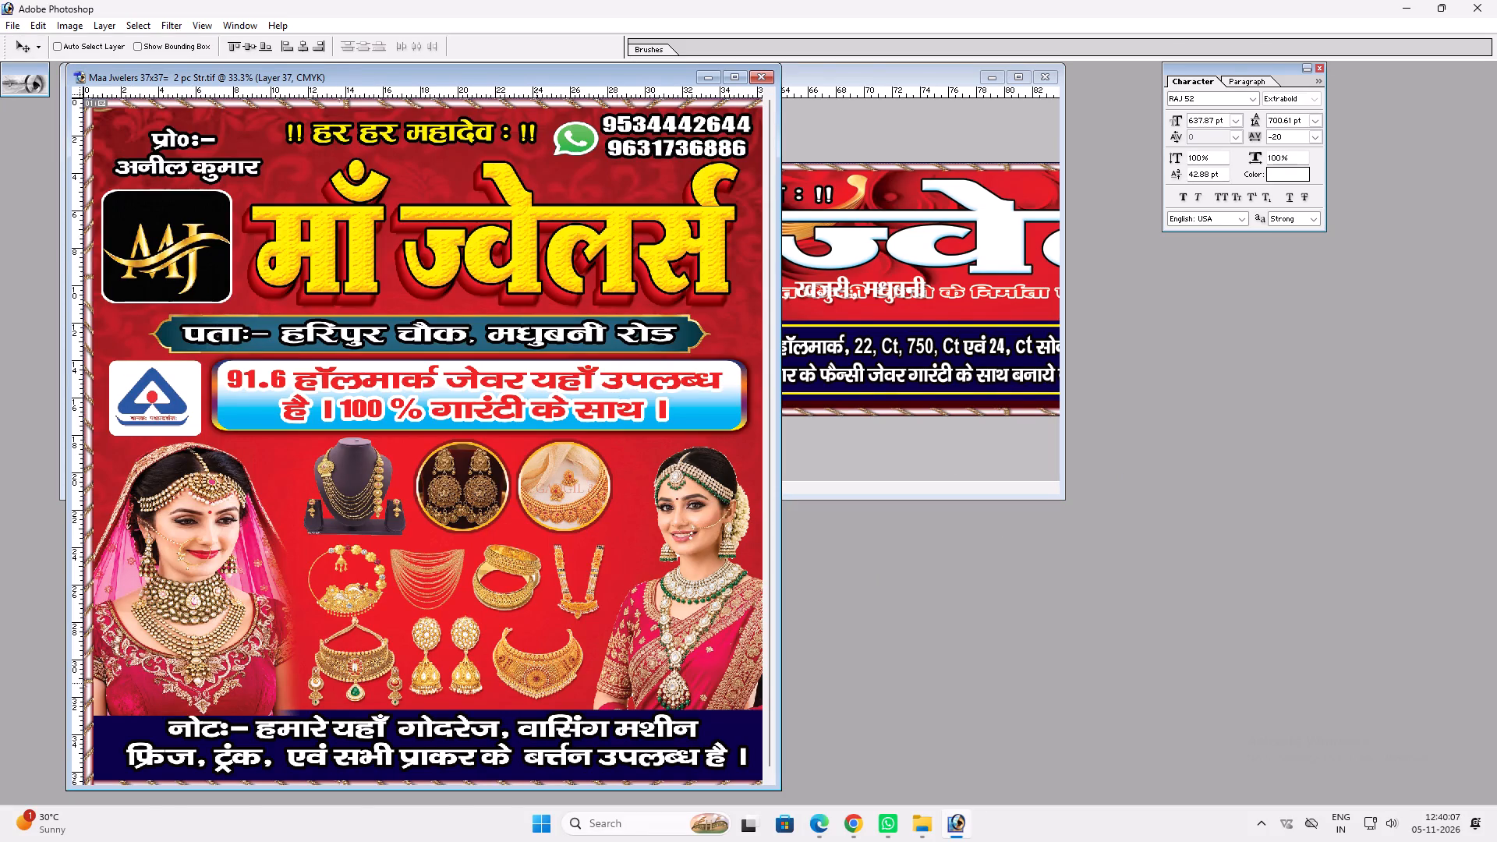
{"action": "left_click_drag", "start_coordinate": [878, 497], "coordinate": [999, 384]}
{"action": "left_click", "coordinate": [1016, 81]}
{"action": "key", "text": "ctrl+shift+bracketright"}
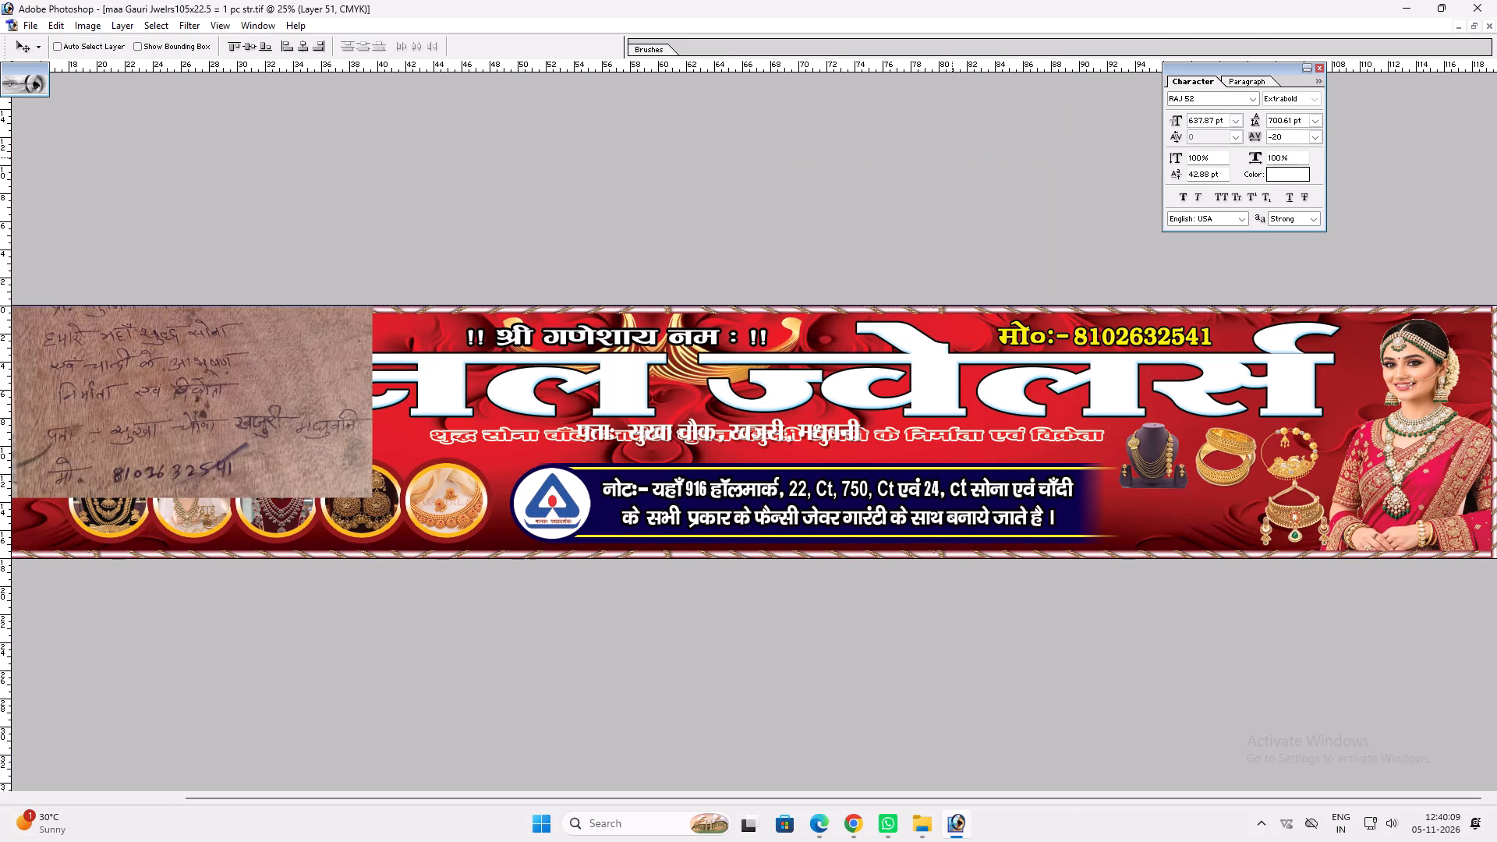
Place the jhumka earrings and choker below the bust and bangles, scaled to about 96% width and 87% height.
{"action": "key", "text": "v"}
{"action": "left_click_drag", "start_coordinate": [943, 531], "coordinate": [1192, 536]}
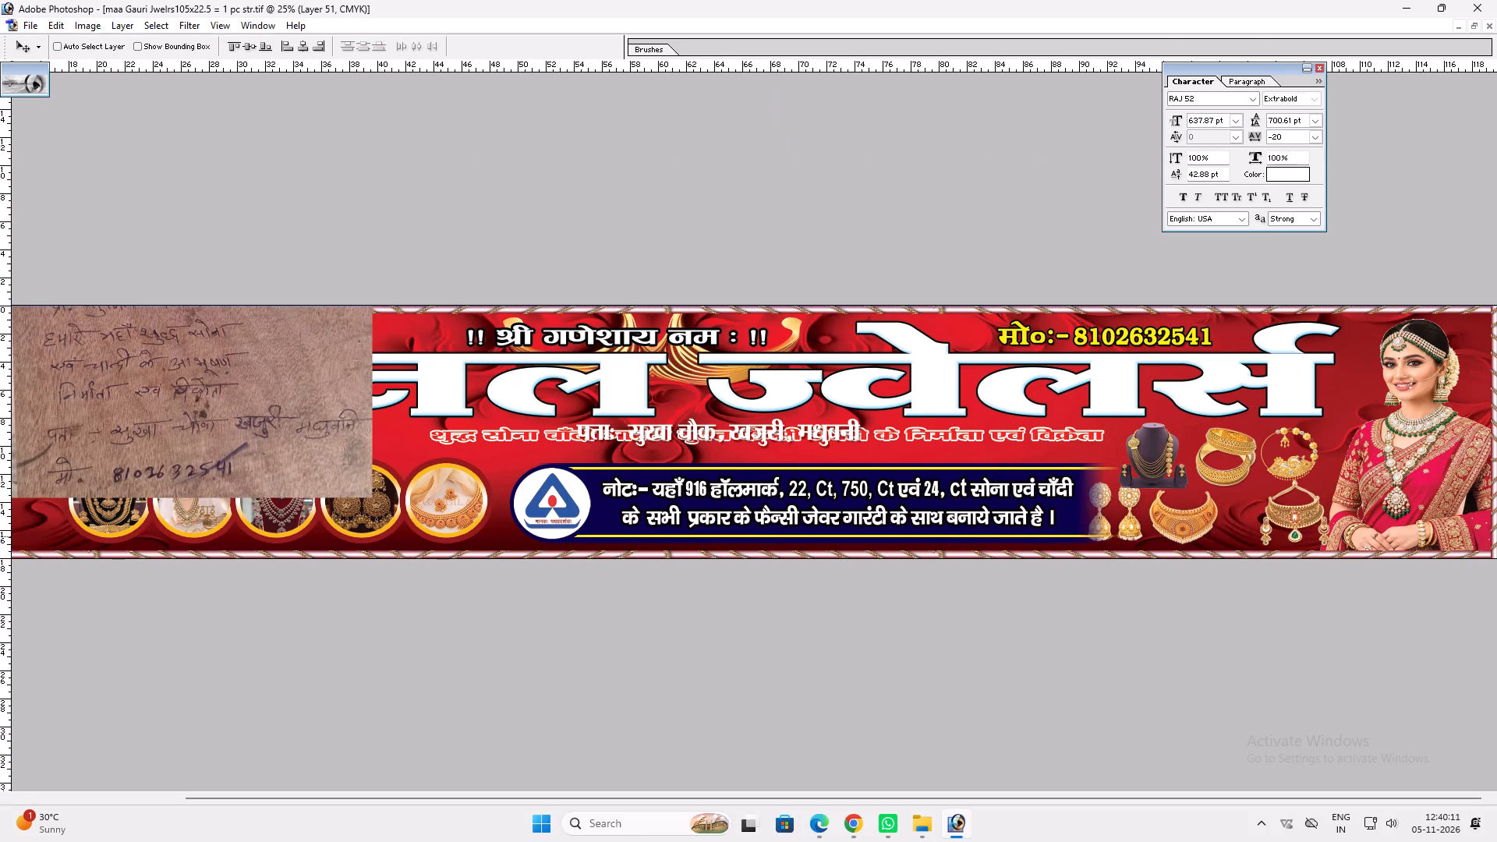
{"action": "left_click_drag", "start_coordinate": [1192, 536], "coordinate": [1237, 539]}
{"action": "key", "text": "ctrl+t"}
{"action": "left_click_drag", "start_coordinate": [1139, 486], "coordinate": [1155, 494], "text": "shift"}
{"action": "left_click_drag", "start_coordinate": [1151, 509], "coordinate": [1139, 510], "text": "shift"}
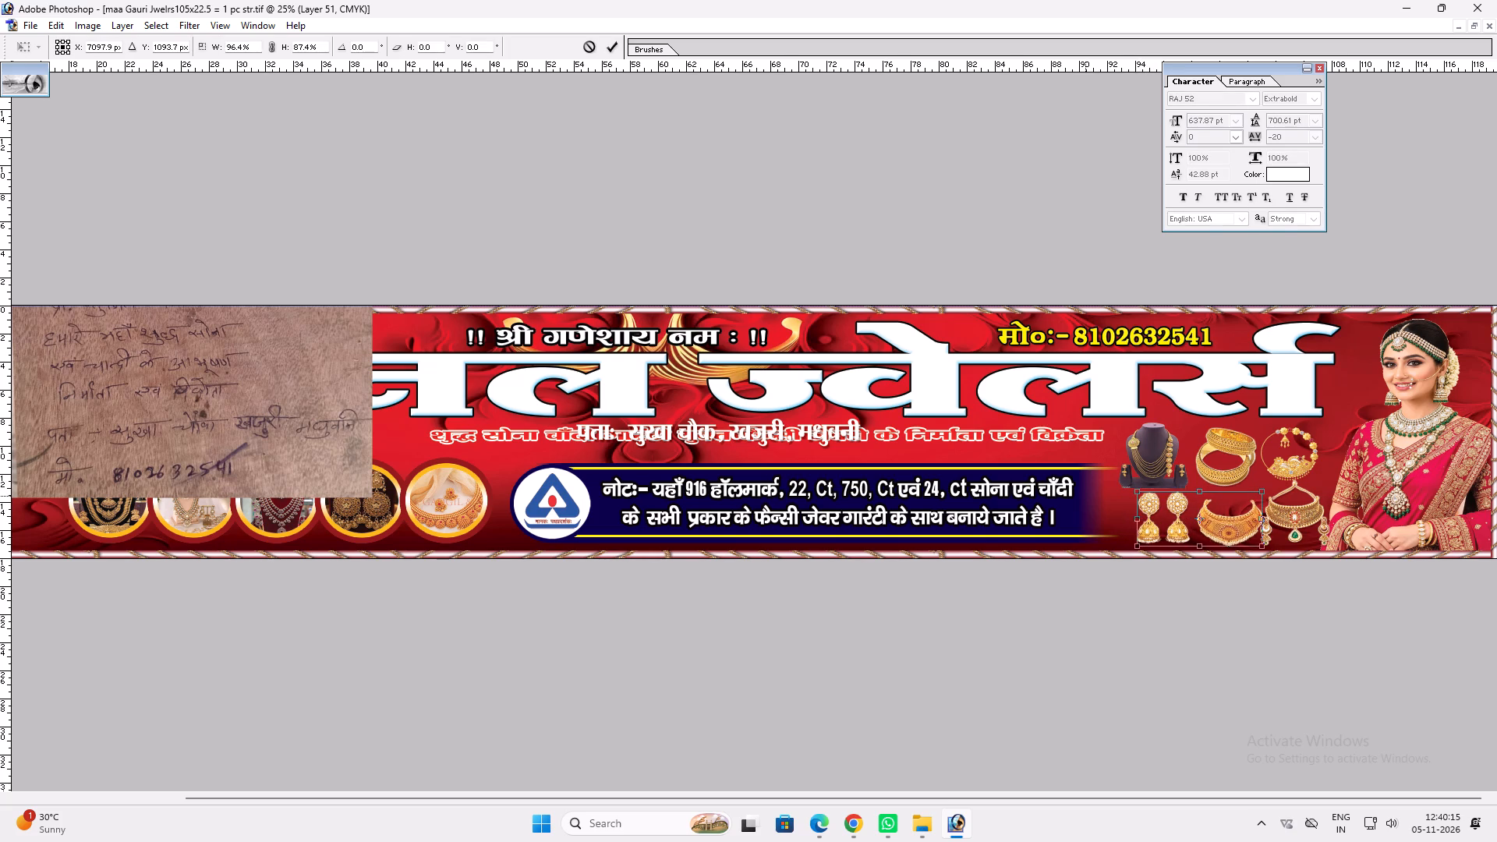
{"action": "key", "text": "shift+Return"}
Nudge the jhumka earrings and choker picture slightly up and left.
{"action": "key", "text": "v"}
{"action": "key", "text": "Up"}
{"action": "key", "text": "Up"}
{"action": "key", "text": "Left"}
{"action": "key", "text": "Left"}
{"action": "key", "text": "Left"}
{"action": "key", "text": "Left"}
{"action": "key", "text": "Left"}
{"action": "key", "text": "Left"}
Reshape the शुद्ध सोना चांदी tagline below the shop name, making it much narrower and slightly taller.
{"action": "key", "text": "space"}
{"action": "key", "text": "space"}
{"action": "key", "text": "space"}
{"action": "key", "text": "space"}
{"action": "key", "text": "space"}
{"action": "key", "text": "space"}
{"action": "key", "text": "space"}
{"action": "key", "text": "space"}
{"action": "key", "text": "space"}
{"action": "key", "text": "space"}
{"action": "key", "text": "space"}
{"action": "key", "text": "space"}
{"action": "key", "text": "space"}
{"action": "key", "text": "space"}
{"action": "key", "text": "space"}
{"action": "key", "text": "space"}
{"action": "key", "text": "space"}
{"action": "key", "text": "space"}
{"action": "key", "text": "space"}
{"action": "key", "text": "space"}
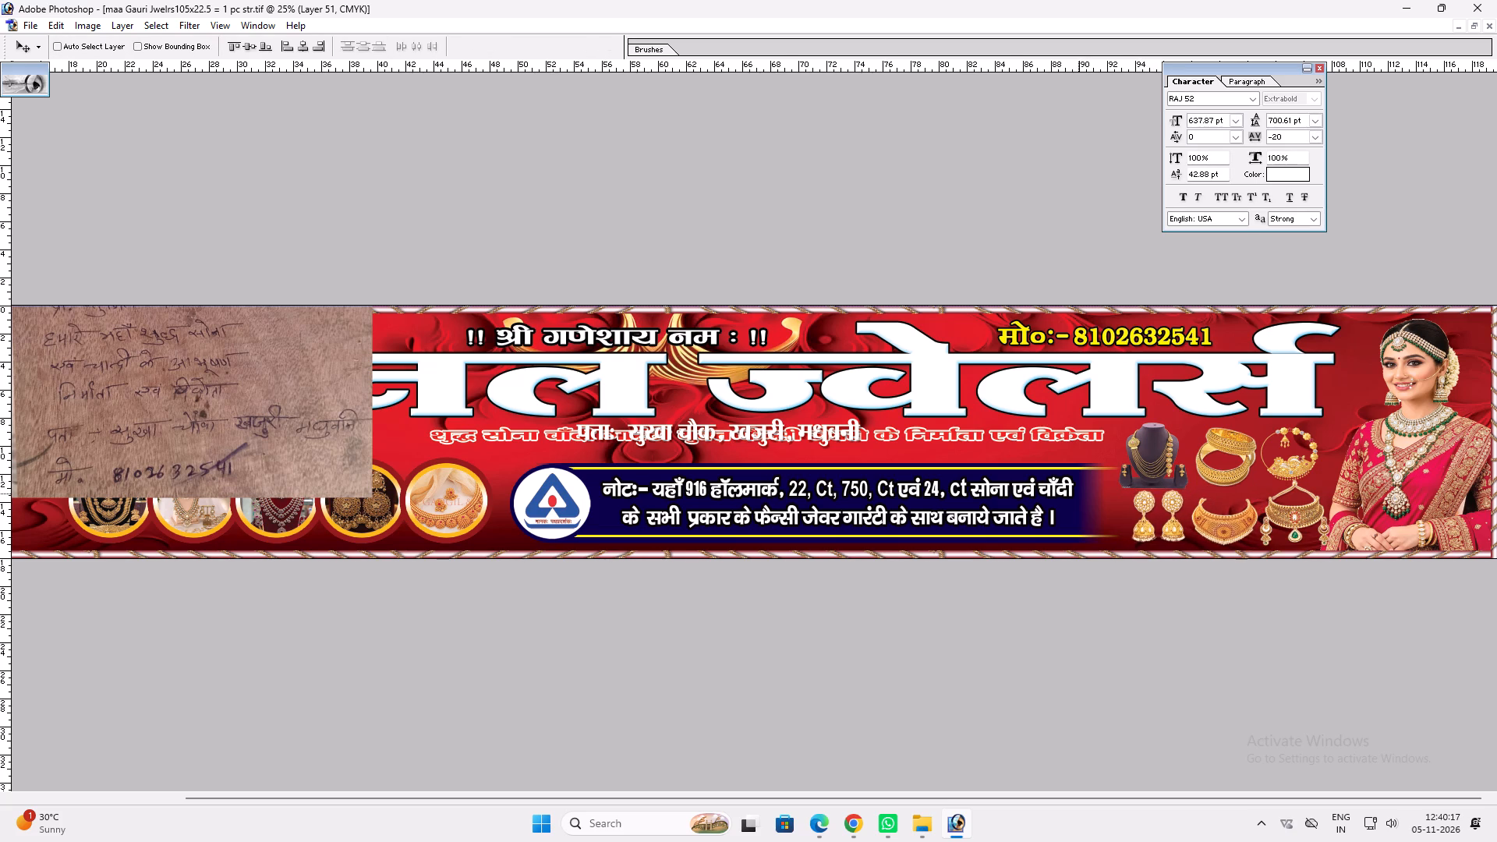
{"action": "left_click_drag", "start_coordinate": [1039, 529], "coordinate": [968, 547]}
{"action": "left_click_drag", "start_coordinate": [763, 533], "coordinate": [1058, 522]}
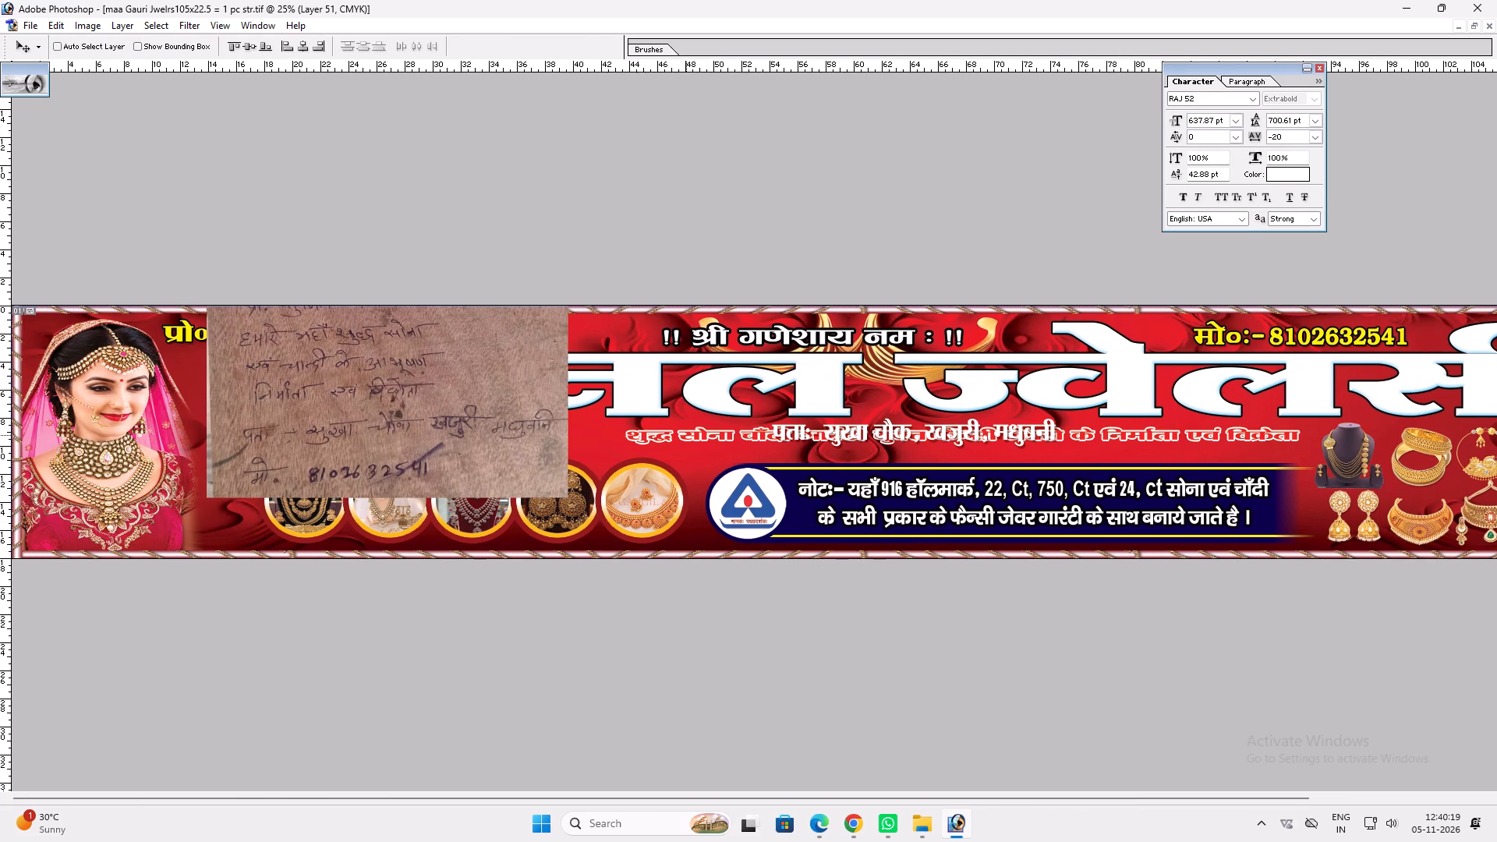
{"action": "left_click", "coordinate": [686, 433], "text": "ctrl"}
{"action": "key", "text": "ctrl+t"}
{"action": "left_click_drag", "start_coordinate": [704, 441], "coordinate": [699, 453], "text": "shift"}
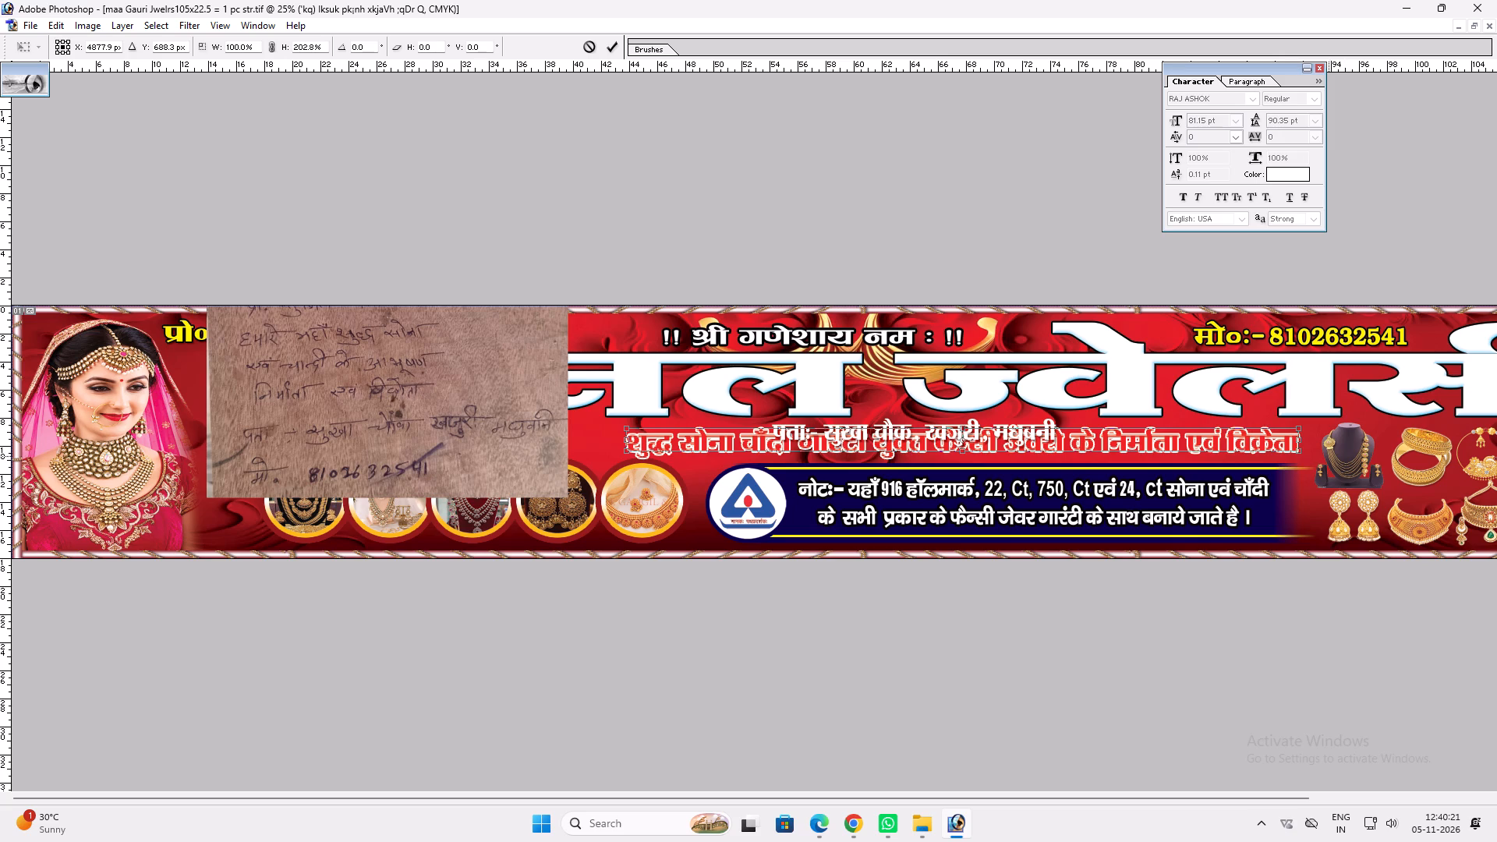
{"action": "left_click_drag", "start_coordinate": [1301, 449], "coordinate": [1047, 458], "text": "shift"}
{"action": "key", "text": "shift+Return"}
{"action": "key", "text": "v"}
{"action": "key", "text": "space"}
Shift the row of circular jewellery pictures toward the bride at the banner's start and enlarge it slightly.
{"action": "left_click_drag", "start_coordinate": [613, 492], "coordinate": [971, 471]}
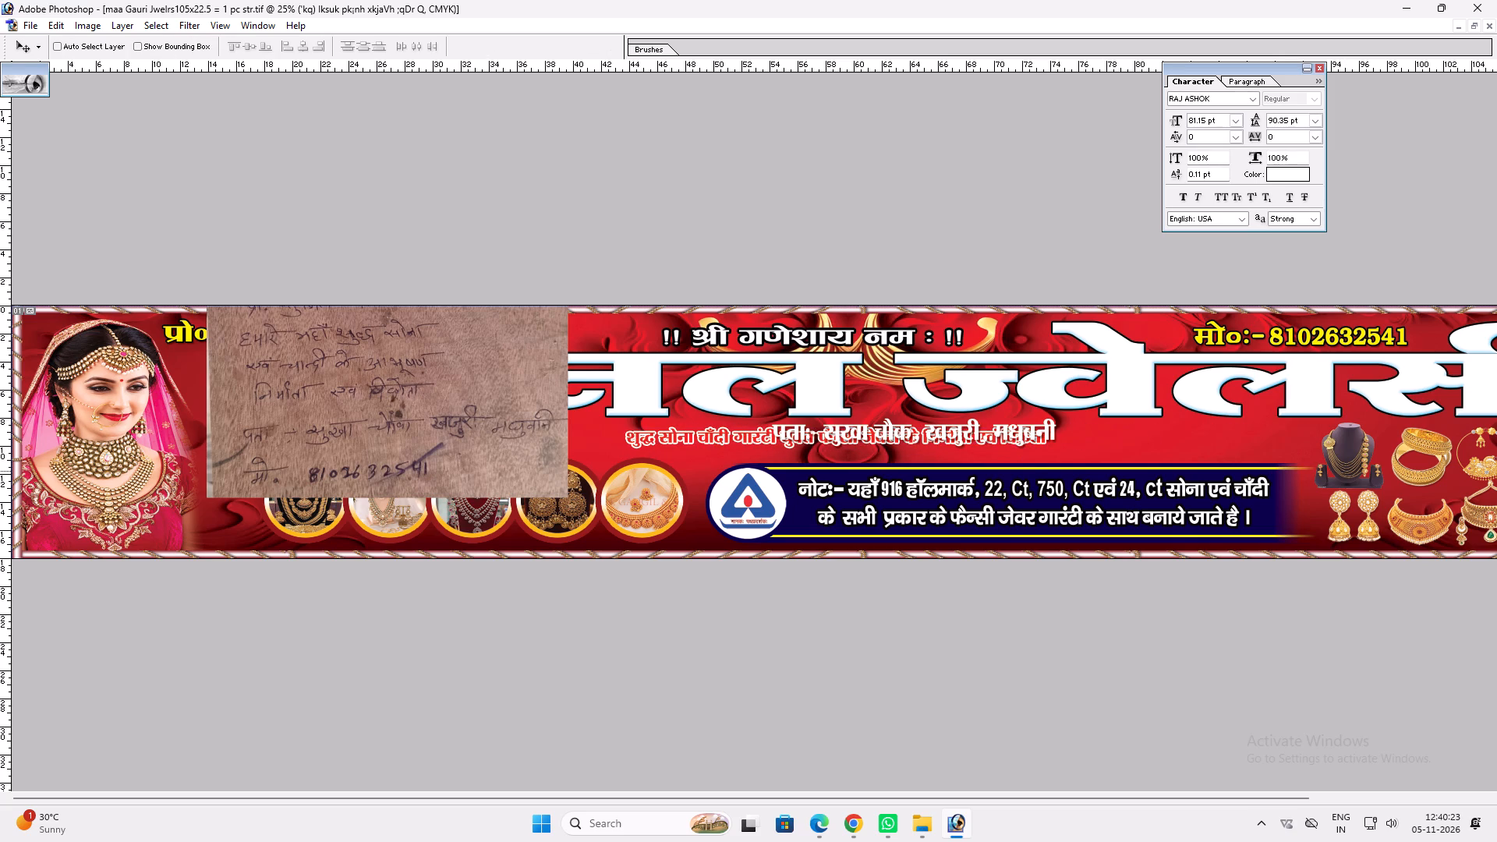
{"action": "left_click", "coordinate": [660, 501], "text": "ctrl"}
{"action": "left_click_drag", "start_coordinate": [660, 495], "coordinate": [597, 496], "text": "shift"}
{"action": "key", "text": "ctrl+t"}
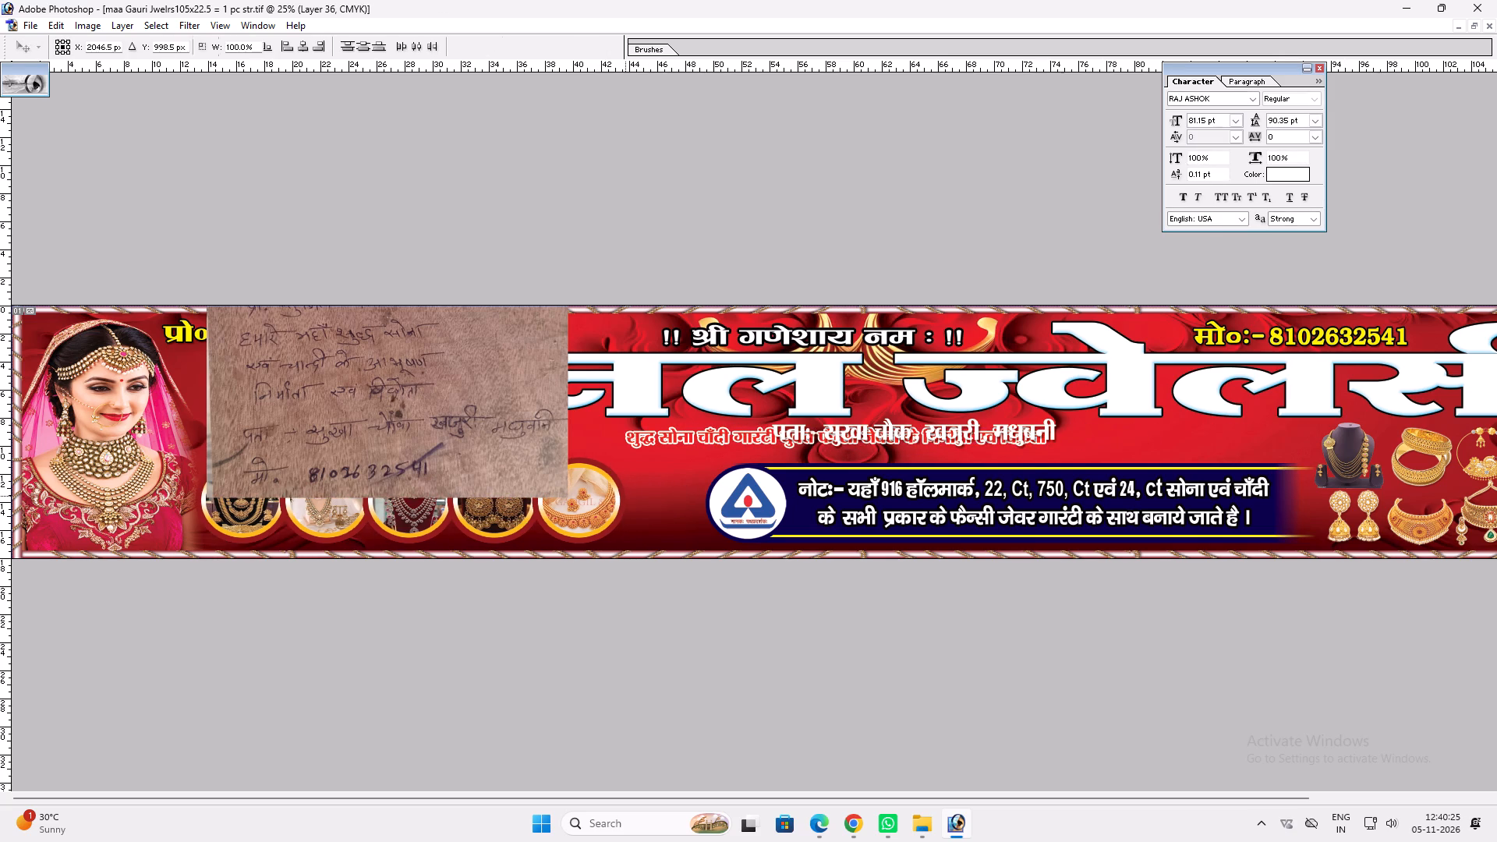
{"action": "left_click_drag", "start_coordinate": [618, 463], "coordinate": [629, 458], "text": "shift"}
{"action": "left_click", "coordinate": [607, 458], "text": "shift"}
{"action": "key", "text": "shift+Return"}
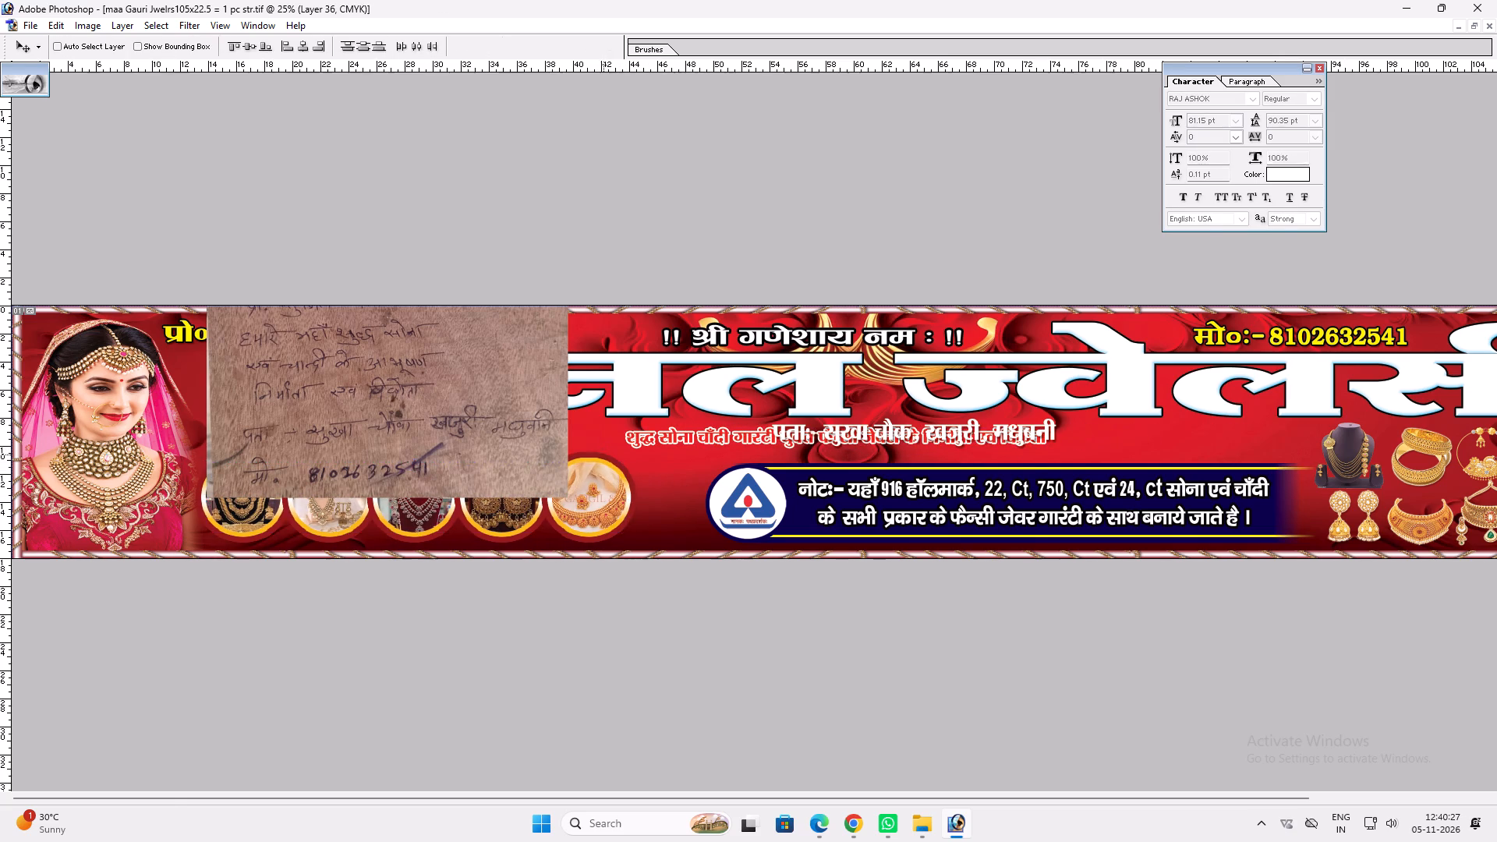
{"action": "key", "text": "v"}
Send the handwritten note picture behind all the banner artwork.
{"action": "key", "text": "ctrl+plus"}
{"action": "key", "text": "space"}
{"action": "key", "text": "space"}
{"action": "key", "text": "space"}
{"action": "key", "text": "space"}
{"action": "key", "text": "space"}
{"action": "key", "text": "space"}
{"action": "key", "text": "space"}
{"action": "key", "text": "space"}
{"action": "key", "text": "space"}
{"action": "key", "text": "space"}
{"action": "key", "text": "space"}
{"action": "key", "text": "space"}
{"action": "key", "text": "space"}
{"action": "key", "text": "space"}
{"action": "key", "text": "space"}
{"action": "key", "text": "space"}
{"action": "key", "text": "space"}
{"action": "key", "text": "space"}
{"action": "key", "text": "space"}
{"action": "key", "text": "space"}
{"action": "left_click_drag", "start_coordinate": [518, 496], "coordinate": [884, 457]}
{"action": "left_click", "coordinate": [624, 409], "text": "ctrl"}
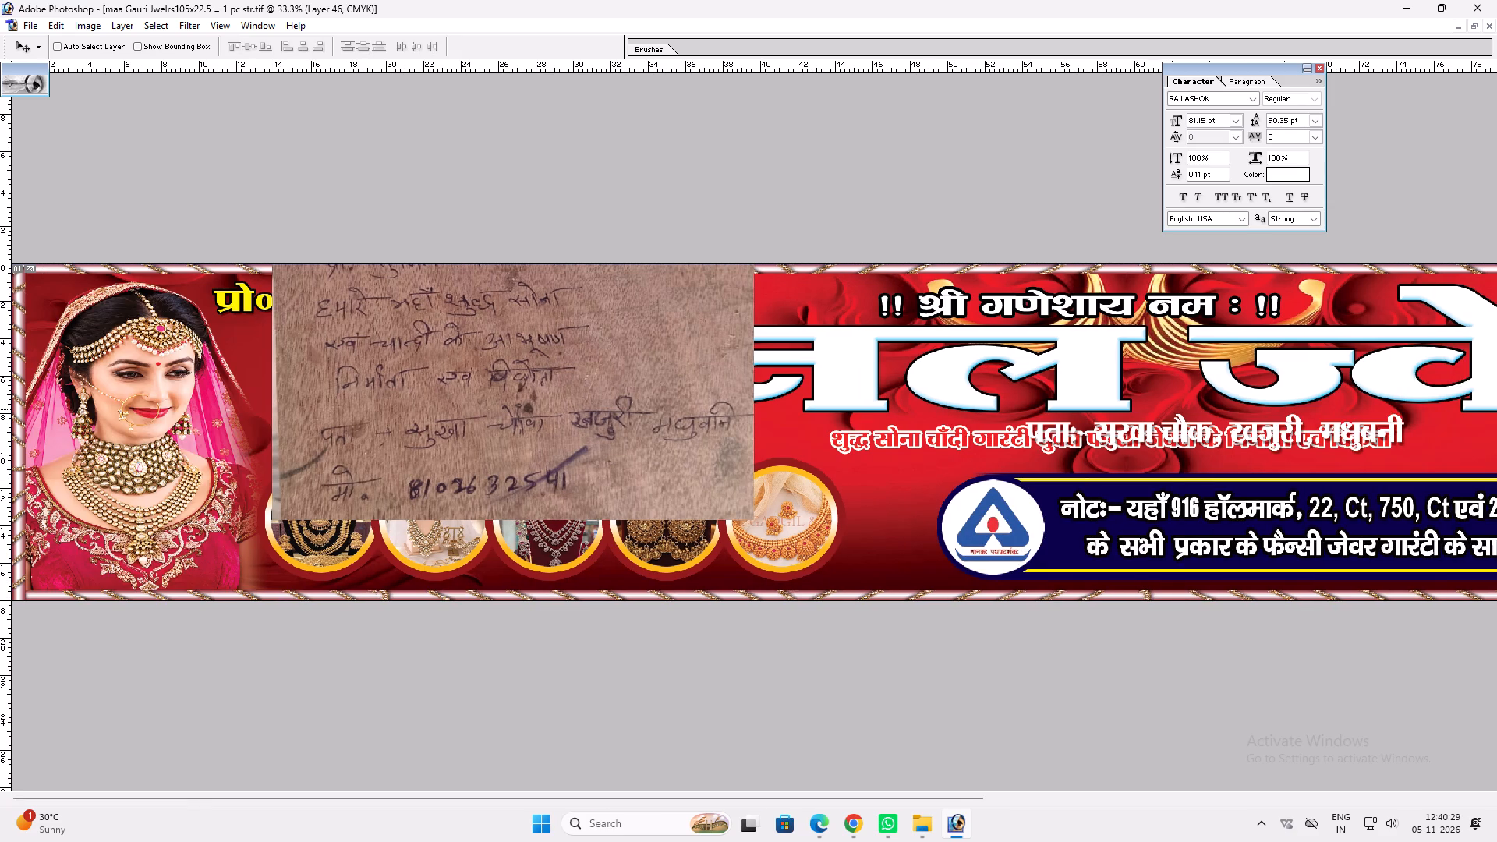
{"action": "key", "text": "ctrl+shift+bracketleft"}
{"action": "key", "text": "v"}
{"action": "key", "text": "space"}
{"action": "left_click_drag", "start_coordinate": [982, 464], "coordinate": [873, 453]}
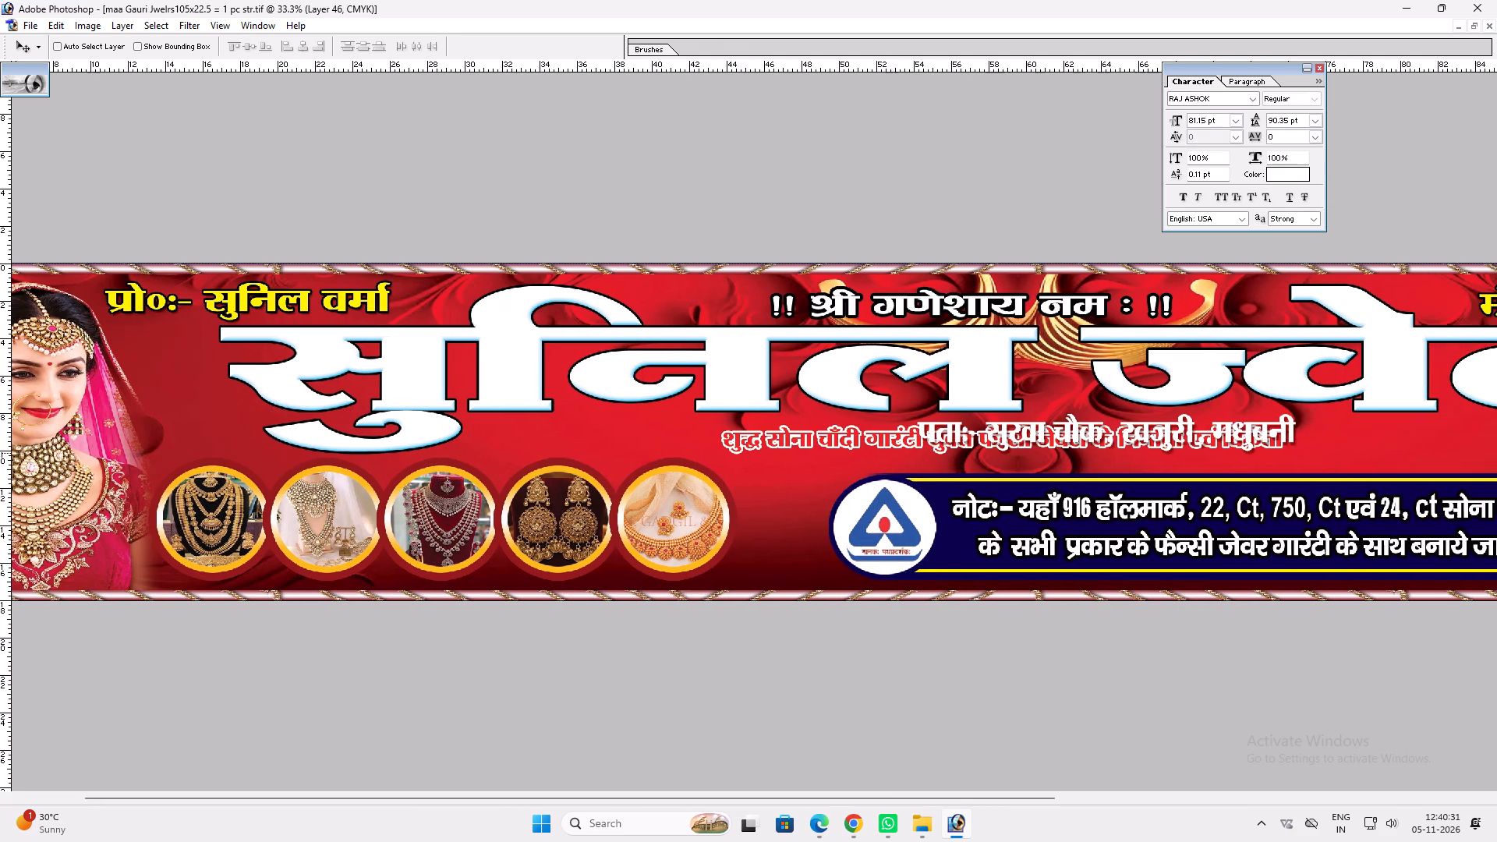
Move the शुद्ध सोना चांदी tagline rightward to sit above the dark blue note strip, clear of the address line.
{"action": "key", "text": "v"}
{"action": "left_click", "coordinate": [855, 435], "text": "ctrl"}
{"action": "left_click_drag", "start_coordinate": [855, 435], "coordinate": [699, 438]}
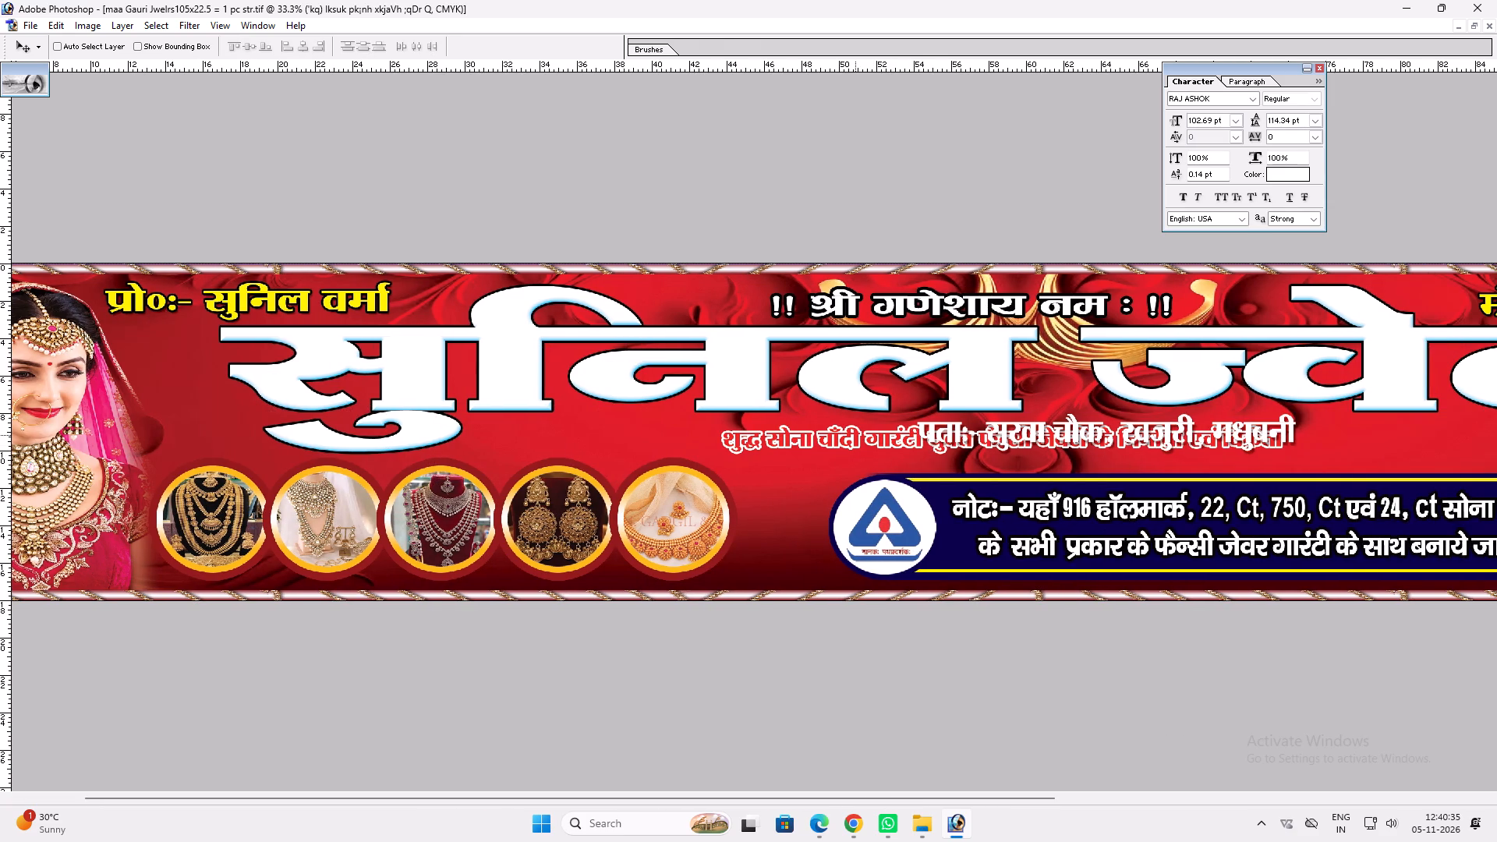
{"action": "left_click_drag", "start_coordinate": [699, 438], "coordinate": [625, 436]}
{"action": "left_click_drag", "start_coordinate": [626, 437], "coordinate": [1049, 436]}
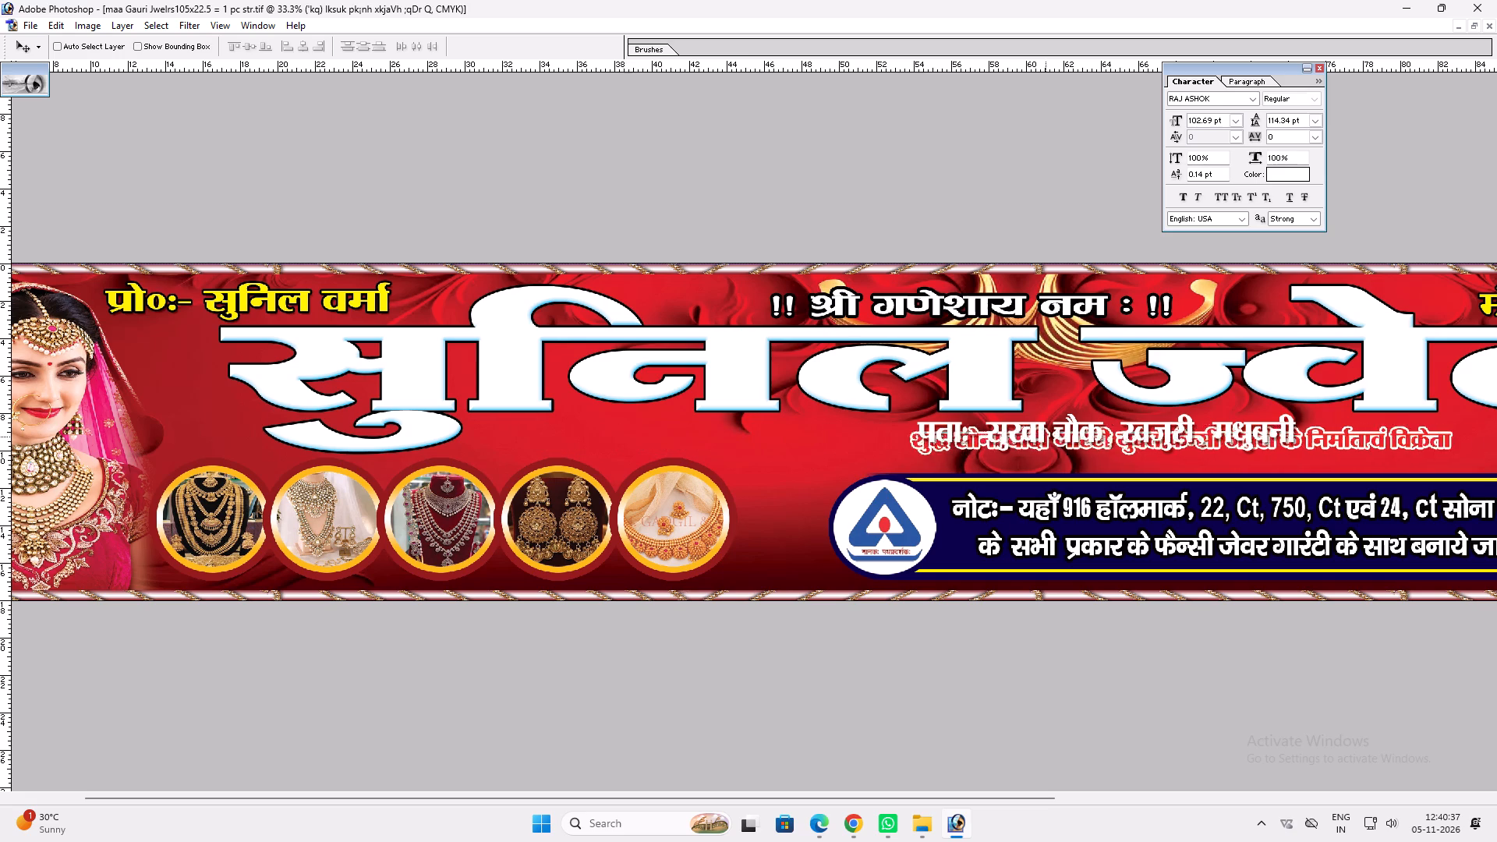
{"action": "left_click_drag", "start_coordinate": [1049, 436], "coordinate": [1072, 430]}
Move the white address line leftward to sit beneath सुनिल, above the circular jewellery pictures.
{"action": "left_click", "coordinate": [1039, 429], "text": "ctrl"}
{"action": "left_click", "coordinate": [1039, 426], "text": "ctrl"}
{"action": "left_click_drag", "start_coordinate": [1039, 426], "coordinate": [684, 457], "text": "shift"}
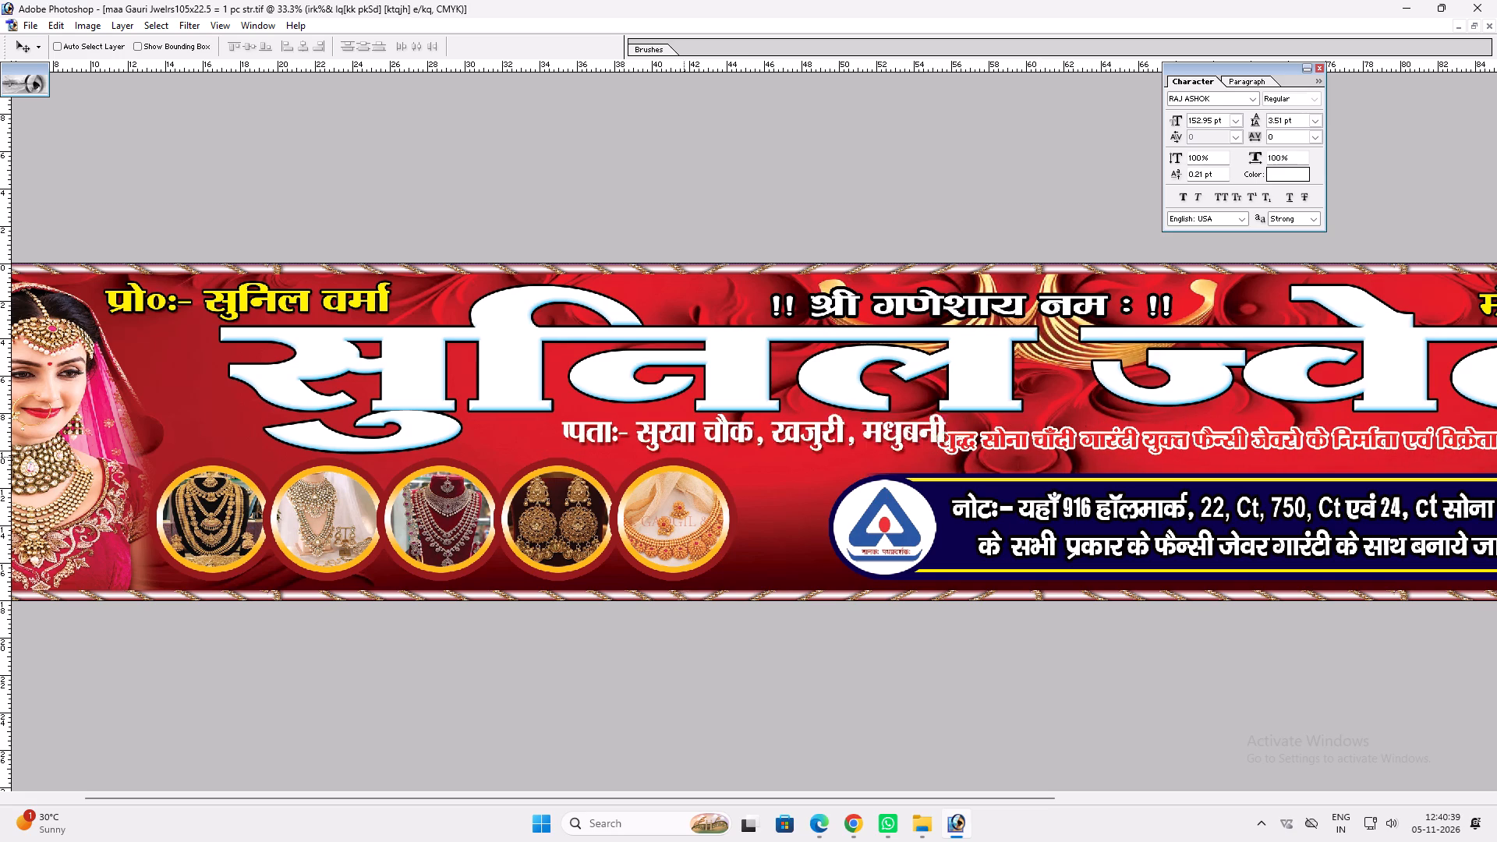
{"action": "left_click_drag", "start_coordinate": [684, 457], "coordinate": [617, 452], "text": "shift"}
Copy the teal ornamental address bar from the Maa Jwelers 37x37 design into the banner.
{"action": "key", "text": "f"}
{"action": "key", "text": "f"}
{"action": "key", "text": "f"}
{"action": "left_click", "coordinate": [420, 574]}
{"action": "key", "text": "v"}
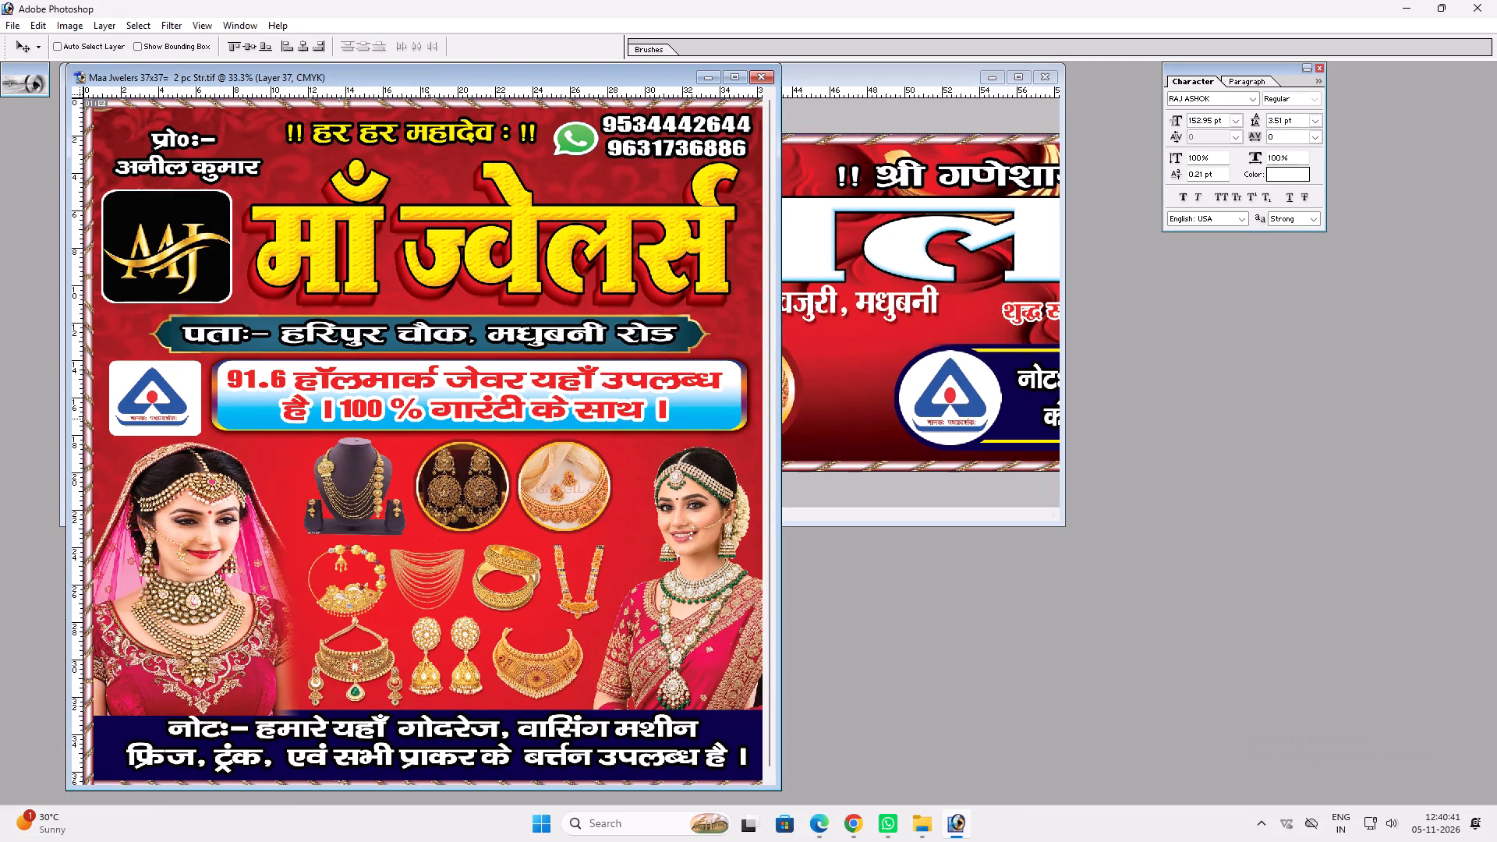
{"action": "left_click", "coordinate": [431, 348], "text": "ctrl"}
{"action": "left_click_drag", "start_coordinate": [431, 348], "coordinate": [910, 335]}
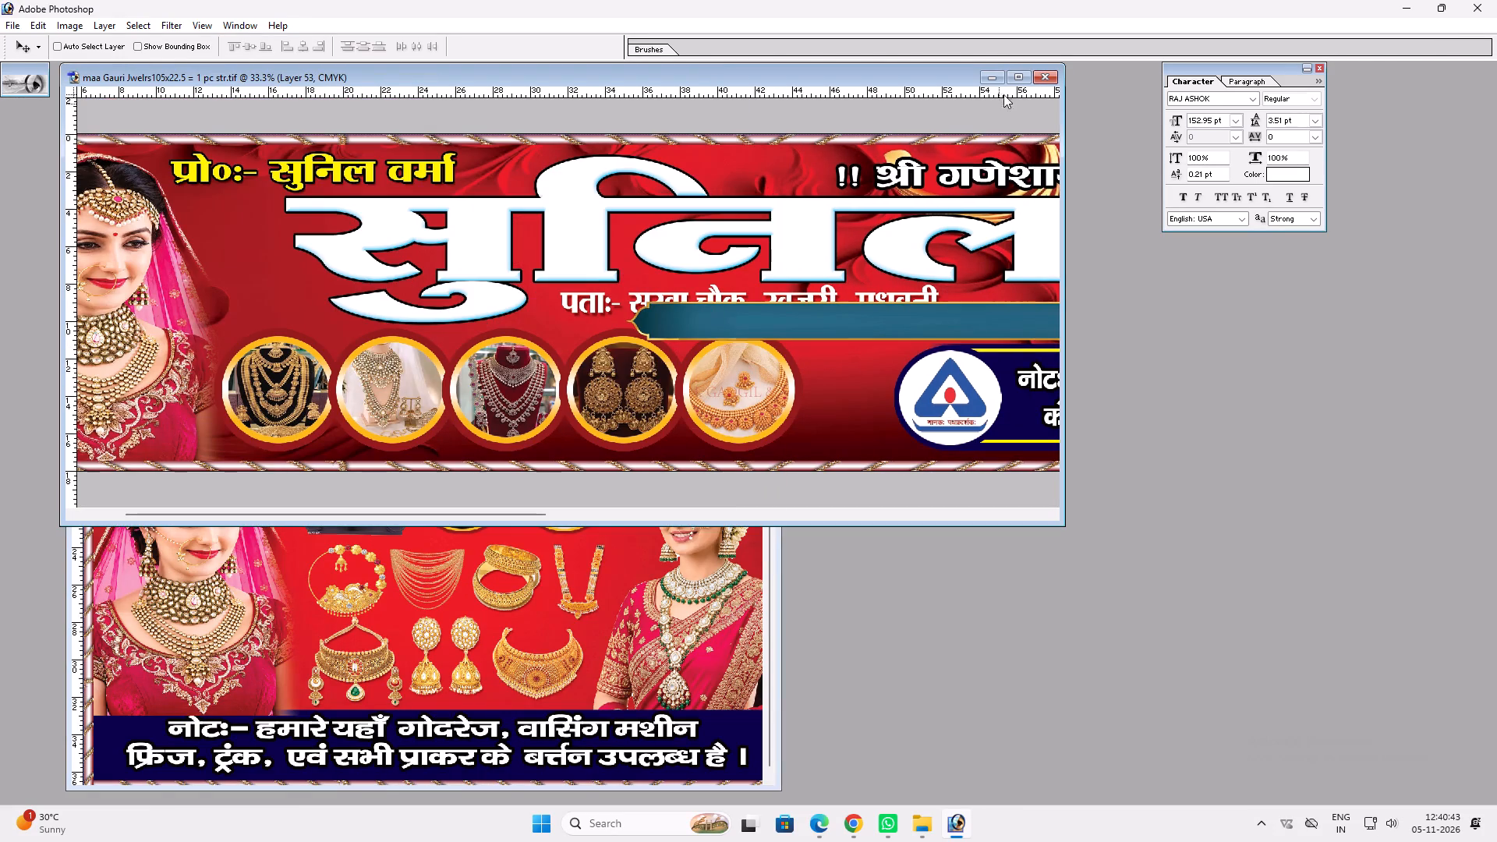
{"action": "left_click", "coordinate": [1010, 83]}
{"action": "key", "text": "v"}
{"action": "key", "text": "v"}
Position the teal bar over the address line beneath सुनिल and scale it down to fit before the tagline.
{"action": "left_click_drag", "start_coordinate": [927, 412], "coordinate": [869, 400]}
{"action": "key", "text": "ctrl+t"}
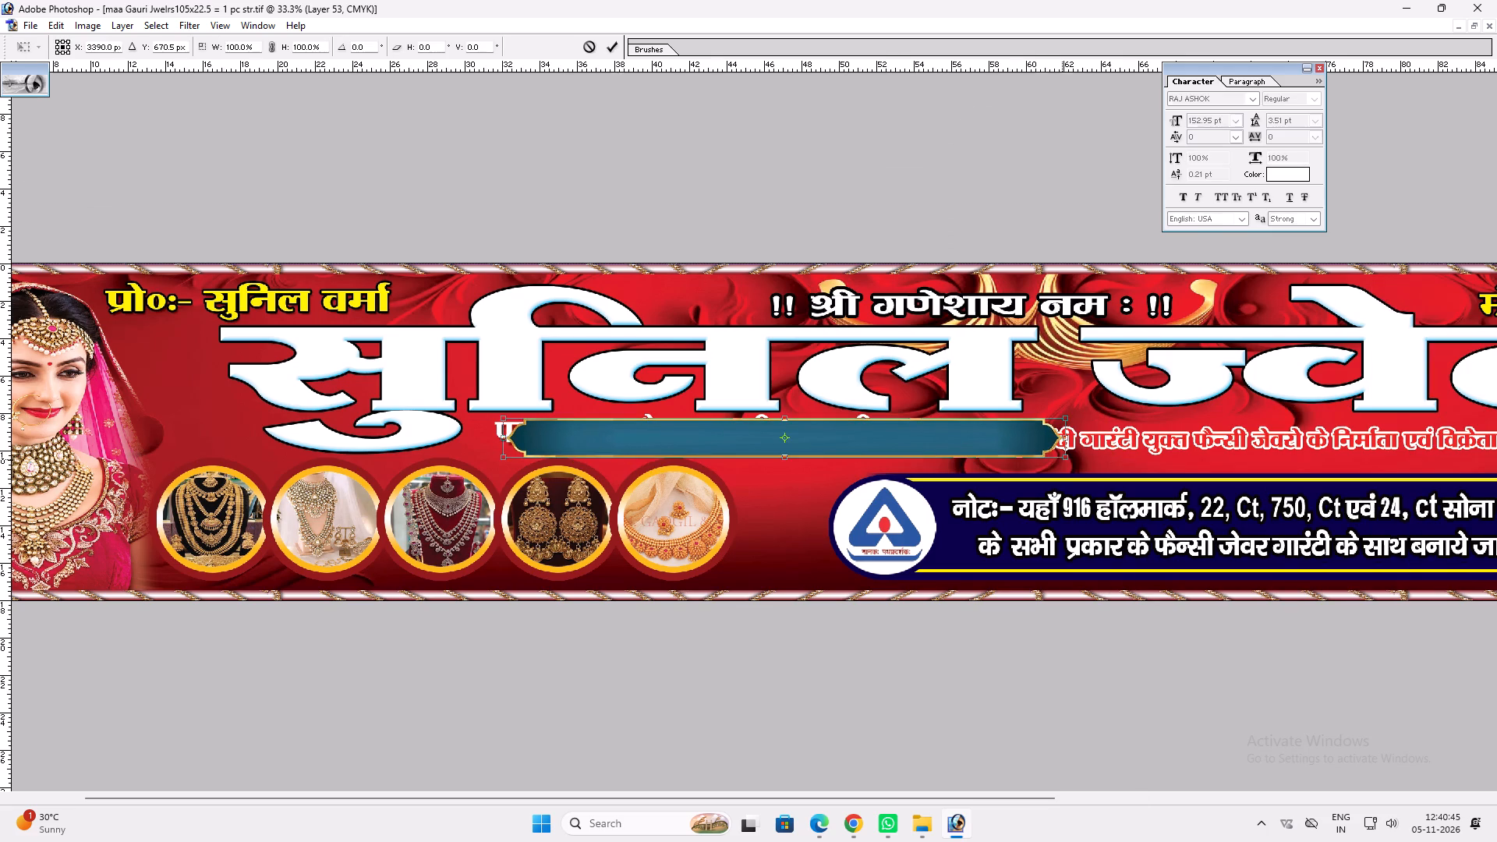
{"action": "left_click_drag", "start_coordinate": [1064, 454], "coordinate": [983, 438], "text": "shift"}
{"action": "key", "text": "Return"}
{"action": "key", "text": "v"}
{"action": "left_click_drag", "start_coordinate": [939, 440], "coordinate": [916, 446], "text": "shift"}
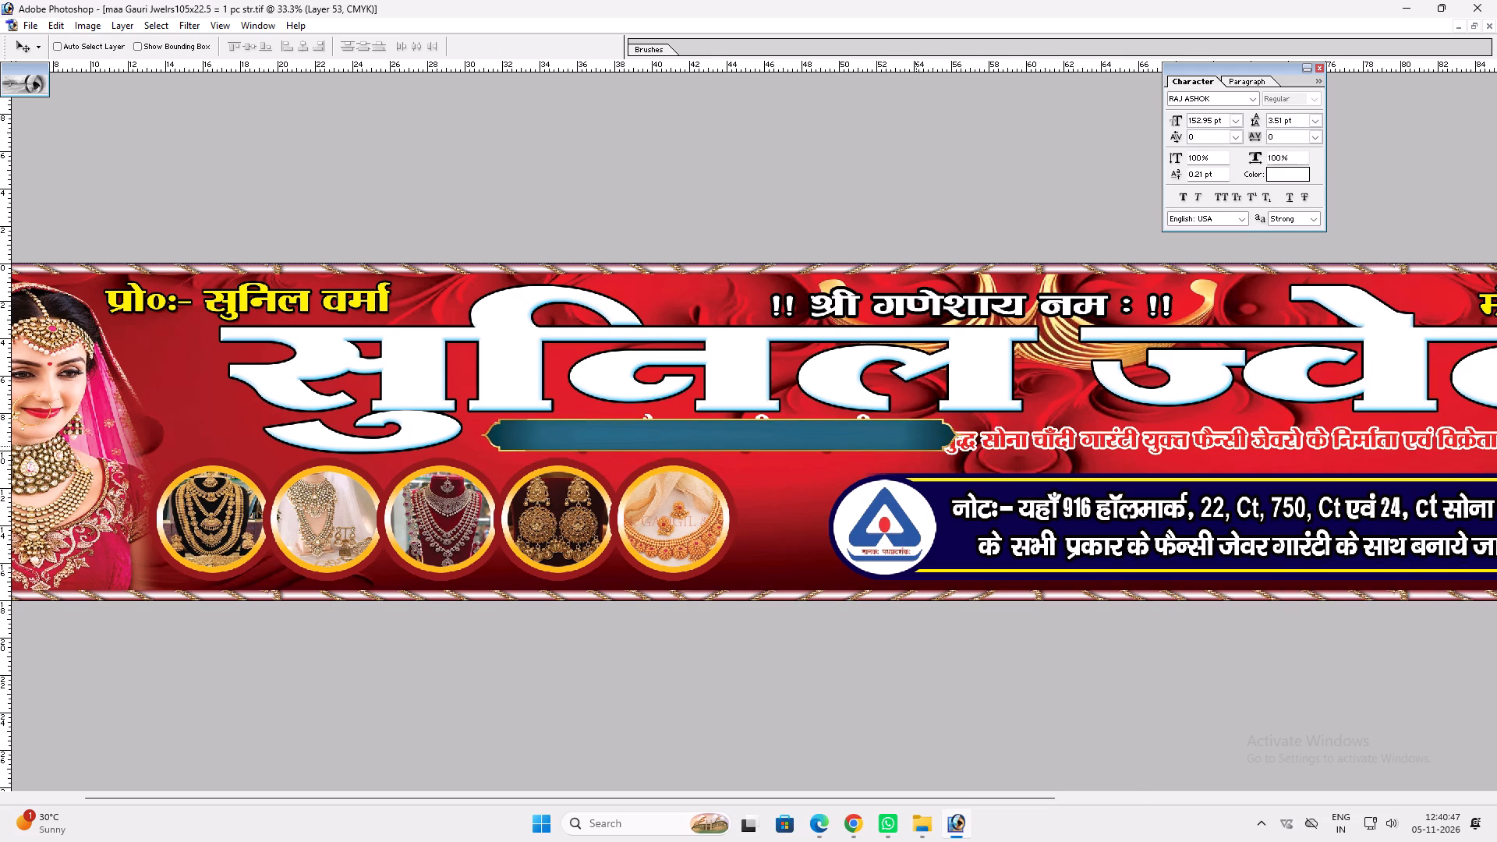
{"action": "left_click_drag", "start_coordinate": [916, 446], "coordinate": [910, 448], "text": "shift"}
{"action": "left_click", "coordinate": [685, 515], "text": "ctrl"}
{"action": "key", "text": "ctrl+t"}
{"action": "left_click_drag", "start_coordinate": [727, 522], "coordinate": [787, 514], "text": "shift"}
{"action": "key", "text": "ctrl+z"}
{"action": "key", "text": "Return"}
Nudge the row of circular jewellery pictures slightly right and enlarge it toward the hallmark logo.
{"action": "left_click_drag", "start_coordinate": [704, 535], "coordinate": [713, 534], "text": "shift"}
{"action": "key", "text": "ctrl+t"}
{"action": "left_click_drag", "start_coordinate": [740, 523], "coordinate": [795, 515], "text": "shift"}
{"action": "key", "text": "shift+Return"}
Bring the address text to the front so it sits above the teal bar.
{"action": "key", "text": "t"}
{"action": "left_click", "coordinate": [711, 444]}
{"action": "key", "text": "Return"}
{"action": "key", "text": "ctrl+shift+bracketright"}
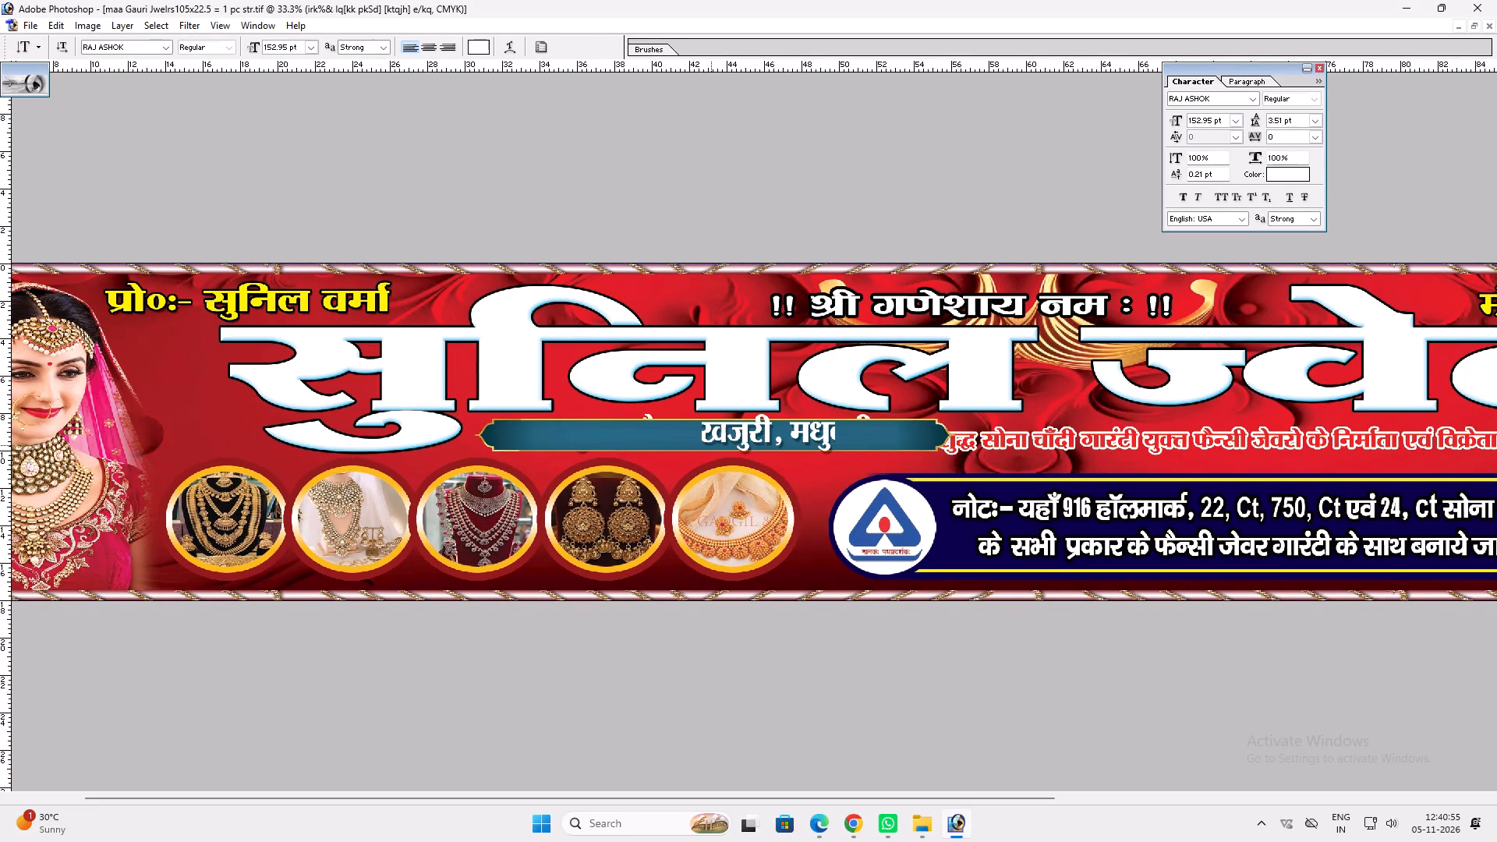
Resize and reposition the address text to fit inside the teal bar with a small margin at each end.
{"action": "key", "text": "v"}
{"action": "key", "text": "ctrl+t"}
{"action": "left_click_drag", "start_coordinate": [870, 412], "coordinate": [750, 425], "text": "shift"}
{"action": "left_click_drag", "start_coordinate": [754, 430], "coordinate": [921, 433], "text": "shift"}
{"action": "key", "text": "shift+Return"}
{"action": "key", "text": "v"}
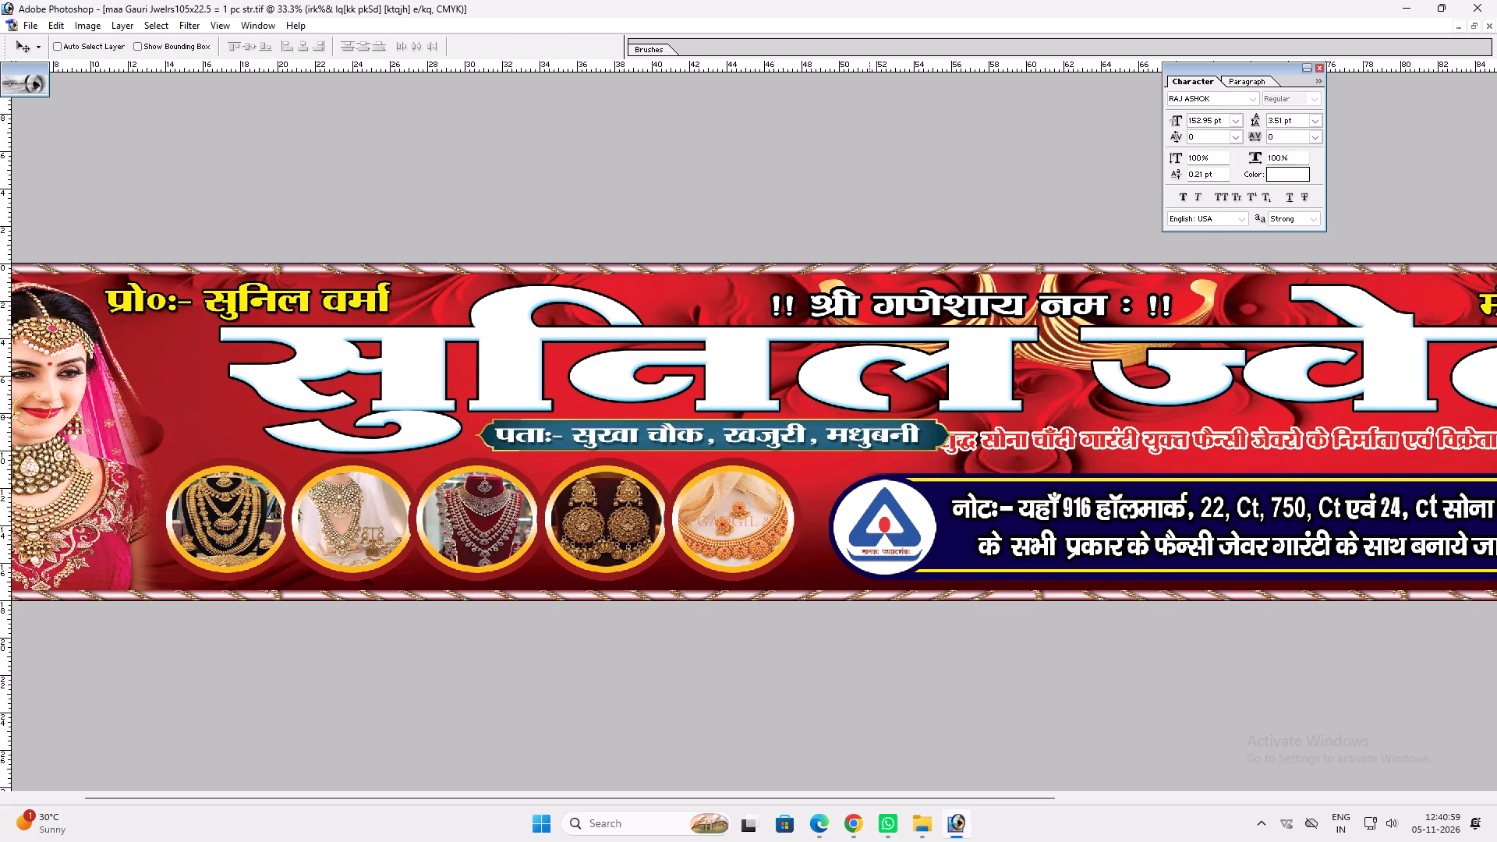
{"action": "key", "text": "ctrl+t"}
{"action": "left_click_drag", "start_coordinate": [920, 440], "coordinate": [909, 439], "text": "alt+shift"}
{"action": "key", "text": "Return"}
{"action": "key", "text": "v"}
Set the address text's drop shadow to 100% opacity with a shorter distance.
{"action": "key", "text": "alt+l"}
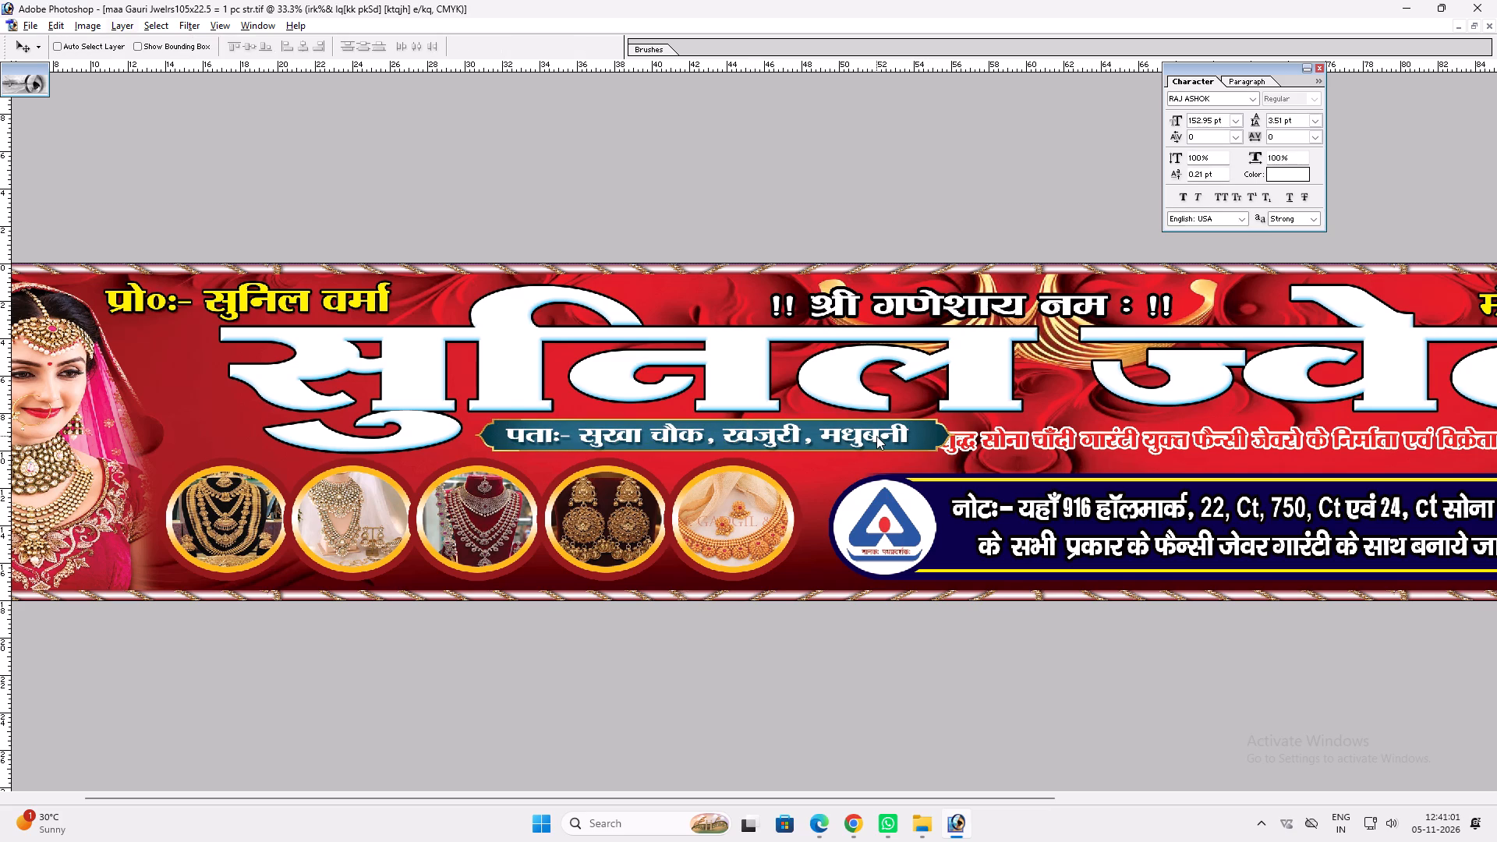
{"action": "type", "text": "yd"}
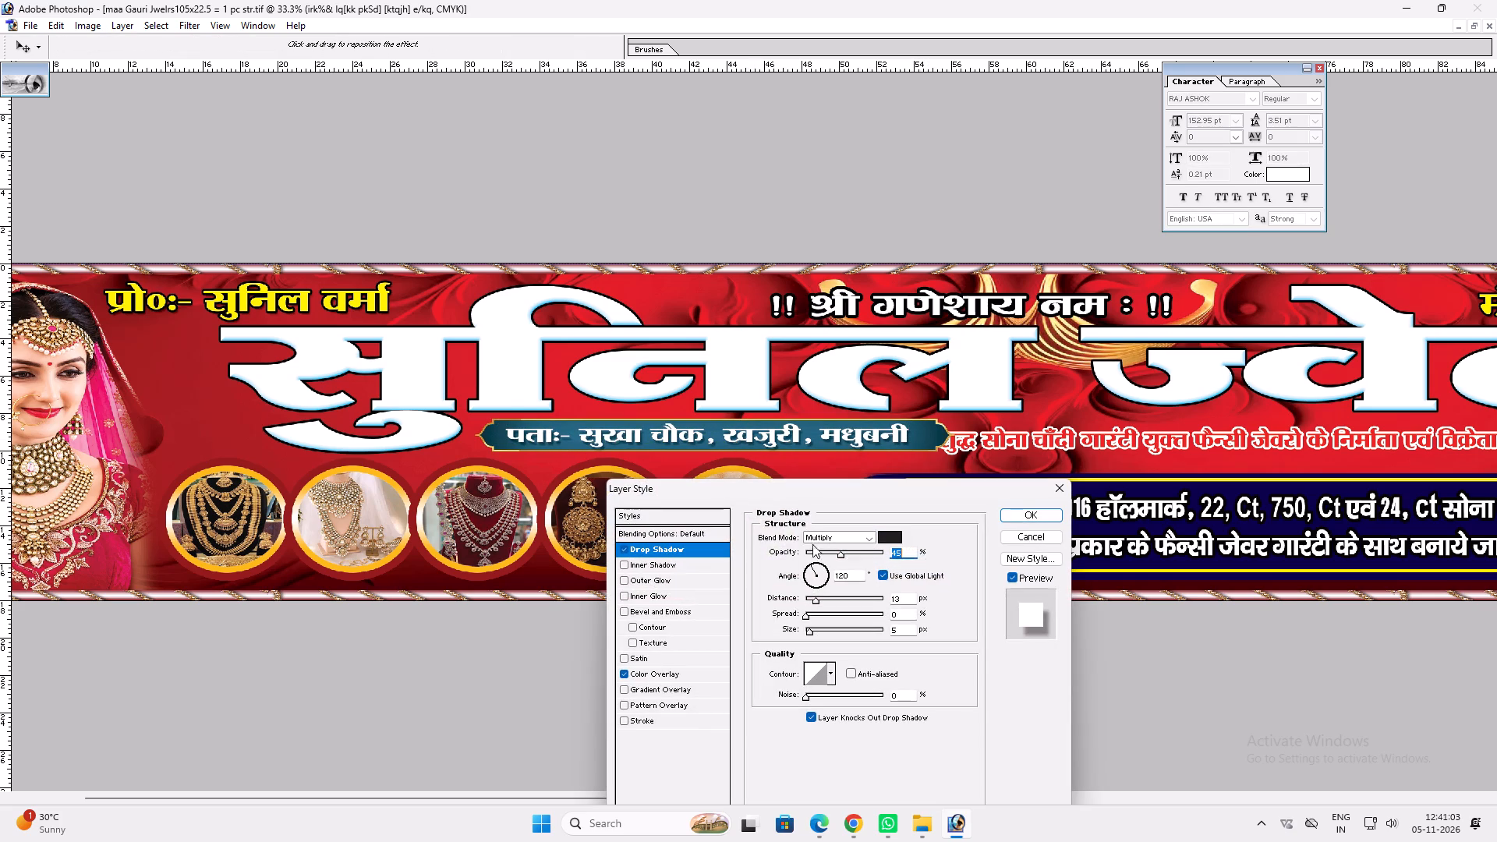
{"action": "left_click_drag", "start_coordinate": [837, 551], "coordinate": [1003, 533]}
{"action": "left_click", "coordinate": [812, 603]}
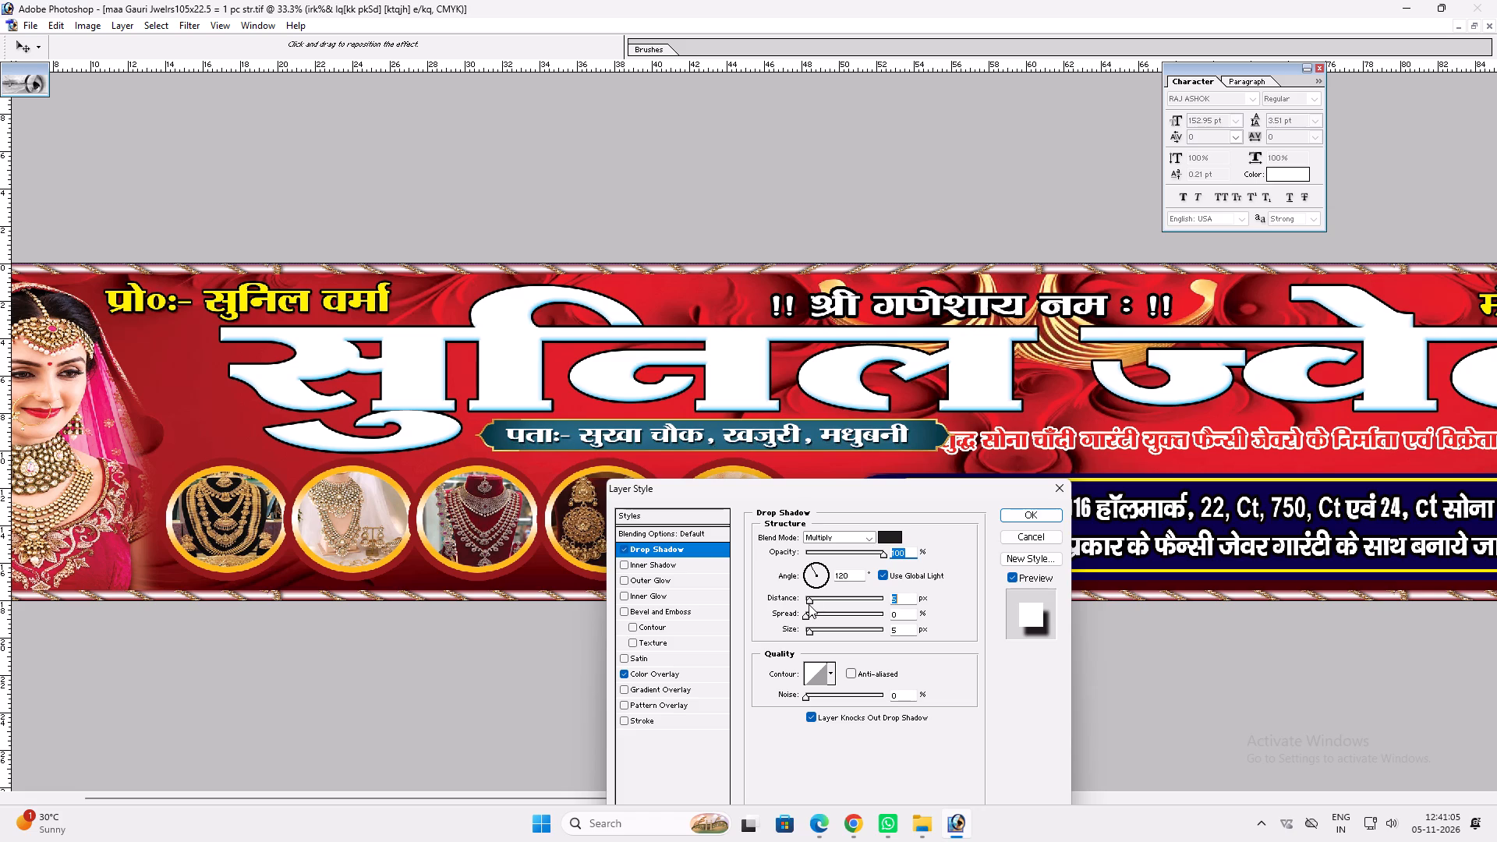
{"action": "key", "text": "Return"}
Widen the address text slightly and nudge it left to fill the teal bar evenly.
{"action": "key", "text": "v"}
{"action": "key", "text": "ctrl+t"}
{"action": "left_click_drag", "start_coordinate": [907, 432], "coordinate": [919, 431], "text": "shift"}
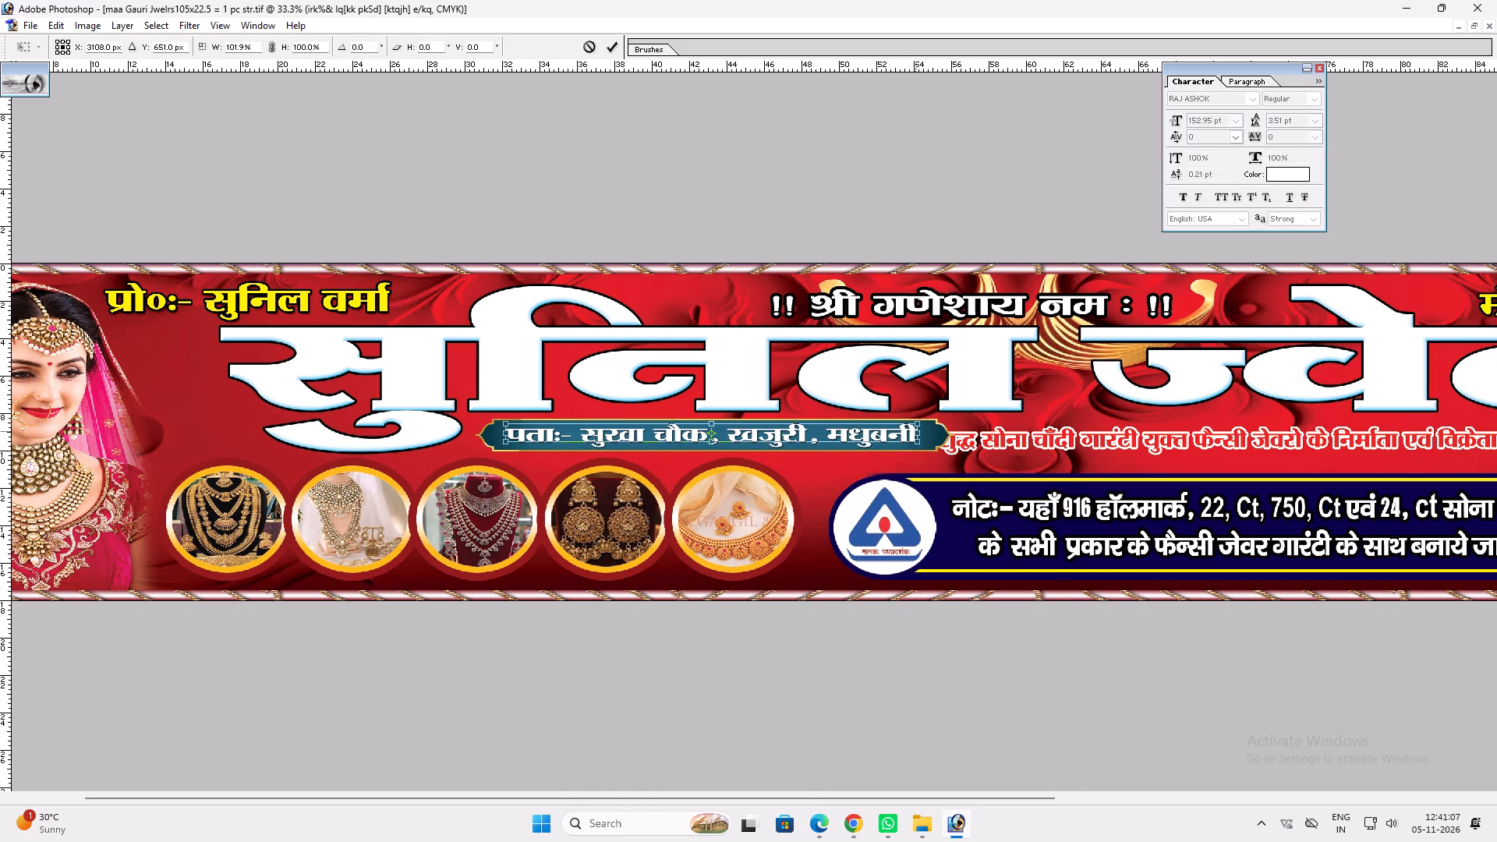
{"action": "left_click_drag", "start_coordinate": [919, 431], "coordinate": [920, 431], "text": "shift"}
{"action": "key", "text": "shift+Return"}
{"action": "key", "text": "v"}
{"action": "left_click_drag", "start_coordinate": [803, 412], "coordinate": [796, 413], "text": "shift"}
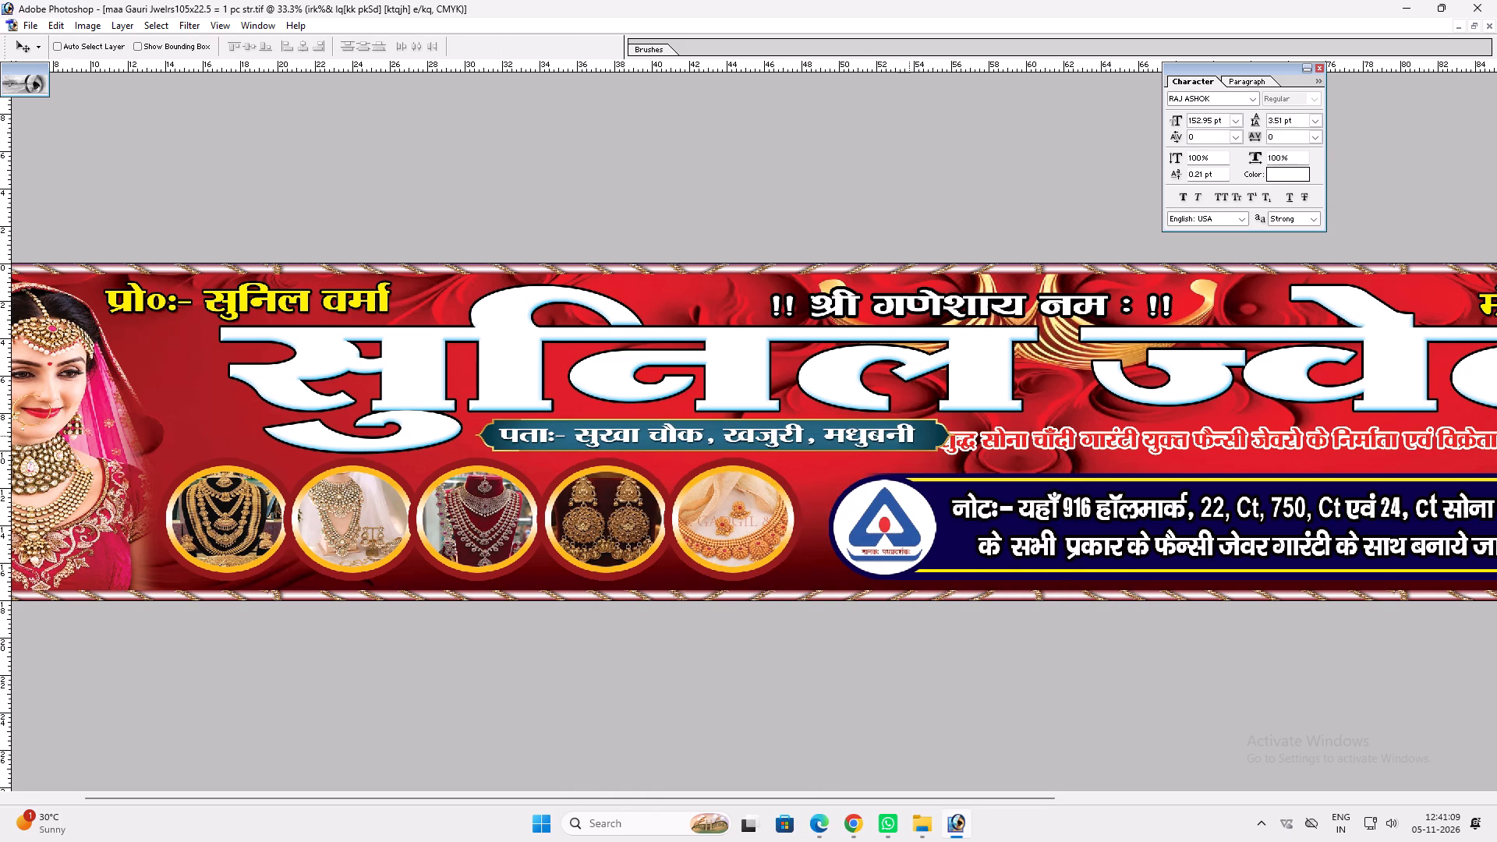
{"action": "key", "text": "ctrl+t"}
{"action": "left_click", "coordinate": [917, 433], "text": "shift"}
{"action": "key", "text": "Return"}
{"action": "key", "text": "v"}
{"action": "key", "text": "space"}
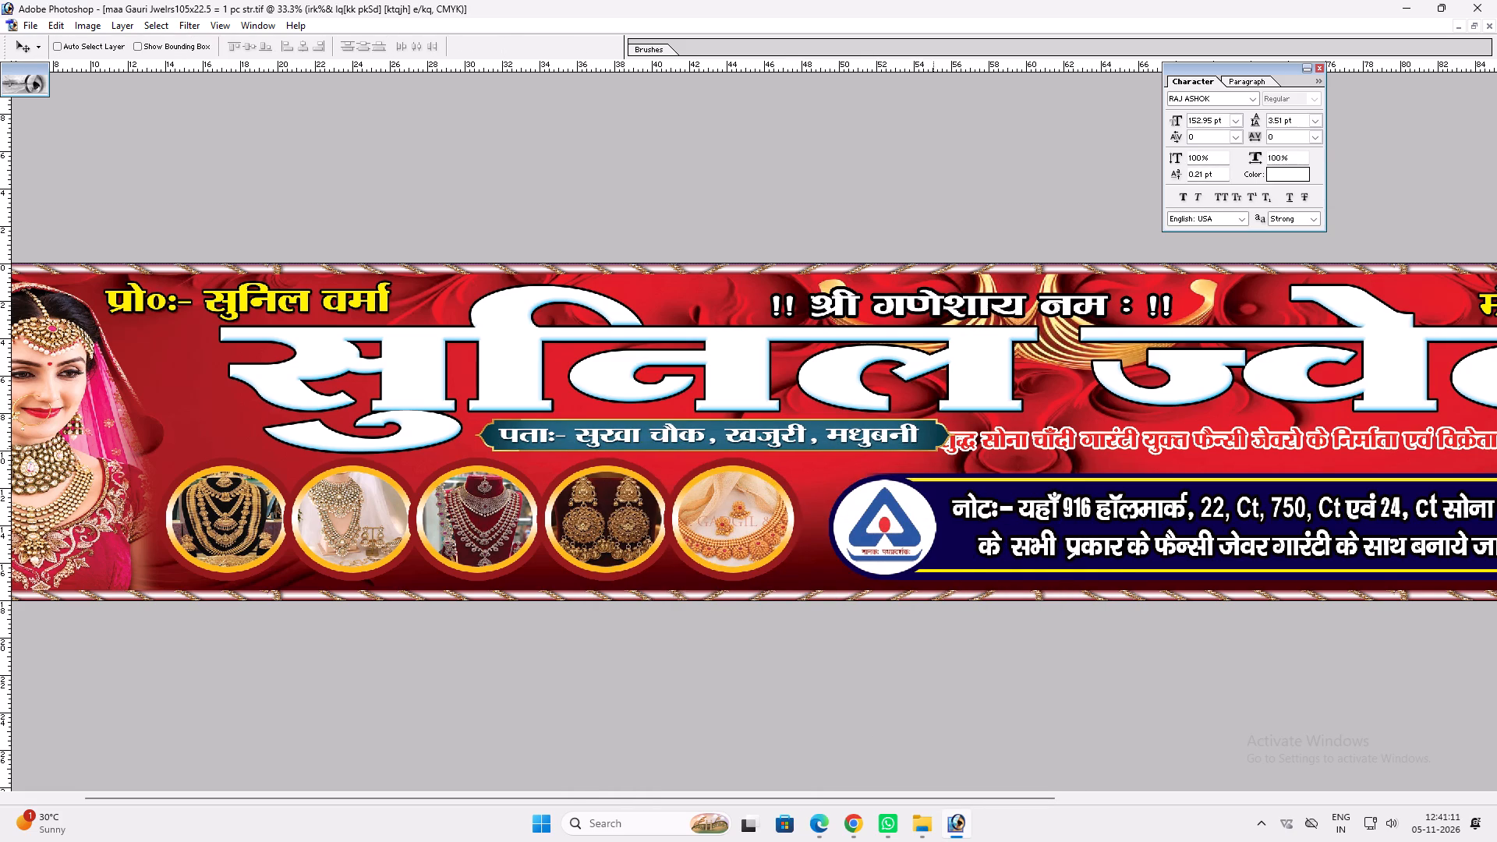
Align the horizontal centres of the teal bar and the address text.
{"action": "left_click", "coordinate": [929, 435], "text": "ctrl+shift"}
{"action": "key", "text": "ctrl+t"}
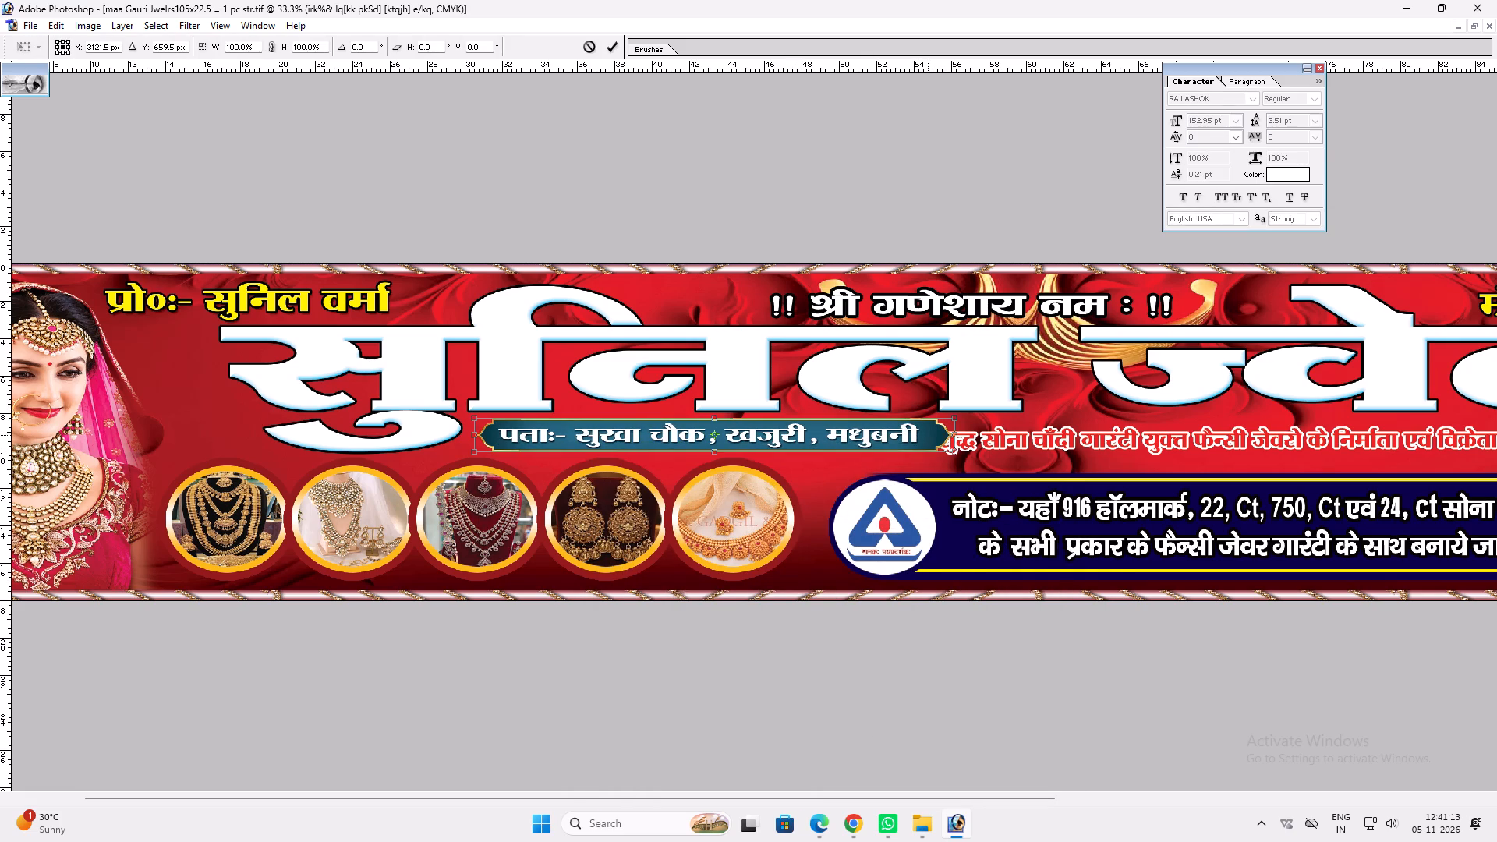
{"action": "key", "text": "Return"}
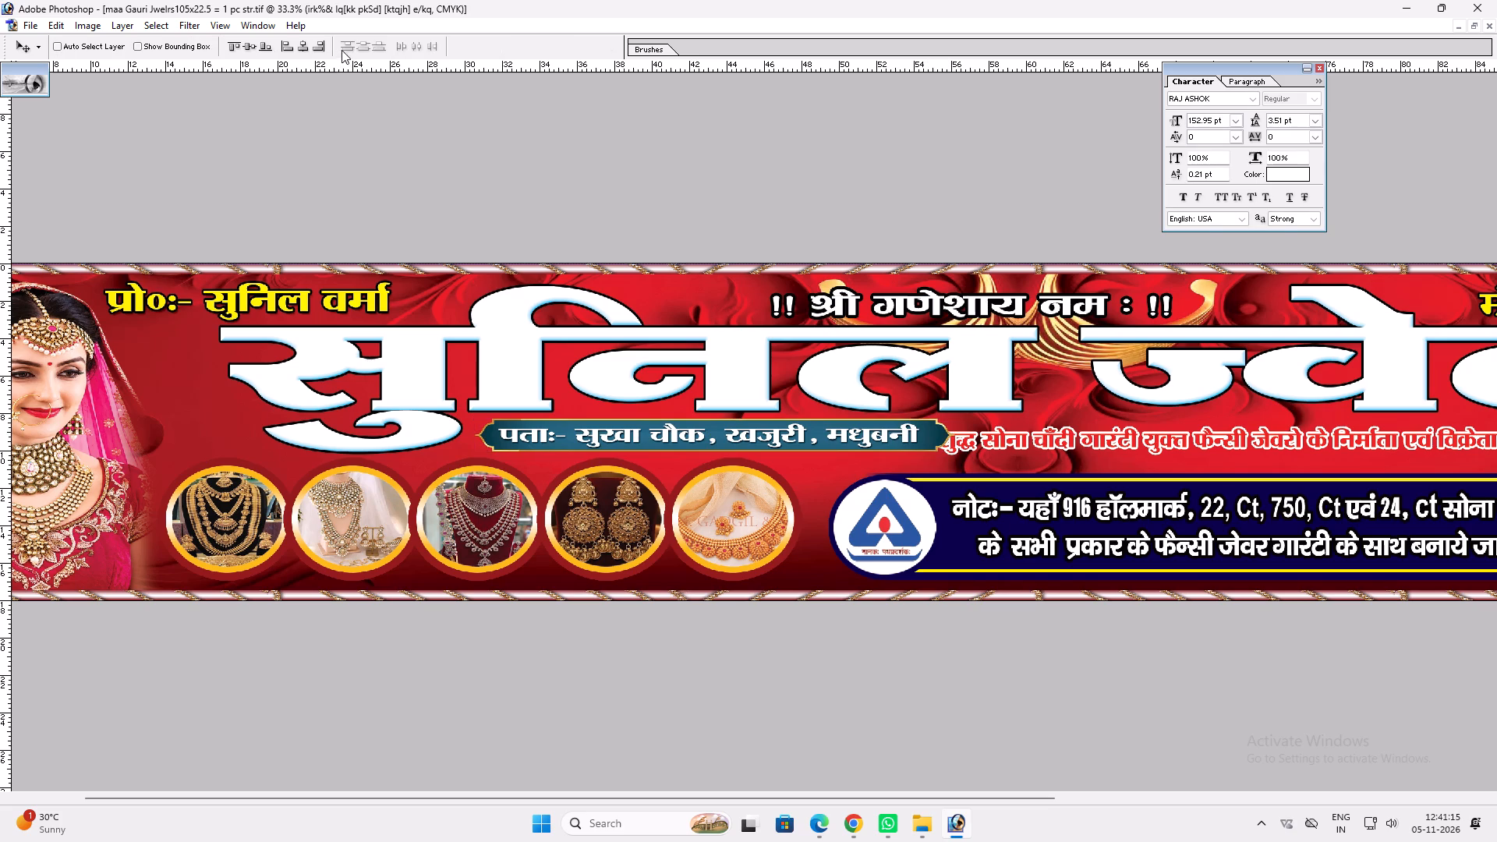
{"action": "left_click", "coordinate": [304, 44]}
Narrow the teal bar and address text together to about 95% width, clearing the start of the tagline.
{"action": "key", "text": "ctrl+t"}
{"action": "left_click_drag", "start_coordinate": [943, 432], "coordinate": [920, 429], "text": "shift"}
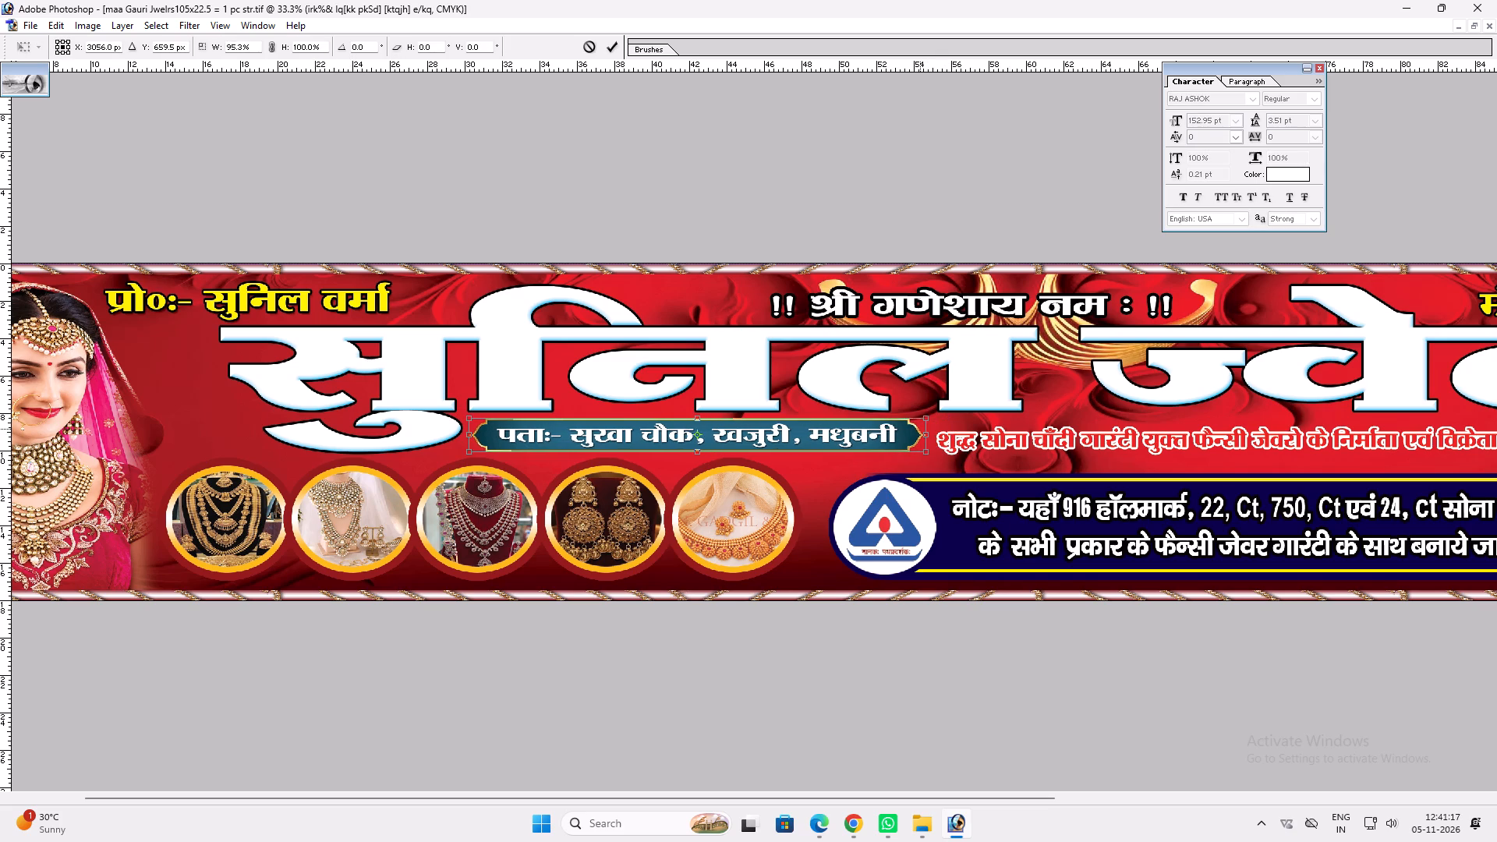
{"action": "left_click_drag", "start_coordinate": [920, 429], "coordinate": [921, 428], "text": "shift"}
{"action": "key", "text": "Return"}
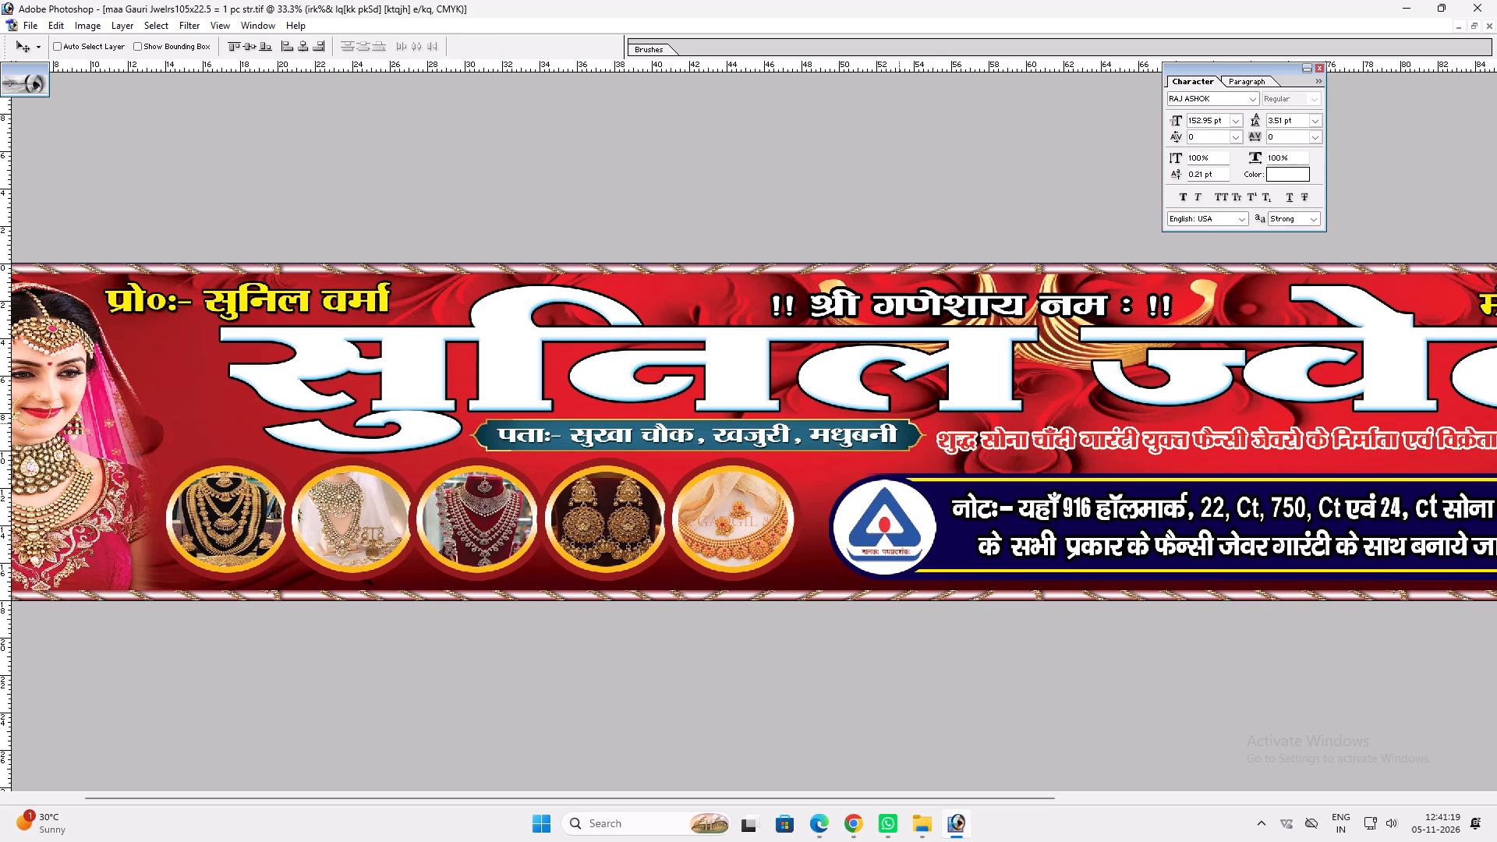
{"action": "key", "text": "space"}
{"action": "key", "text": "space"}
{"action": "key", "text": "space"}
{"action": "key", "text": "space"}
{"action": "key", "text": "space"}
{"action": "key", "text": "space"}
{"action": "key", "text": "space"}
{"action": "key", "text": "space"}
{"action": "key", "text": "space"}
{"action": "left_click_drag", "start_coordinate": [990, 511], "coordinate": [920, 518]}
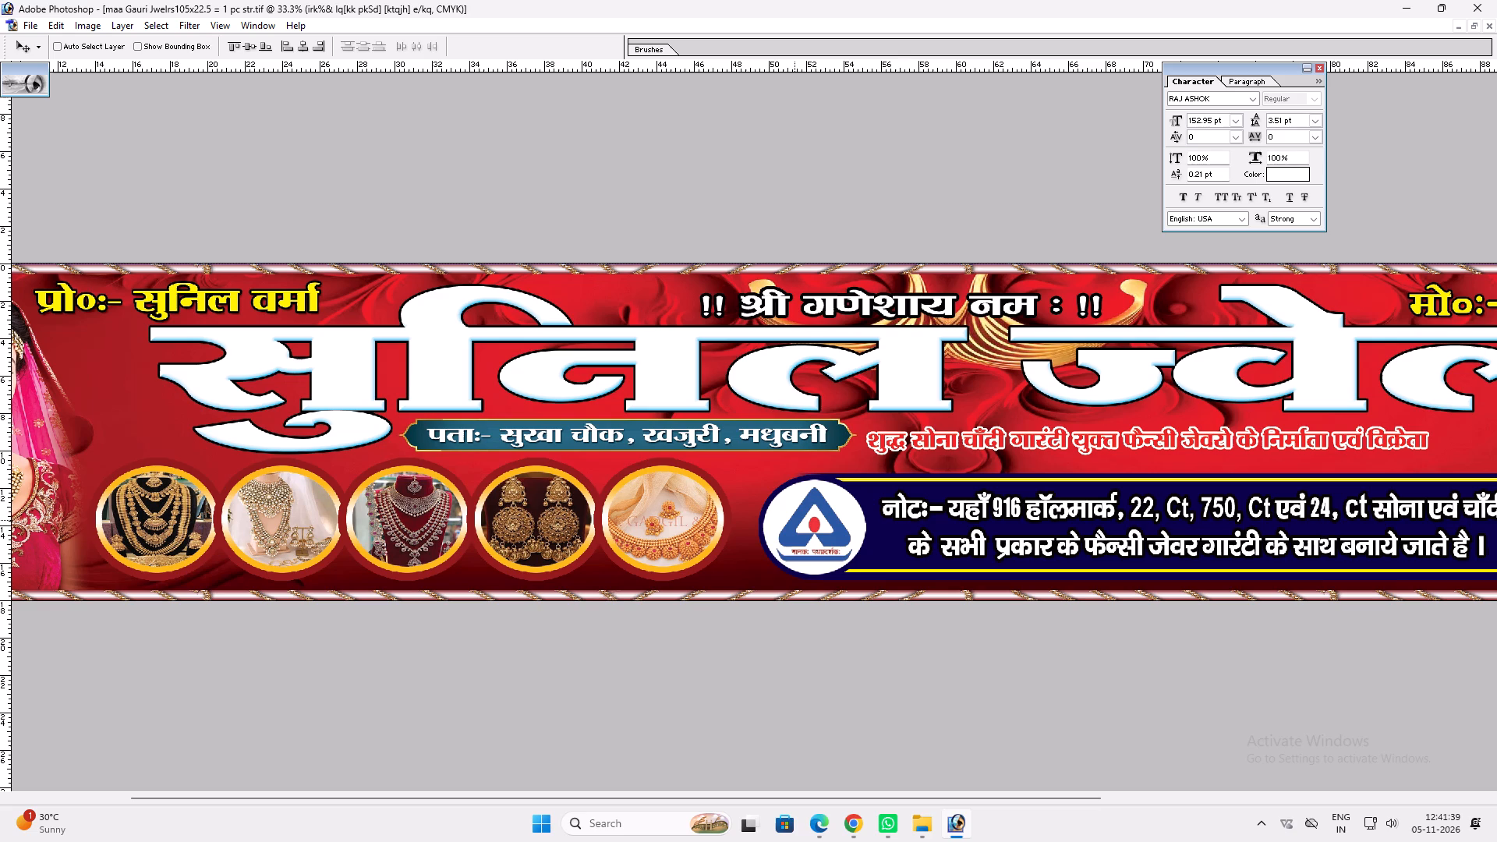
Widen the tagline beside the teal address bar by extending its end towards the jewellery images.
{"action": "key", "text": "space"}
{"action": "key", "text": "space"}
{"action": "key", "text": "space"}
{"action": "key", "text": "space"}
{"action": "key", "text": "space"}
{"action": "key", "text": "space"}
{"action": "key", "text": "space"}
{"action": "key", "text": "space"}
{"action": "left_click_drag", "start_coordinate": [961, 423], "coordinate": [828, 412]}
{"action": "left_click", "coordinate": [1148, 440], "text": "ctrl"}
{"action": "key", "text": "ctrl+t"}
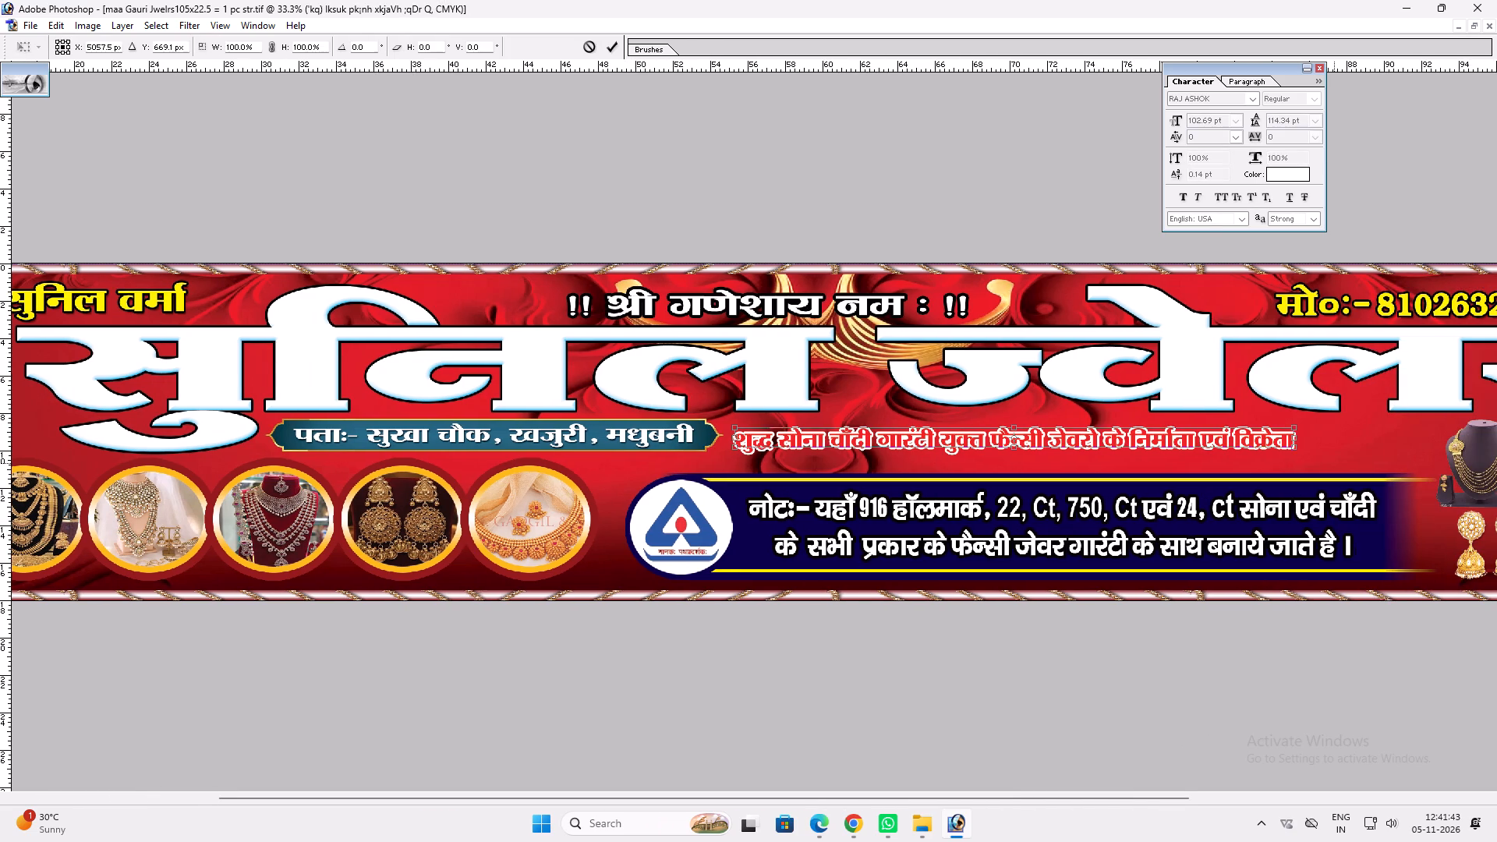
{"action": "left_click_drag", "start_coordinate": [1294, 448], "coordinate": [1396, 451], "text": "shift"}
{"action": "key", "text": "shift+Return"}
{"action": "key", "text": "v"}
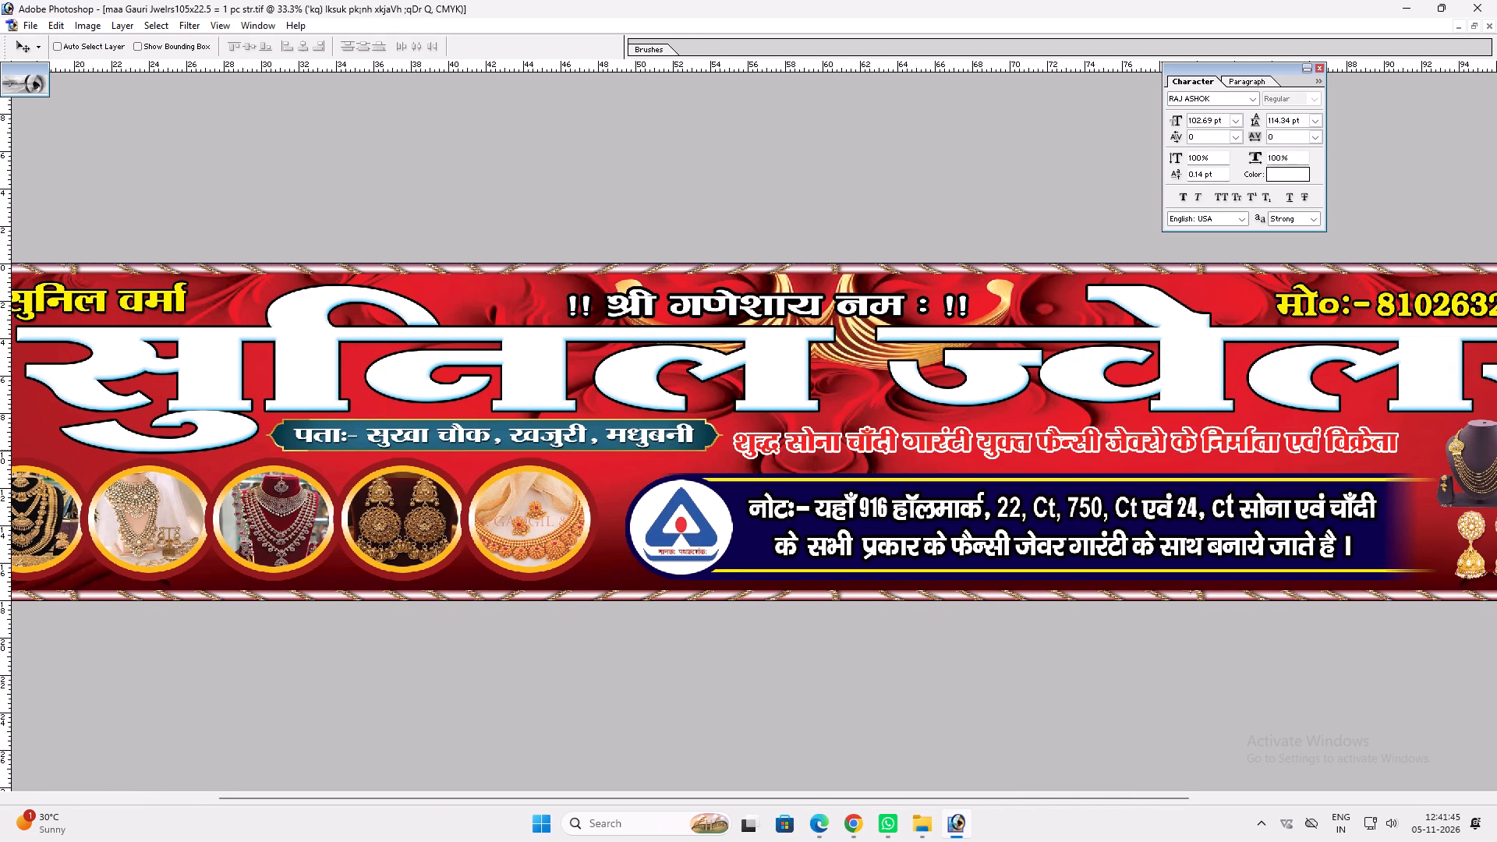
Scale the tagline up to about 103.5% and make a small follow-up transform to fit the space above the note box.
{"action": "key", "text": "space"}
{"action": "left_click_drag", "start_coordinate": [1301, 452], "coordinate": [939, 467]}
{"action": "key", "text": "ctrl+t"}
{"action": "left_click_drag", "start_coordinate": [1035, 448], "coordinate": [1058, 441], "text": "shift"}
{"action": "left_click", "coordinate": [1028, 451], "text": "shift"}
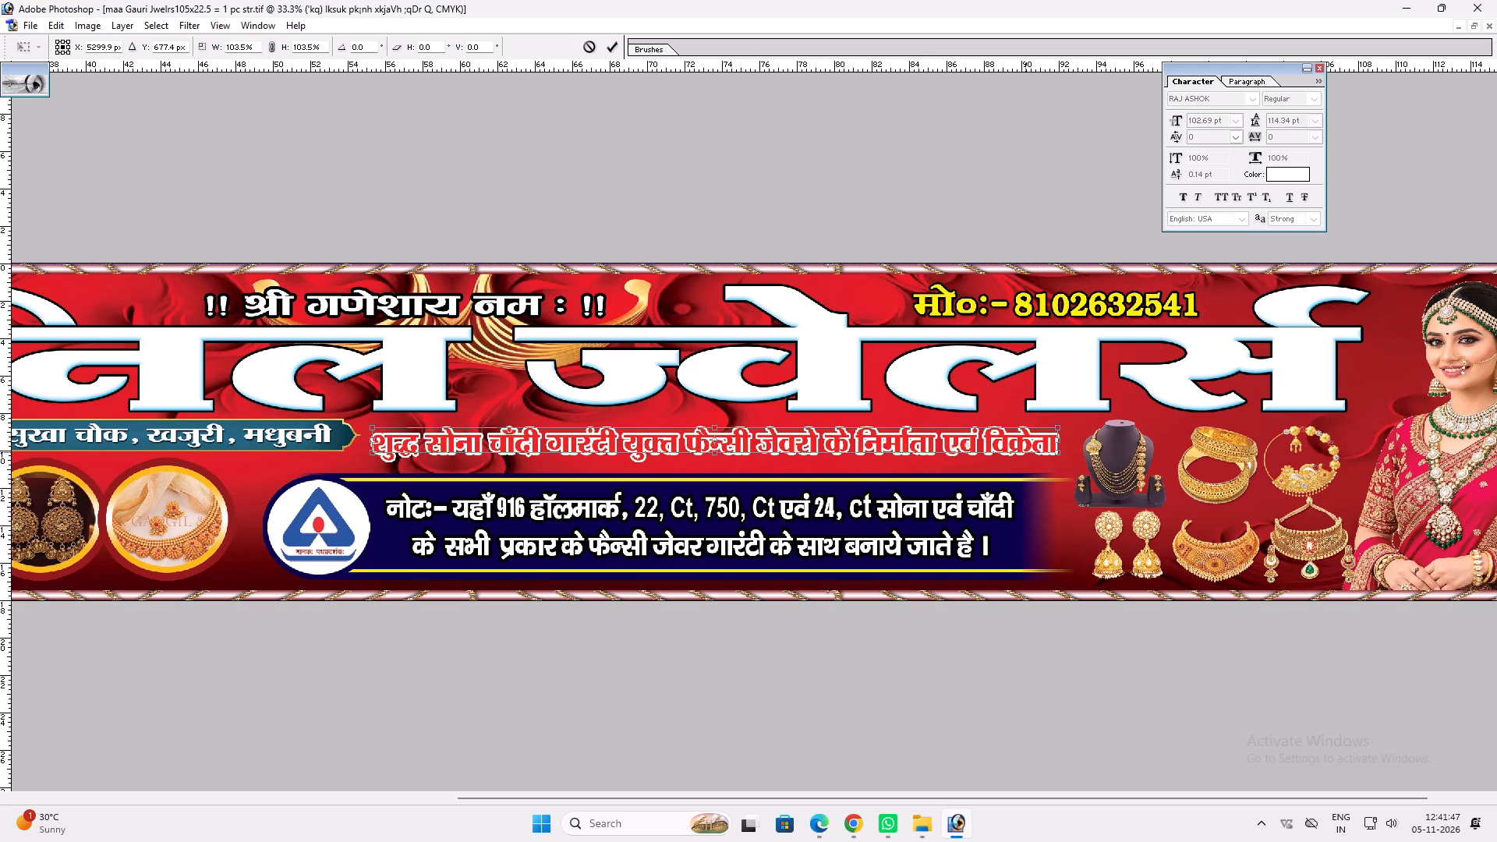
{"action": "key", "text": "shift+Return"}
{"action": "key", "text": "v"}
{"action": "key", "text": "ctrl+t"}
{"action": "left_click_drag", "start_coordinate": [986, 454], "coordinate": [977, 458]}
{"action": "key", "text": "Return"}
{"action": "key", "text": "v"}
Copy the layer style of the yellow mobile-number text and paste it onto the tagline.
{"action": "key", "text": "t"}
{"action": "left_click", "coordinate": [964, 302]}
{"action": "key", "text": "Return"}
{"action": "key", "text": "alt+l"}
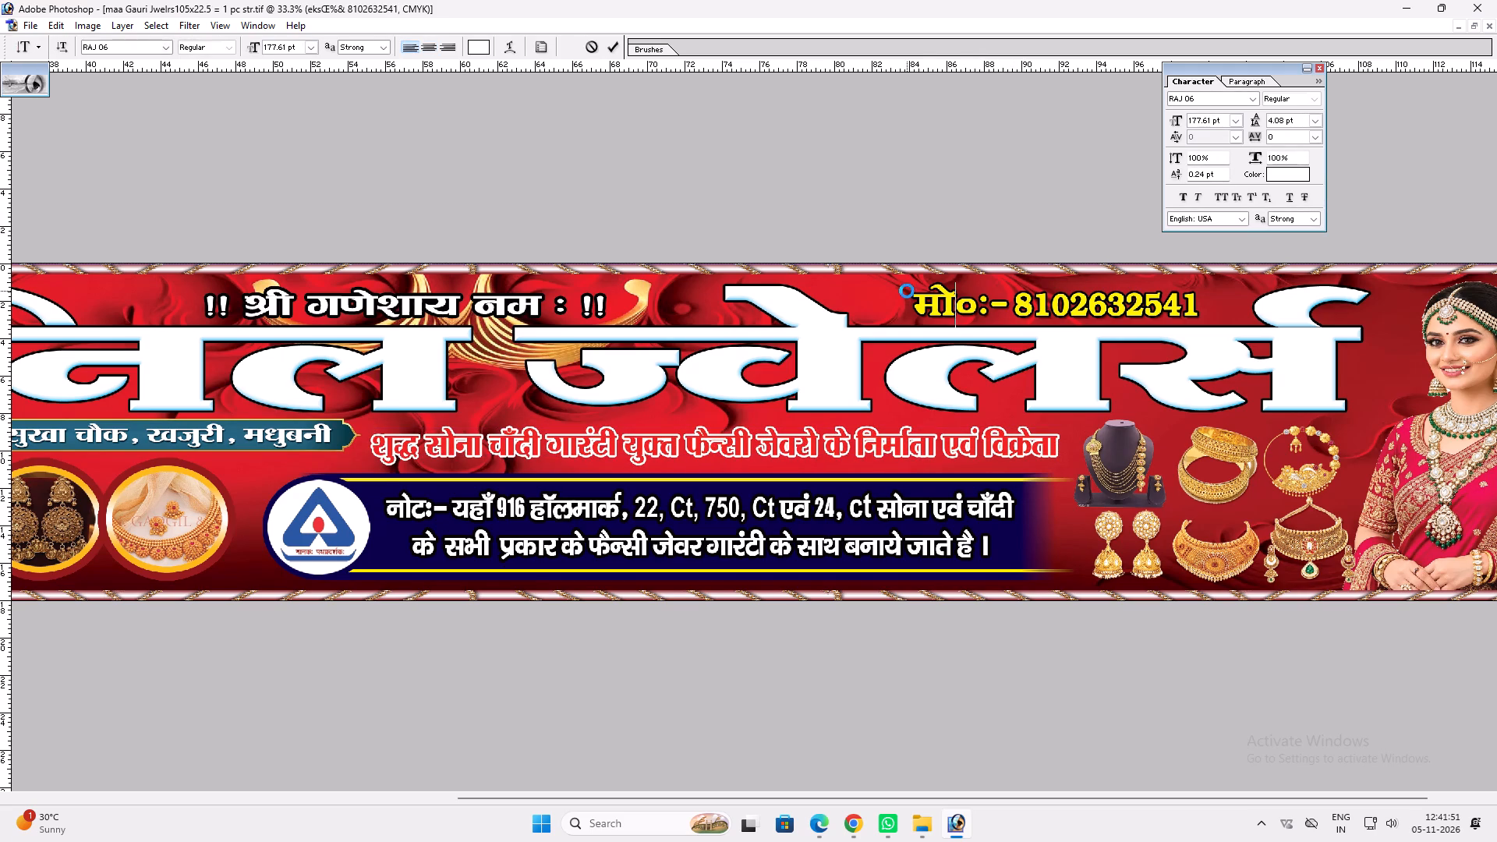
{"action": "key", "text": "alt+y"}
{"action": "key", "text": "alt+c"}
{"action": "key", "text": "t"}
{"action": "left_click", "coordinate": [890, 462]}
{"action": "key", "text": "Return"}
{"action": "key", "text": "alt+l"}
{"action": "key", "text": "alt+y"}
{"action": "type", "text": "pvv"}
Stretch the tagline's height to about 106% while keeping its width.
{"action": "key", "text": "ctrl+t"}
{"action": "left_click_drag", "start_coordinate": [912, 426], "coordinate": [919, 424], "text": "shift"}
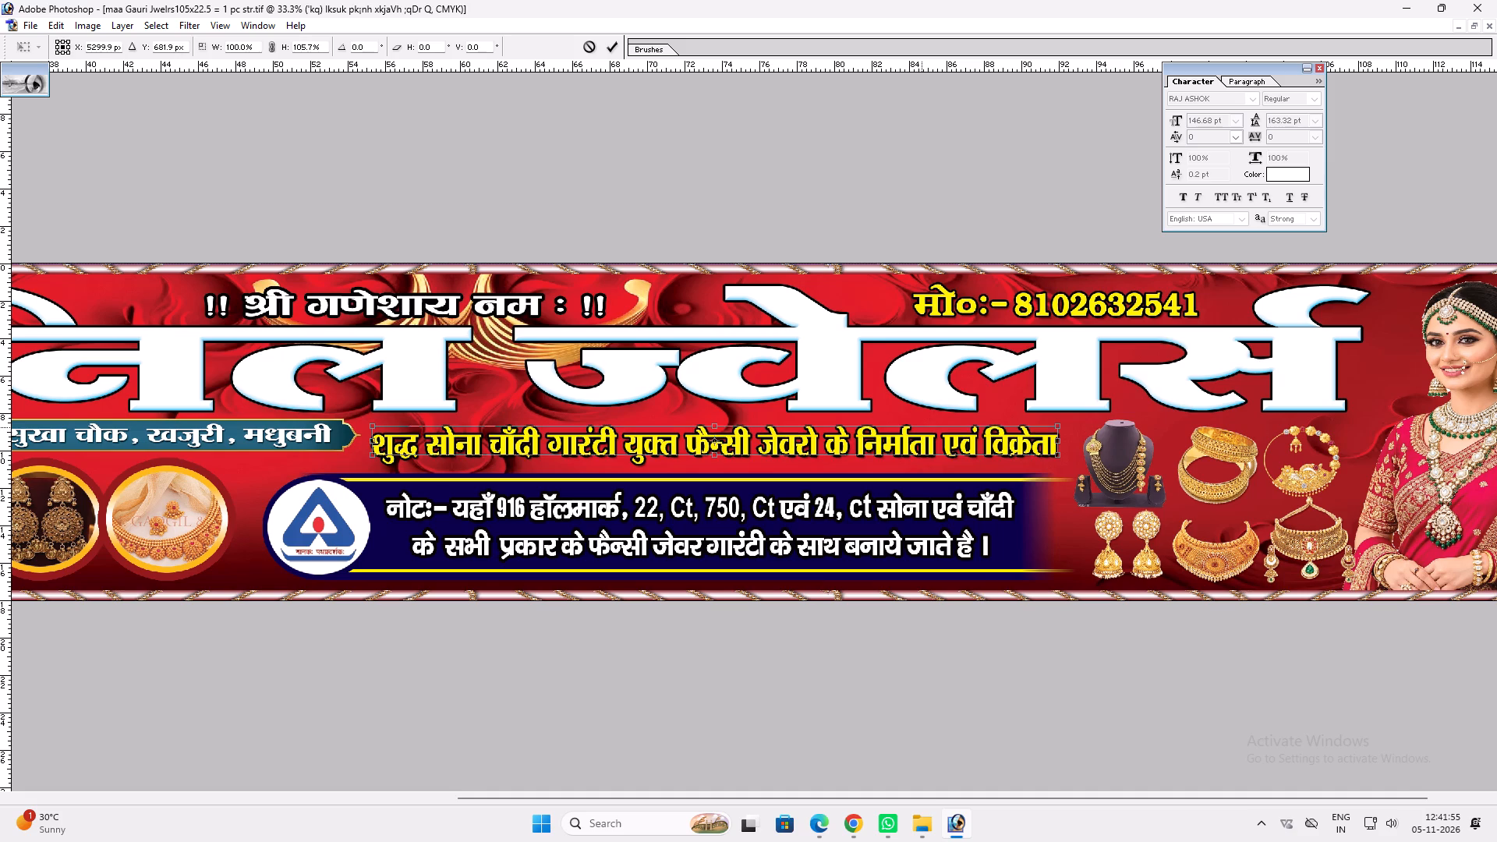
{"action": "key", "text": "shift+Return"}
Add a closing danda (।) at the end of the tagline and narrow the line slightly.
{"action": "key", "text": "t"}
{"action": "left_click", "coordinate": [906, 449]}
{"action": "key", "text": "End"}
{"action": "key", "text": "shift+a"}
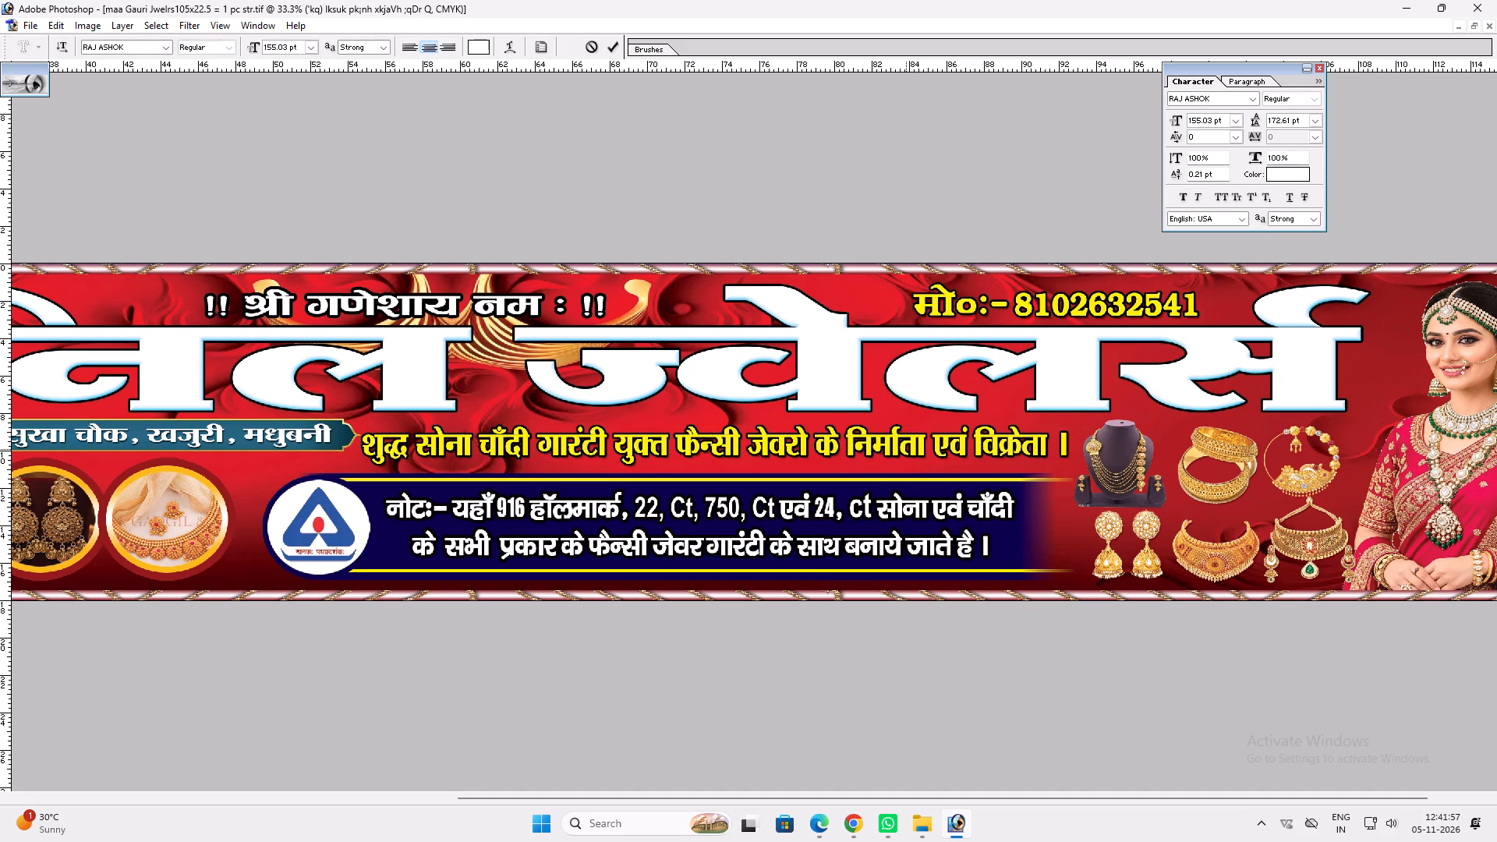
{"action": "key", "text": "shift+Return"}
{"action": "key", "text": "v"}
{"action": "key", "text": "ctrl+t"}
{"action": "left_click", "coordinate": [365, 439], "text": "shift"}
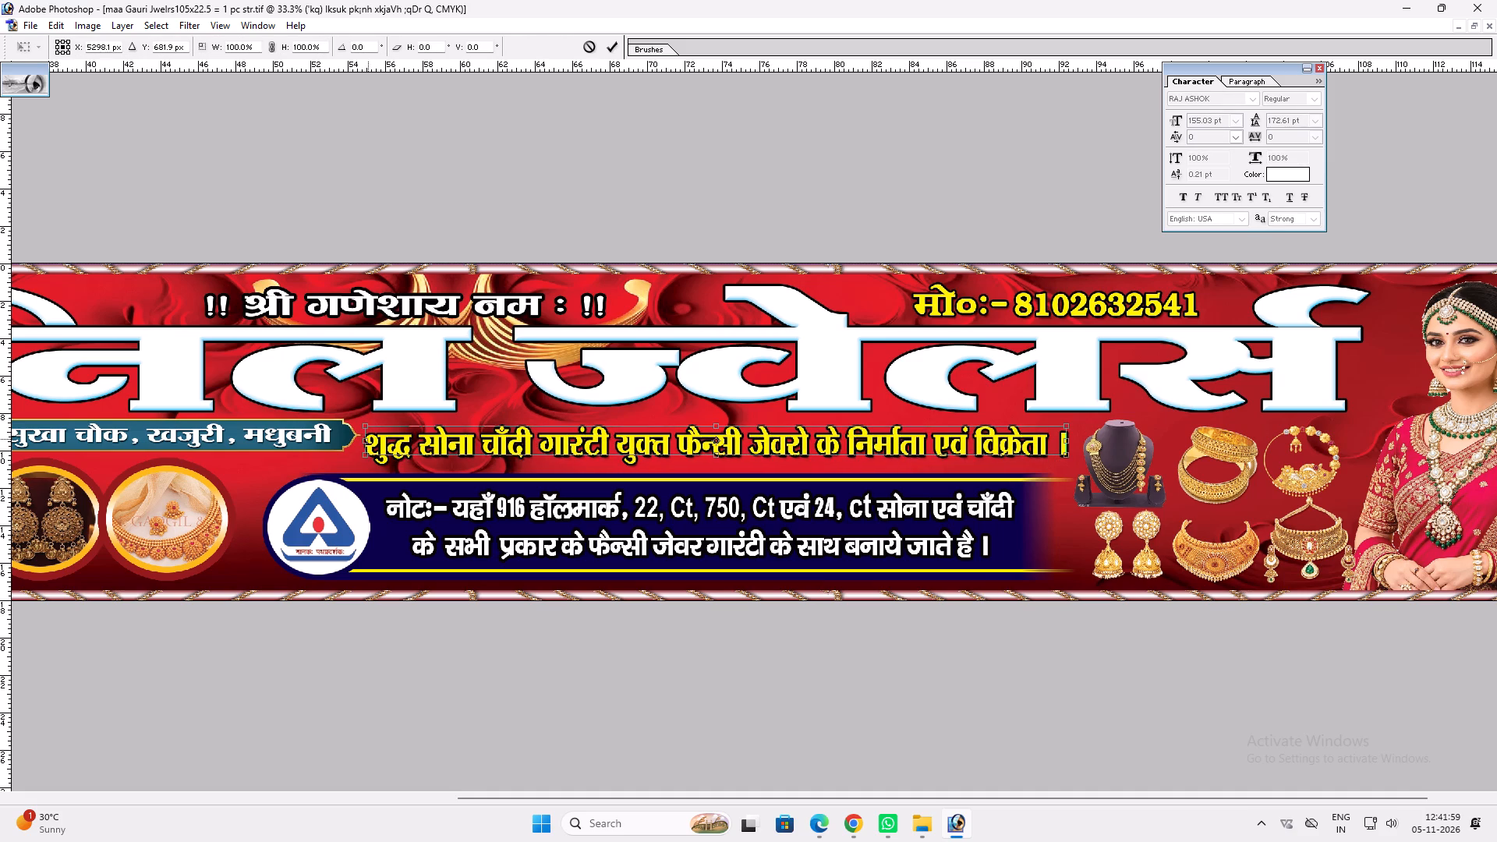
{"action": "key", "text": "shift+Return"}
Give the shop name सुनिल ज्वेलर्स a drop shadow with 100% opacity, about 27 px distance and minimal size.
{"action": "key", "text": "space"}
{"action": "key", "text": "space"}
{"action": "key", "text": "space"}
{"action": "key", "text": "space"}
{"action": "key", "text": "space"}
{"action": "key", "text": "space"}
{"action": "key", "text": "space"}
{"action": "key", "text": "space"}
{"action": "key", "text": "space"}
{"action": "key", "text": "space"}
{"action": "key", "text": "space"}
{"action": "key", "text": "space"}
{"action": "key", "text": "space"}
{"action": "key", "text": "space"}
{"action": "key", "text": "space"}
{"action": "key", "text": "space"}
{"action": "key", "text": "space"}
{"action": "right_click_drag", "start_coordinate": [628, 485], "coordinate": [642, 493]}
{"action": "left_click_drag", "start_coordinate": [662, 496], "coordinate": [669, 496]}
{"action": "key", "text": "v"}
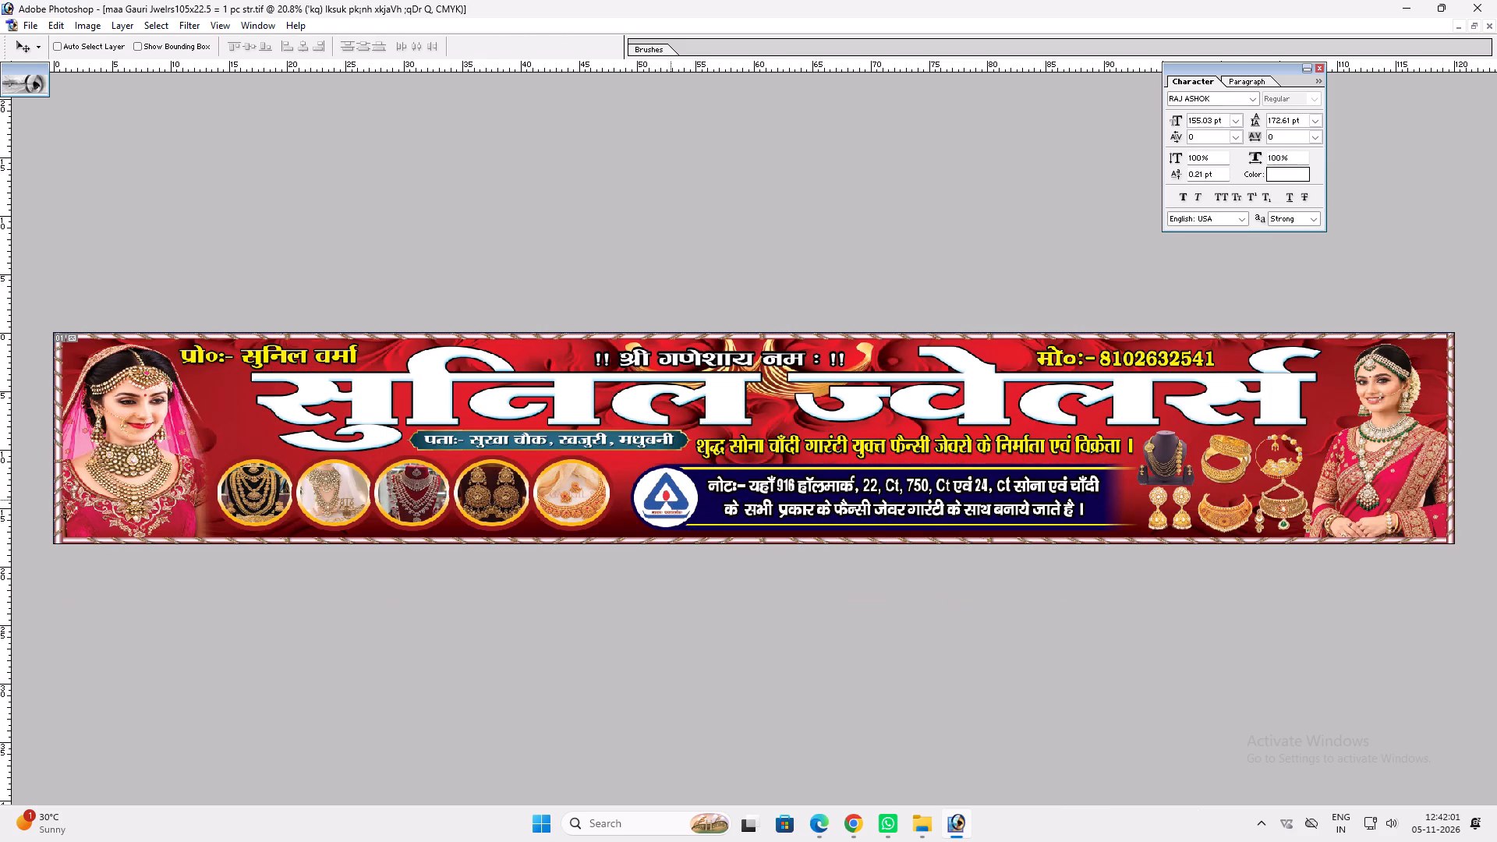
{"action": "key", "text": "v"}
{"action": "left_click", "coordinate": [726, 400], "text": "ctrl"}
{"action": "key", "text": "alt+l"}
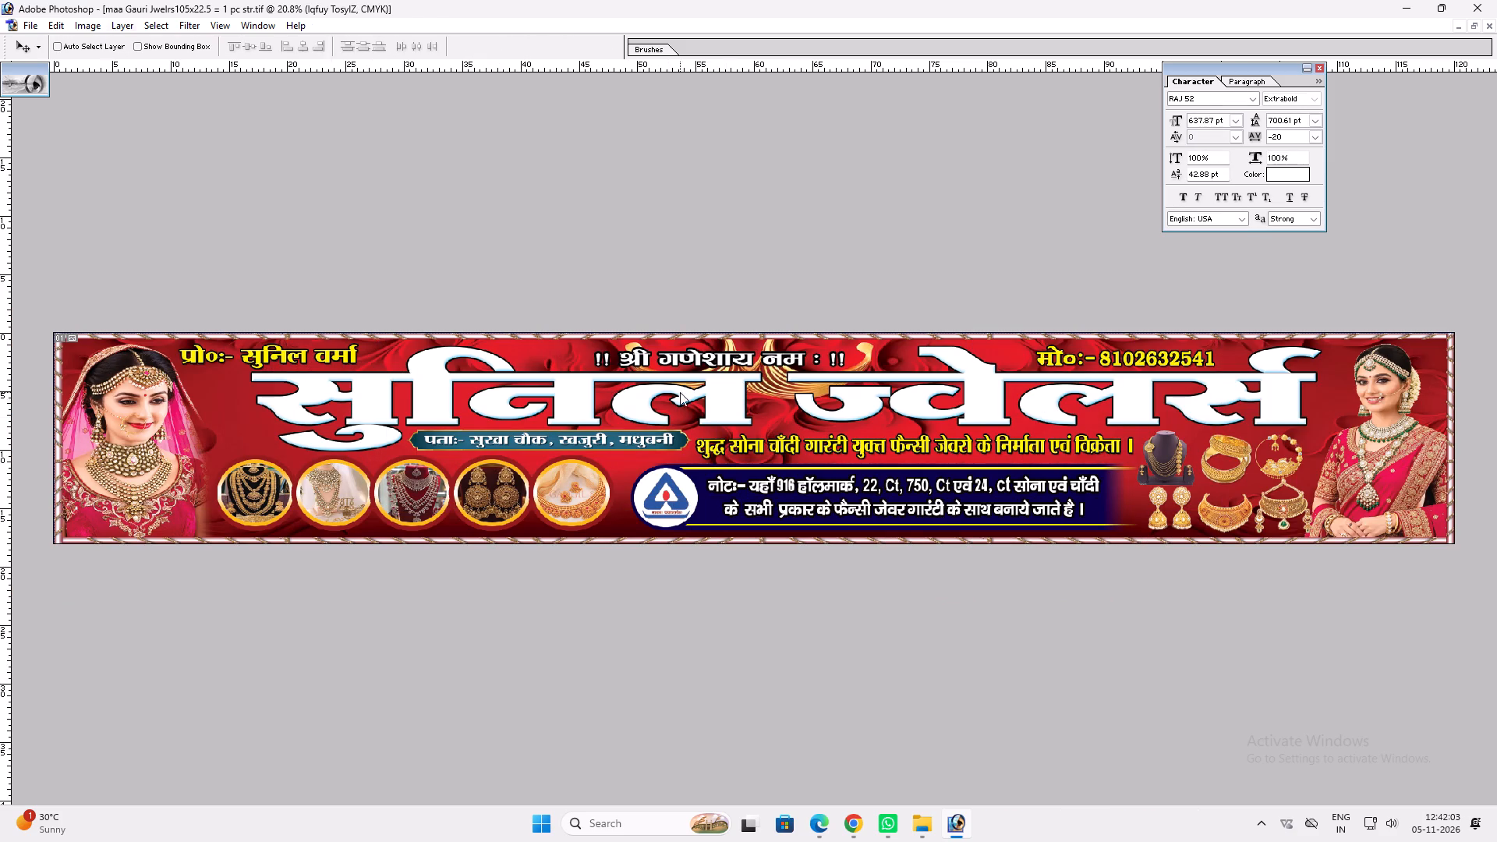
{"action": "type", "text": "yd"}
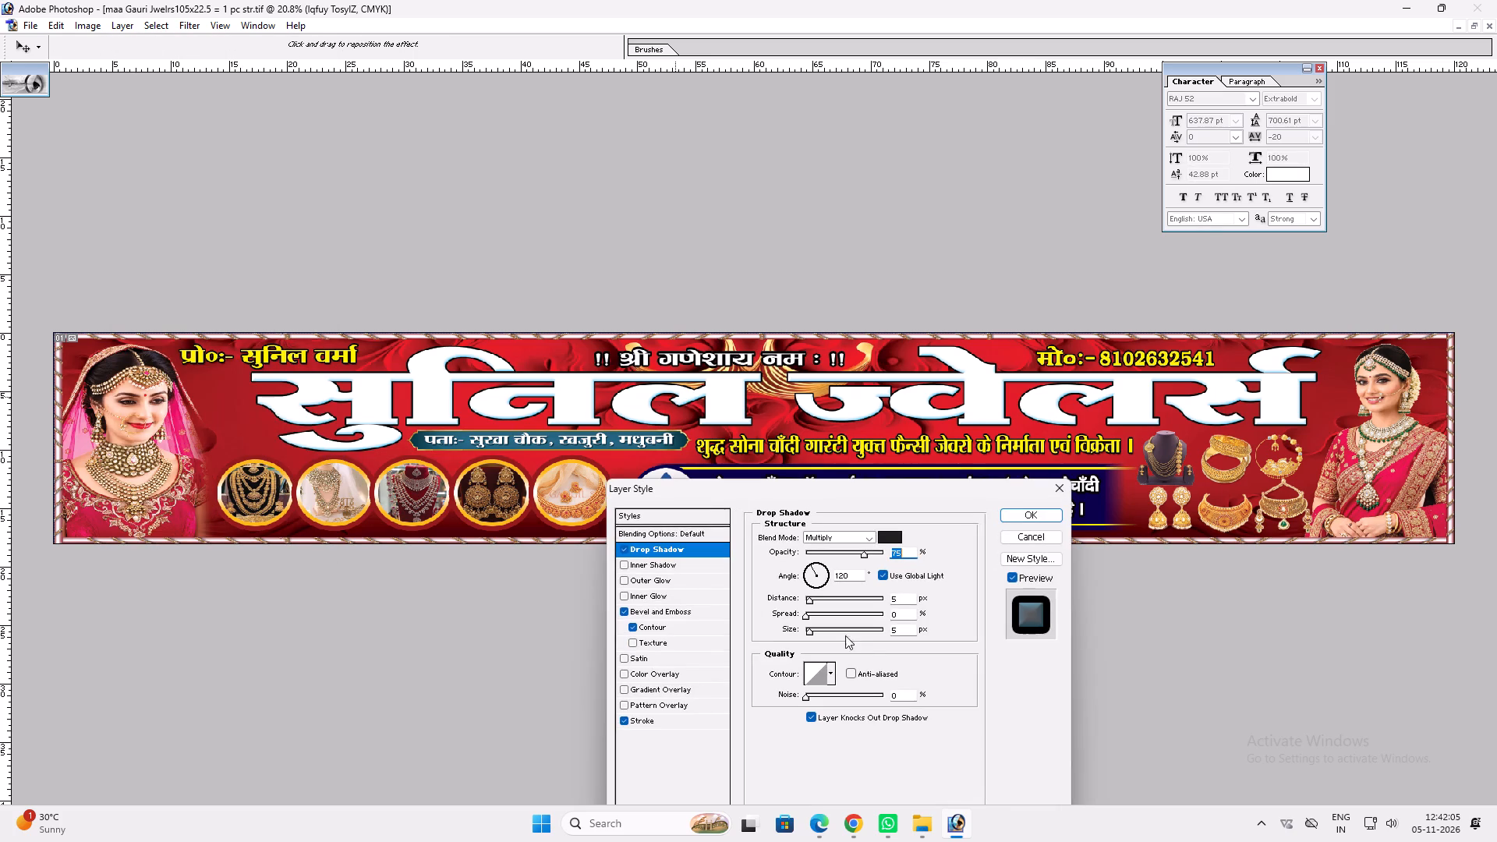
{"action": "left_click_drag", "start_coordinate": [865, 552], "coordinate": [932, 548]}
{"action": "left_click_drag", "start_coordinate": [820, 597], "coordinate": [828, 594]}
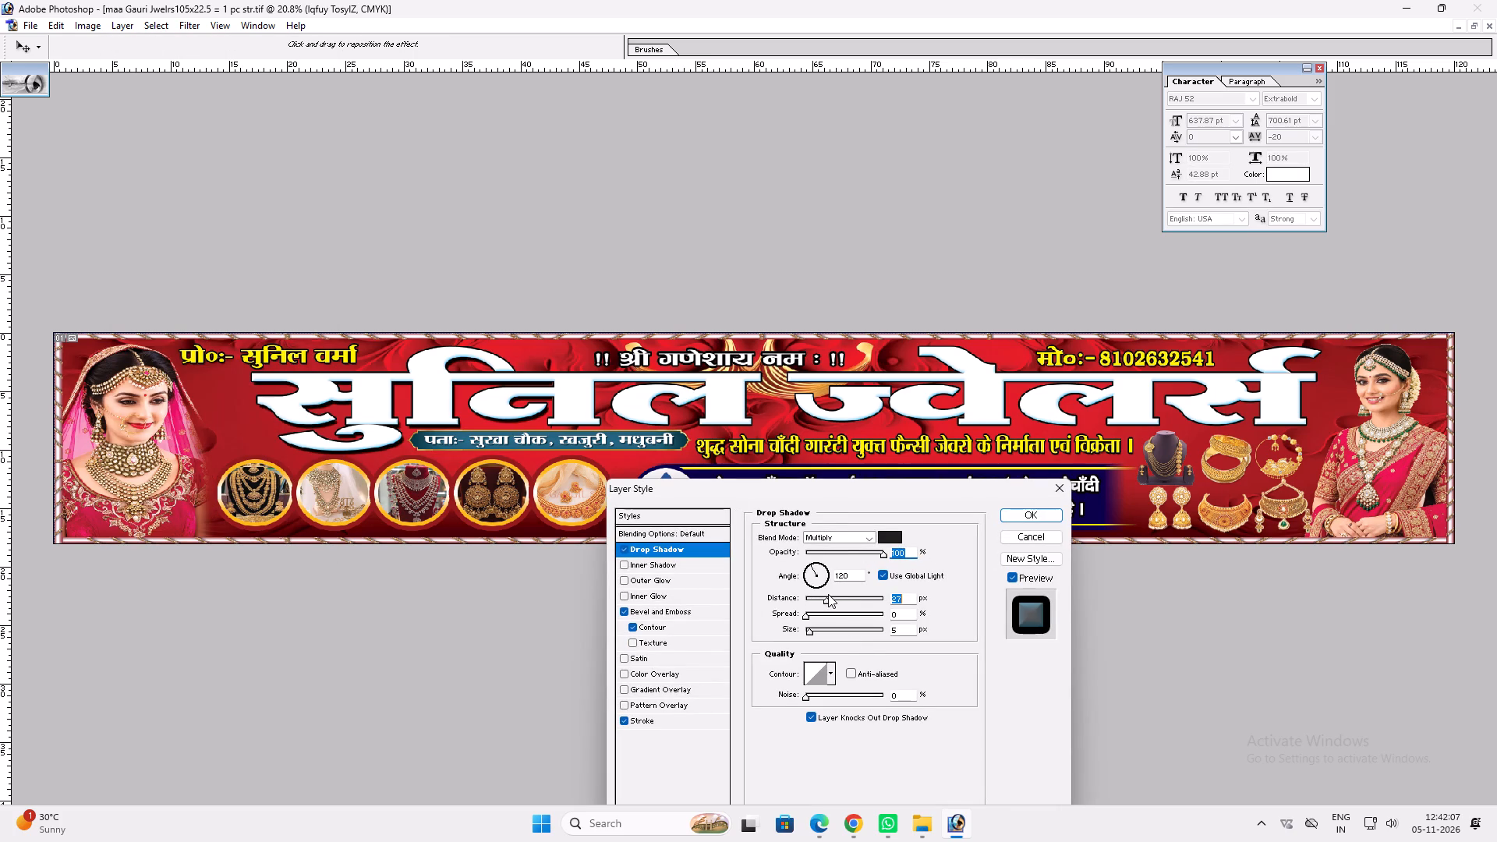
{"action": "left_click_drag", "start_coordinate": [828, 594], "coordinate": [829, 594]}
{"action": "left_click_drag", "start_coordinate": [806, 631], "coordinate": [788, 634]}
Adjust the size of the shop name's black outside stroke and apply the layer style.
{"action": "left_click", "coordinate": [649, 724]}
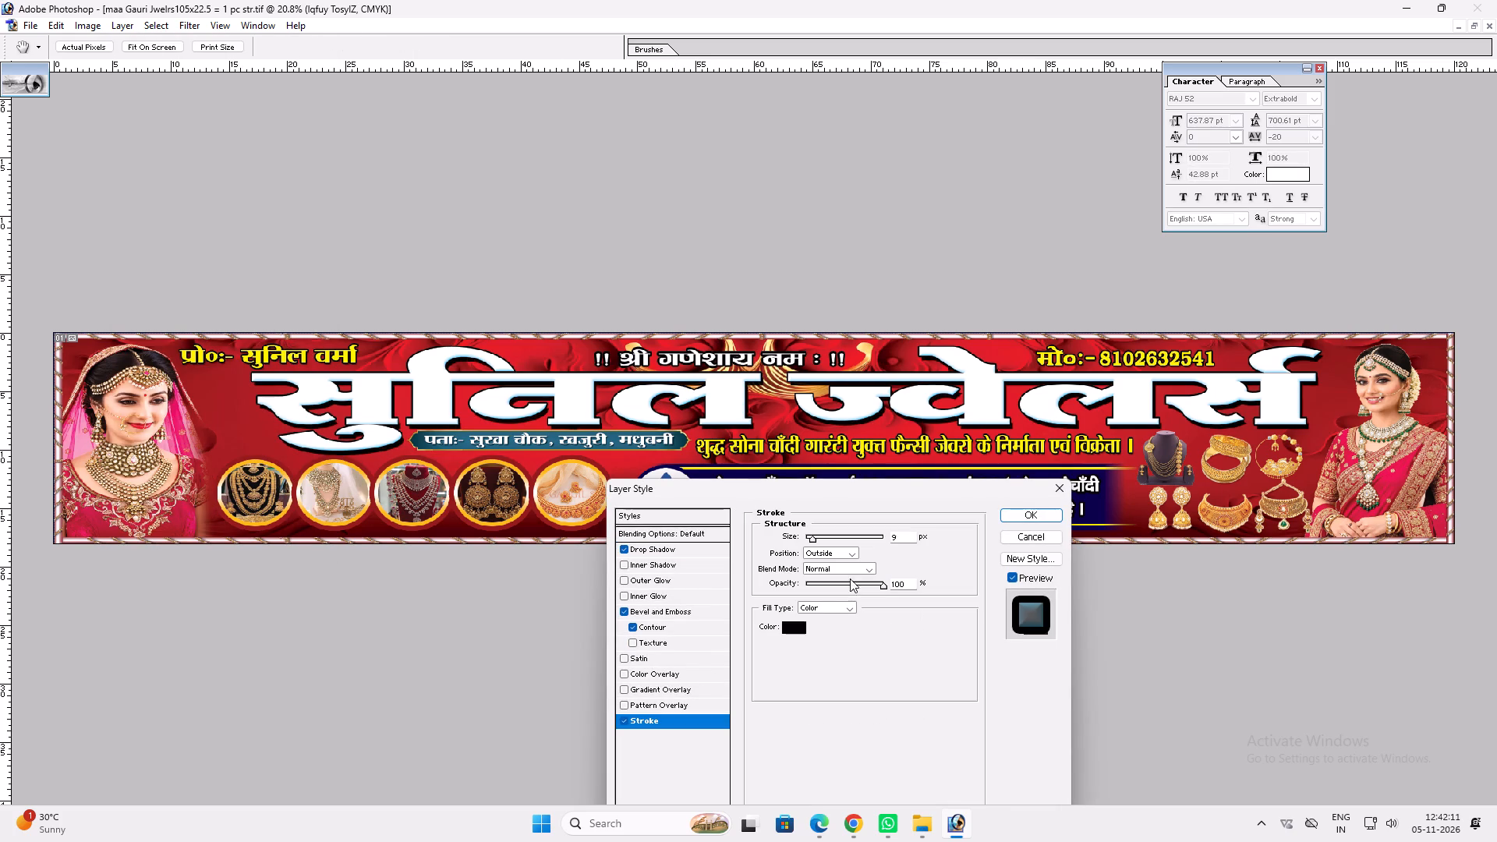
{"action": "left_click_drag", "start_coordinate": [904, 541], "coordinate": [886, 540]}
{"action": "scroll", "coordinate": [908, 646], "scroll_direction": "up", "scroll_amount": 1}
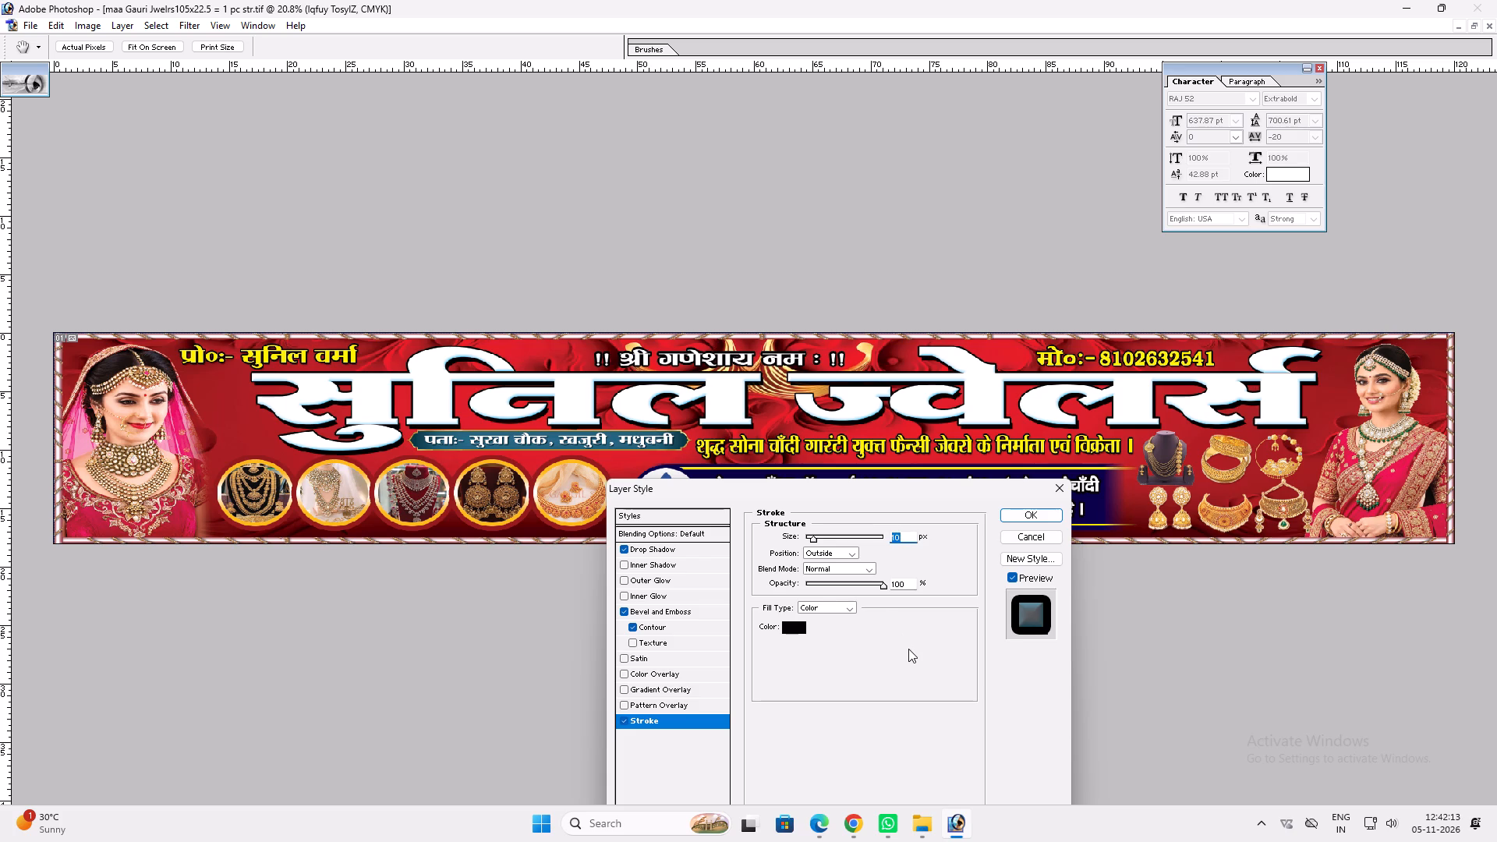
{"action": "scroll", "coordinate": [908, 649], "scroll_direction": "down", "scroll_amount": 1}
{"action": "key", "text": "Return"}
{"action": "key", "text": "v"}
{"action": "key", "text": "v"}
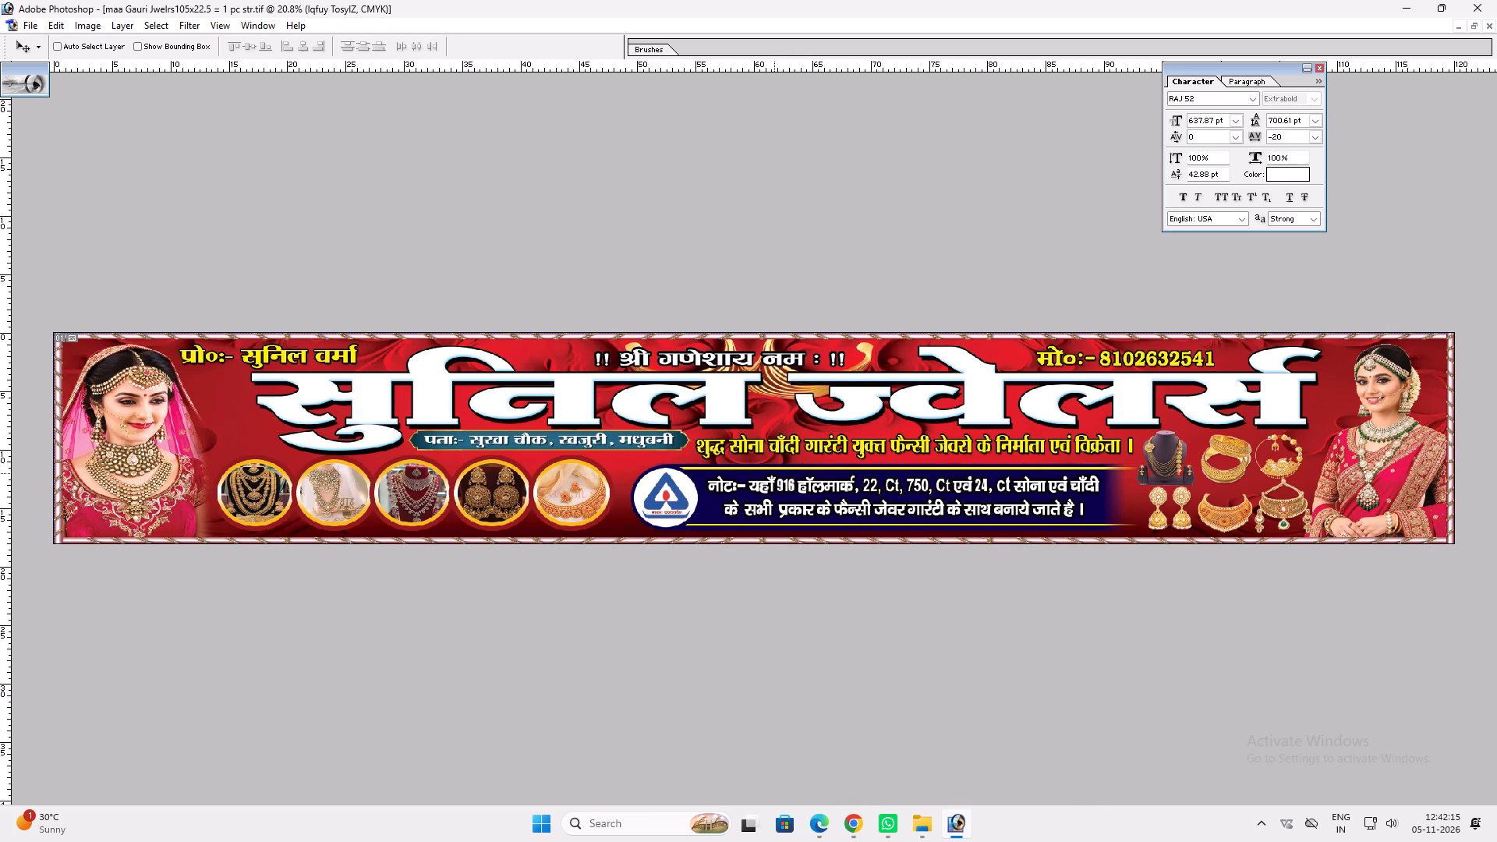
Scale the teal address bar and its text down together to about 87%.
{"action": "left_click", "coordinate": [566, 476], "text": "ctrl"}
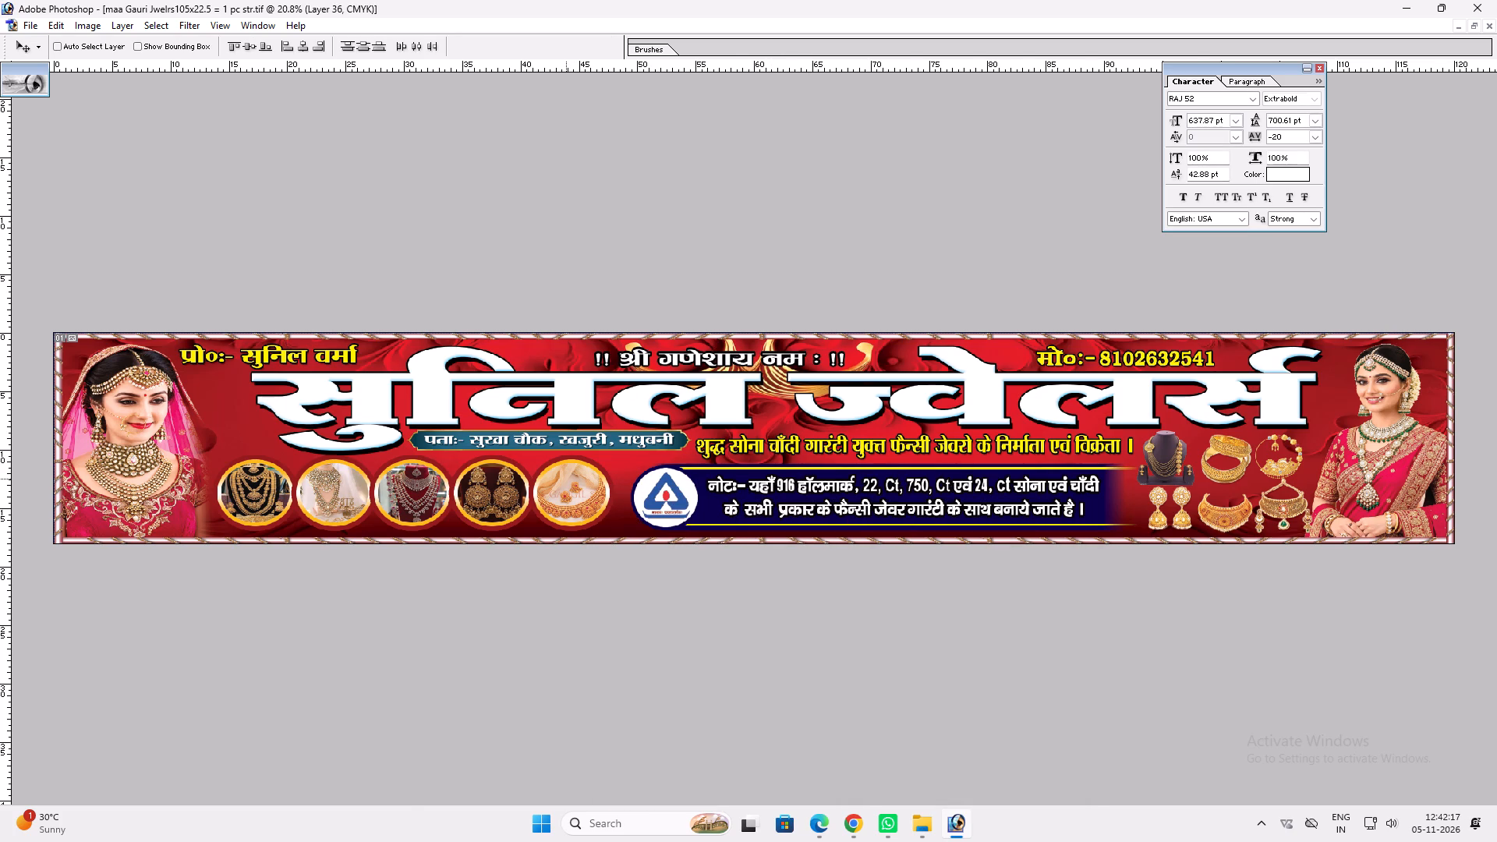
{"action": "key", "text": "ctrl+plus"}
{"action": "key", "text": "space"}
{"action": "left_click", "coordinate": [579, 446], "text": "ctrl"}
{"action": "left_click", "coordinate": [574, 443], "text": "ctrl"}
{"action": "left_click_drag", "start_coordinate": [570, 437], "coordinate": [568, 448], "text": "ctrl"}
{"action": "key", "text": "ctrl+t"}
{"action": "left_click_drag", "start_coordinate": [677, 457], "coordinate": [654, 456], "text": "alt+shift"}
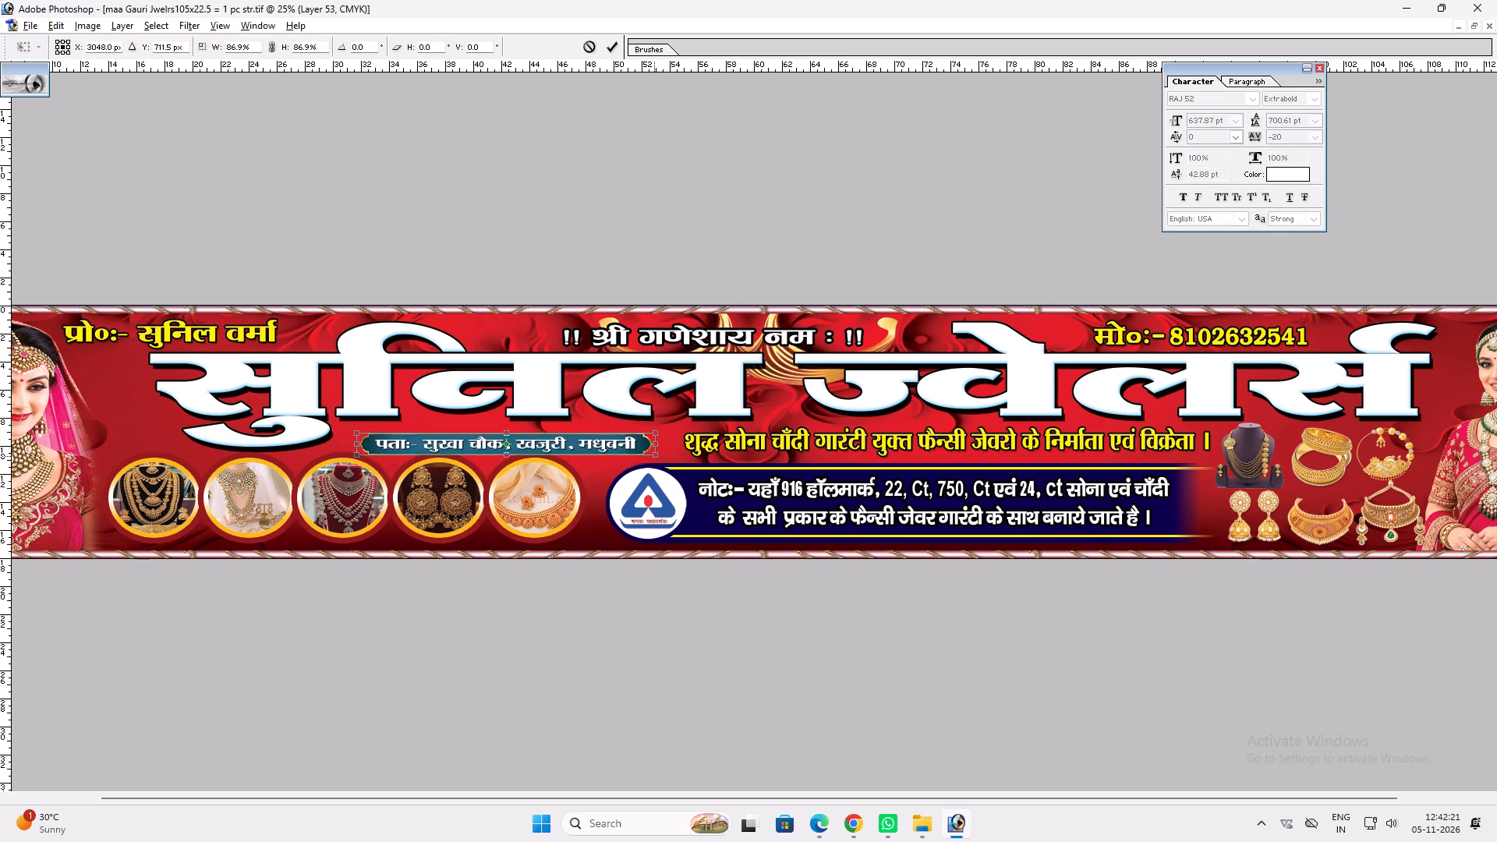
{"action": "key", "text": "Return"}
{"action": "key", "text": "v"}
Widen the teal address bar and its text slightly, keeping them clear of the tagline.
{"action": "left_click", "coordinate": [630, 451]}
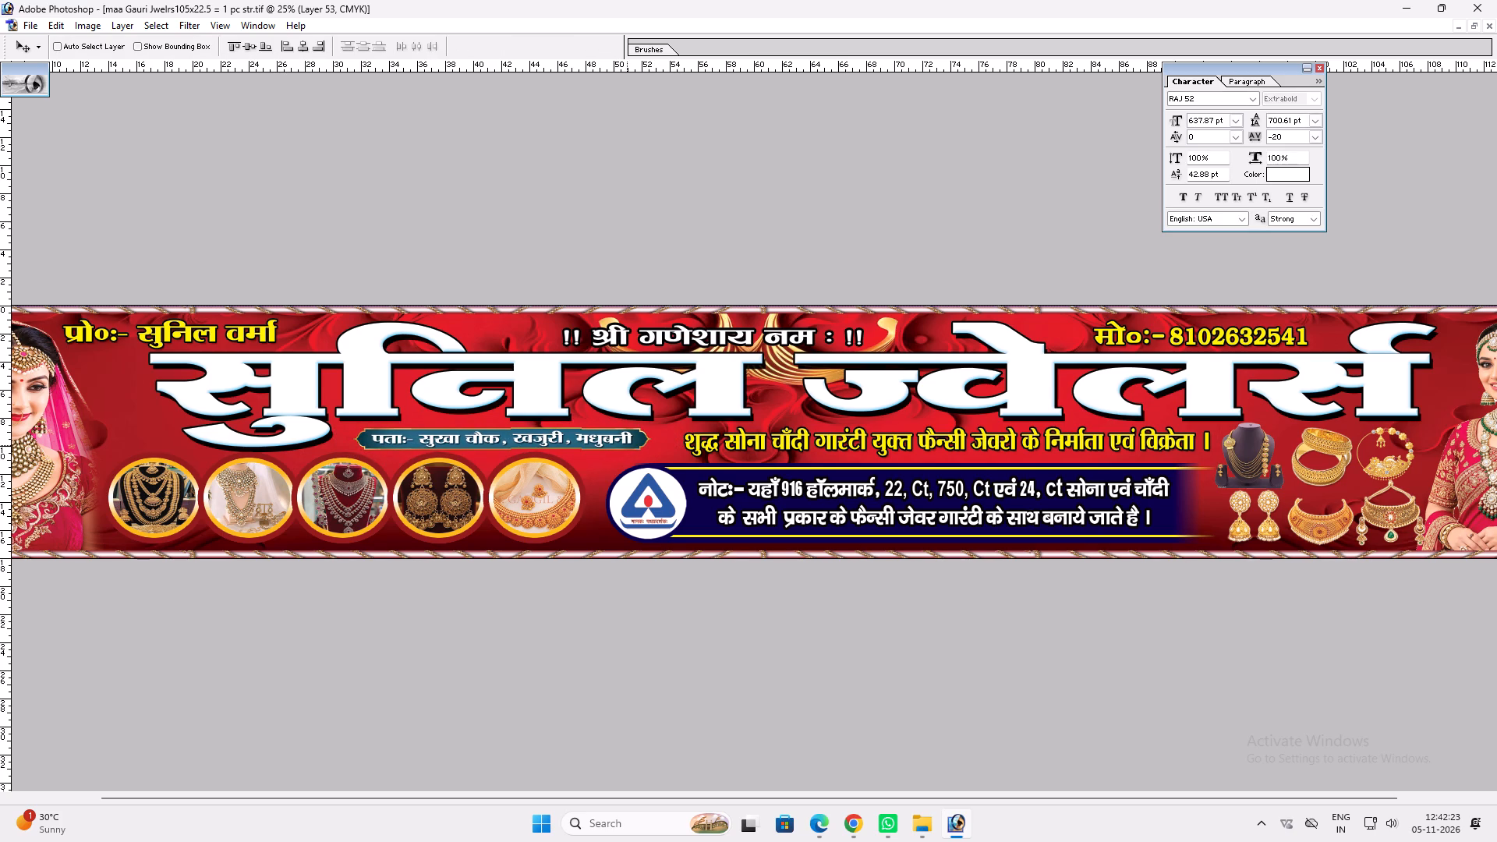
{"action": "key", "text": "ctrl+t"}
{"action": "left_click_drag", "start_coordinate": [656, 440], "coordinate": [671, 438], "text": "shift"}
{"action": "key", "text": "shift+Return"}
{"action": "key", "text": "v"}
Add a white outer glow to the right-hand woman with Normal blending, 100% opacity and increased spread and size.
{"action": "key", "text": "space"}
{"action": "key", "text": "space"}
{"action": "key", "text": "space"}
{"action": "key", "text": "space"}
{"action": "right_click_drag", "start_coordinate": [632, 419], "coordinate": [644, 426]}
{"action": "left_click", "coordinate": [657, 433]}
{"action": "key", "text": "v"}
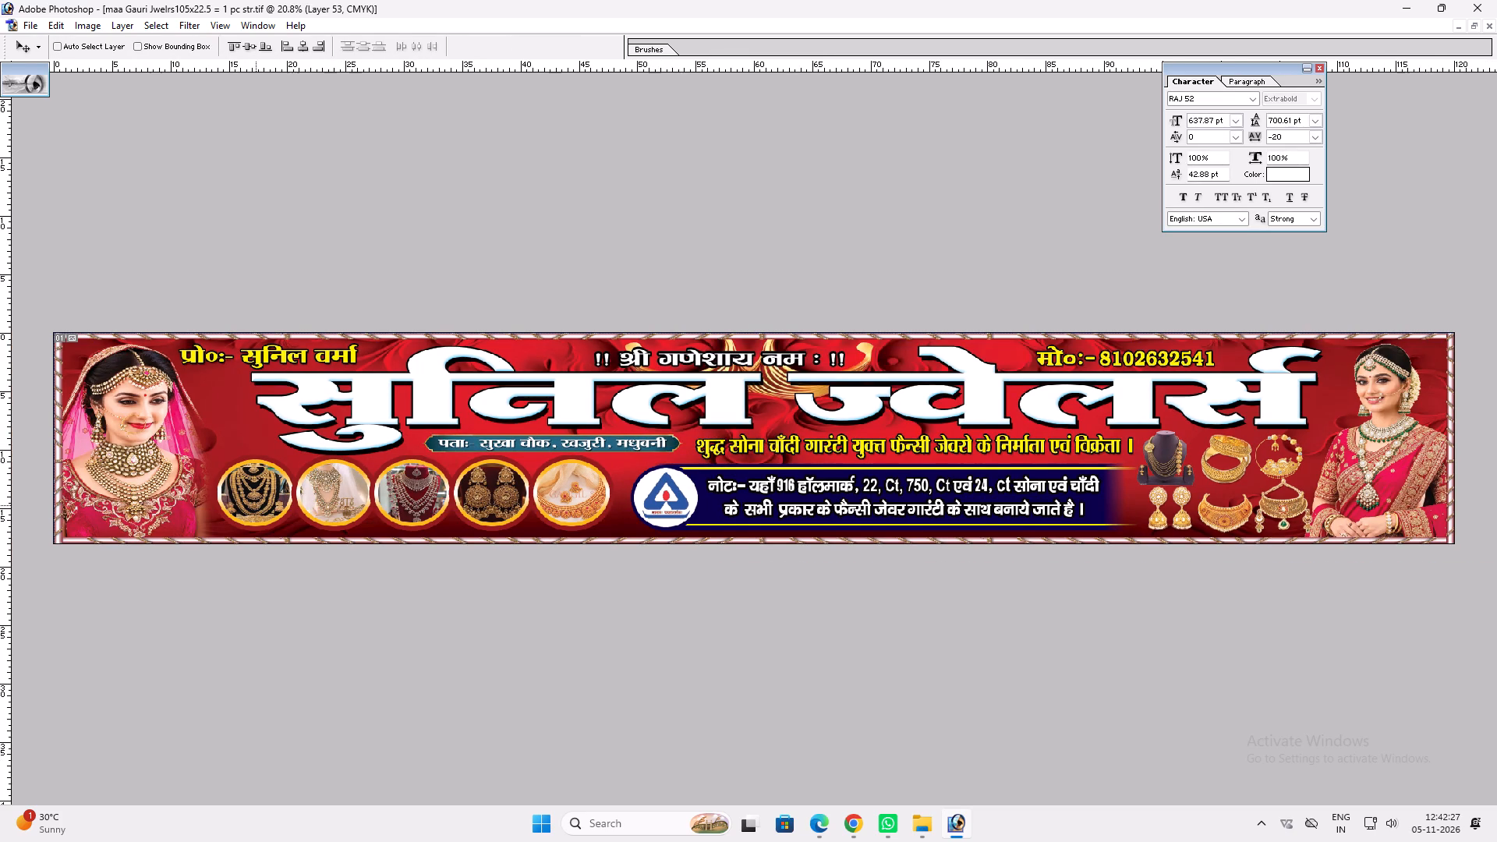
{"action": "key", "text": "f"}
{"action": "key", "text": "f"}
{"action": "double_click", "coordinate": [1414, 454], "text": "ctrl"}
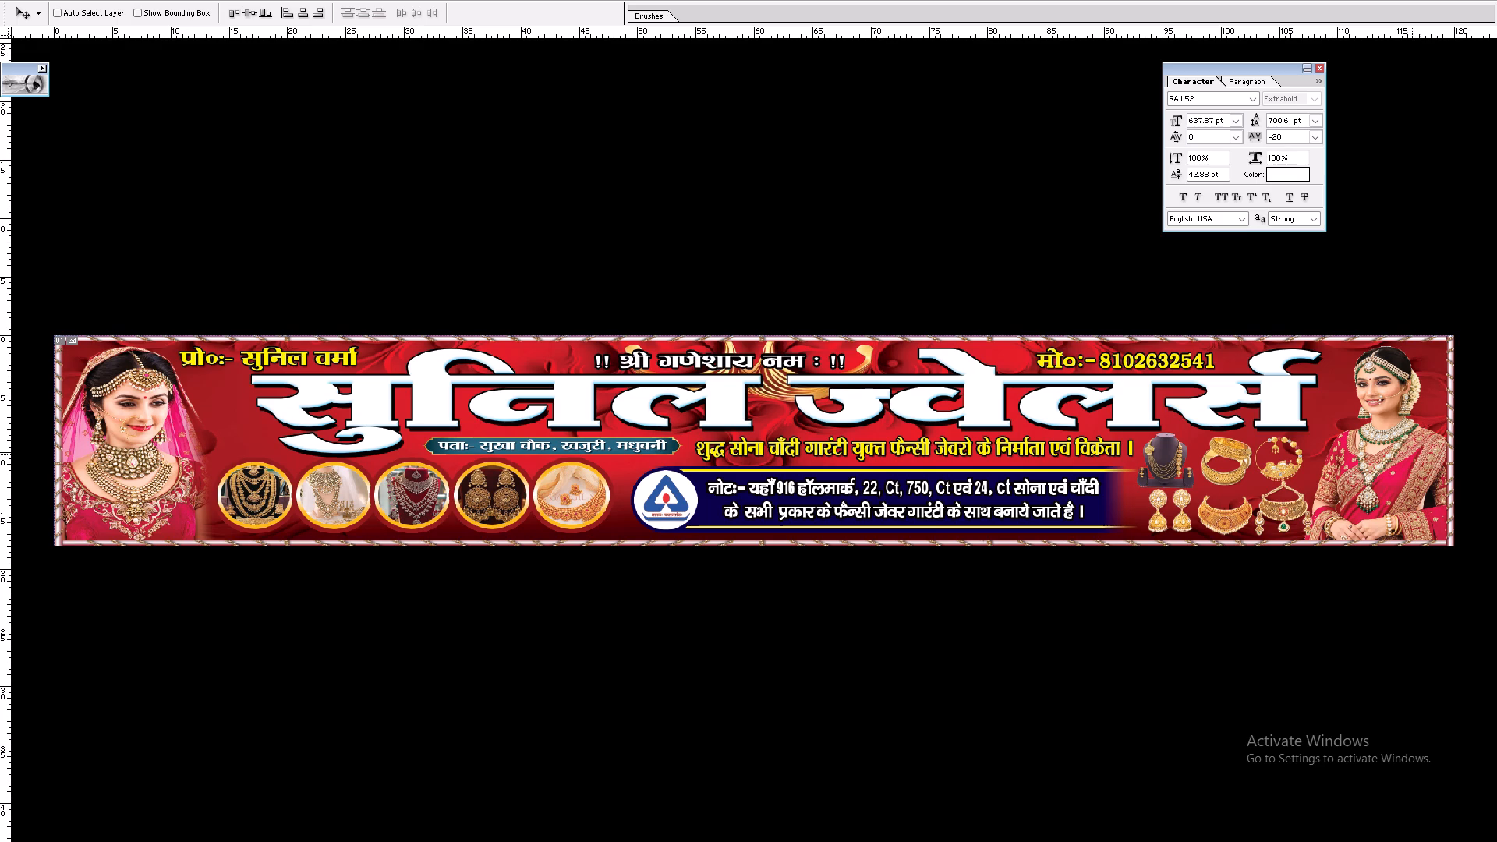
{"action": "key", "text": "alt+l"}
{"action": "key", "text": "alt+y"}
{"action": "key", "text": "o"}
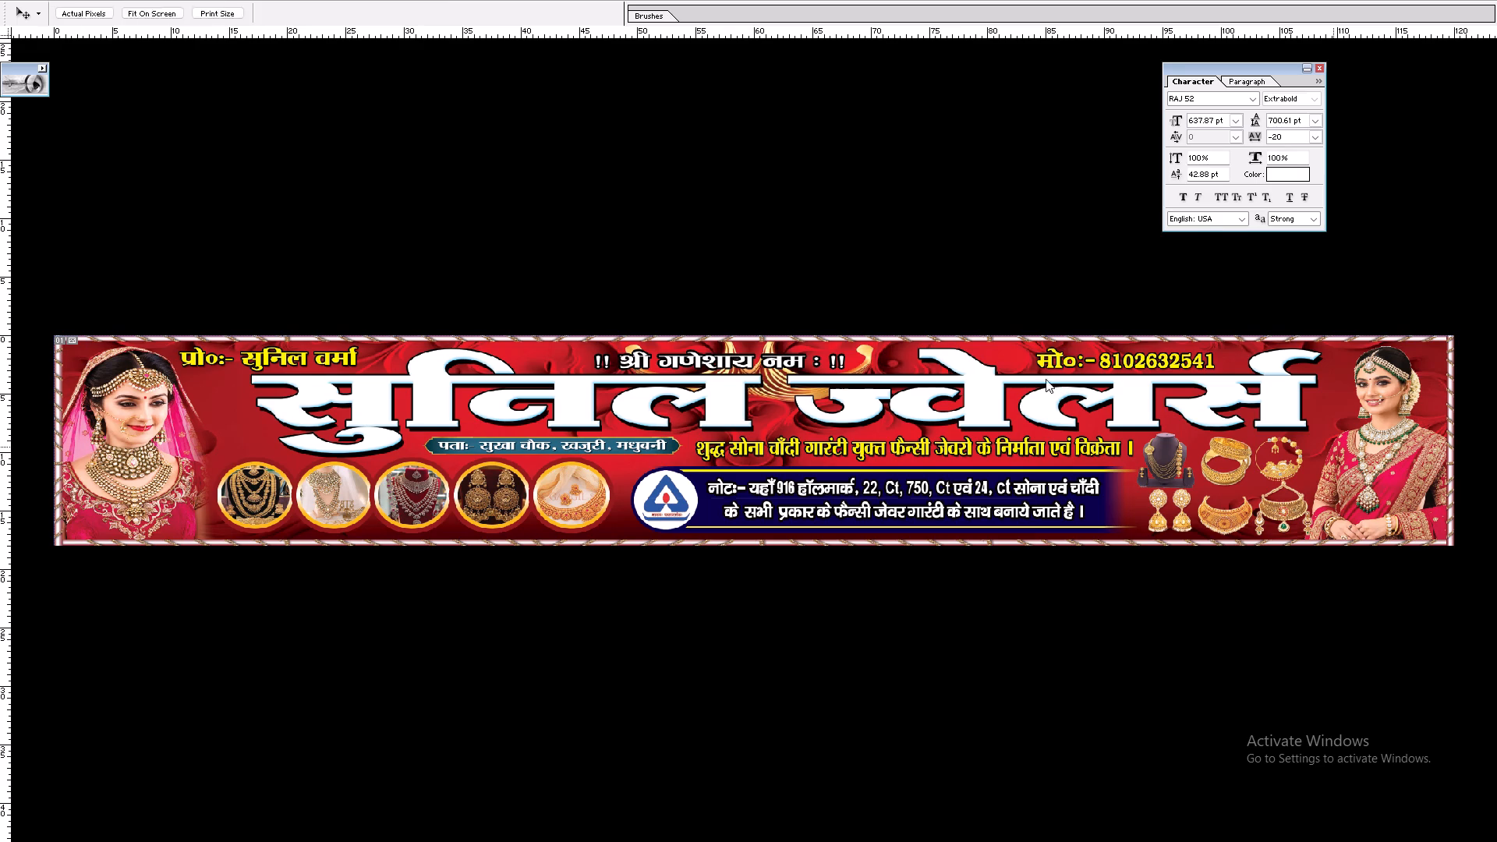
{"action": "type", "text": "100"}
{"action": "left_click", "coordinate": [832, 532]}
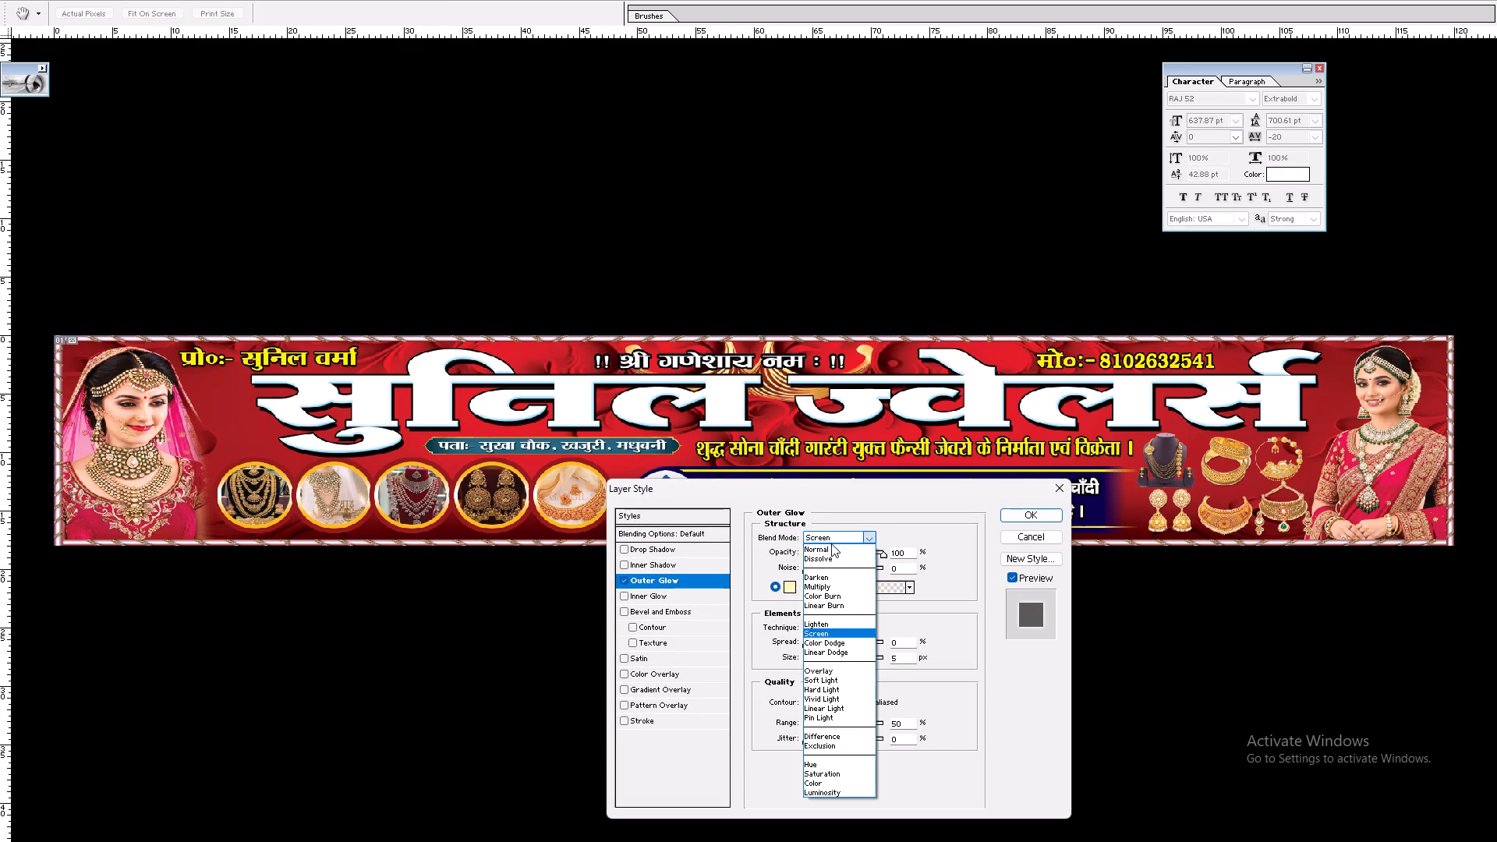
{"action": "left_click", "coordinate": [831, 547]}
{"action": "left_click", "coordinate": [793, 582]}
{"action": "left_click_drag", "start_coordinate": [483, 393], "coordinate": [10, 291]}
{"action": "key", "text": "Return"}
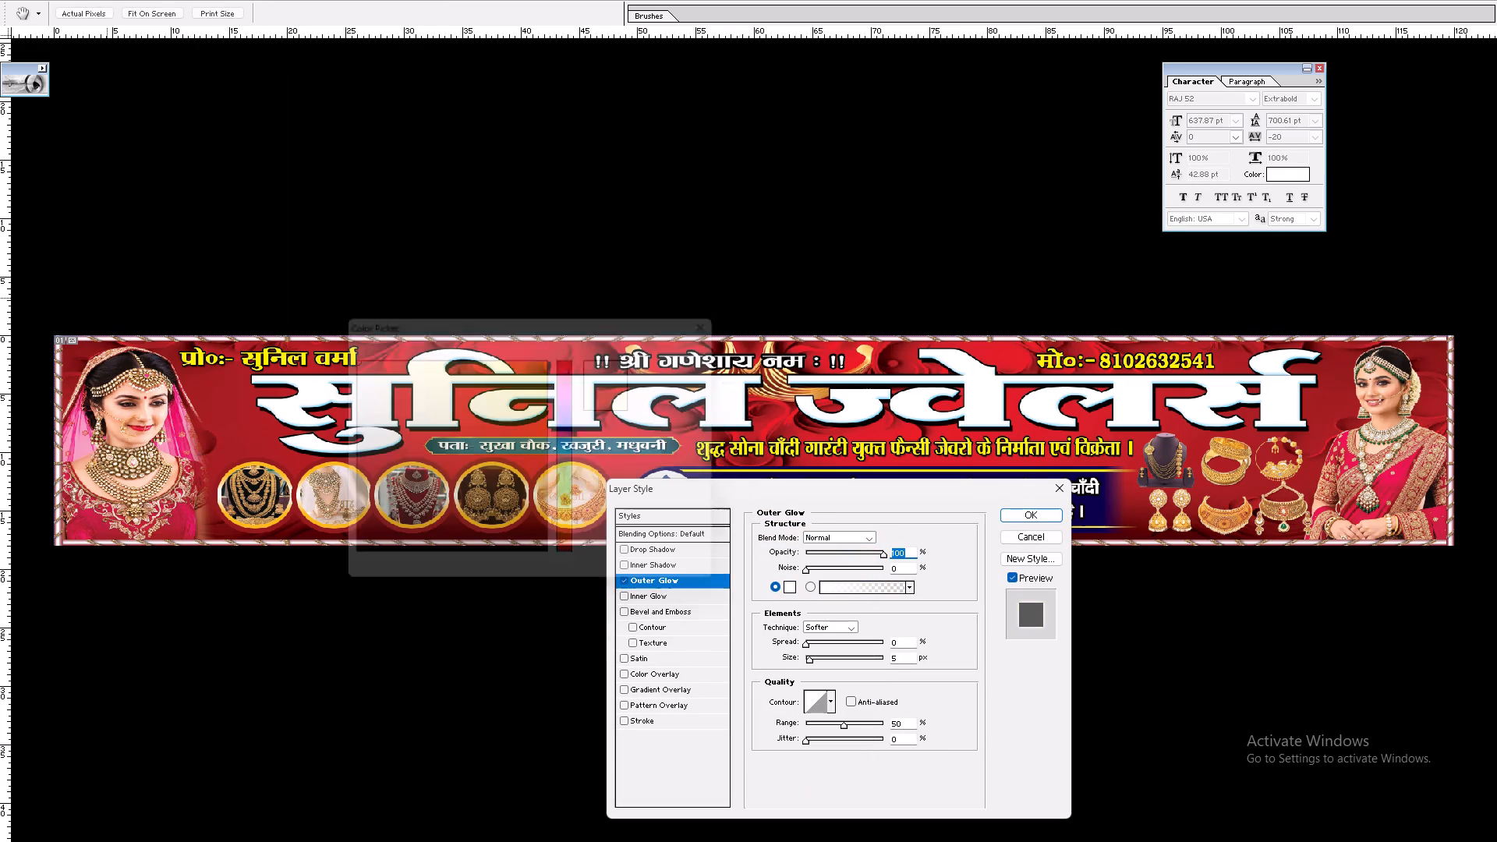
{"action": "left_click_drag", "start_coordinate": [815, 656], "coordinate": [824, 655]}
{"action": "left_click", "coordinate": [811, 642]}
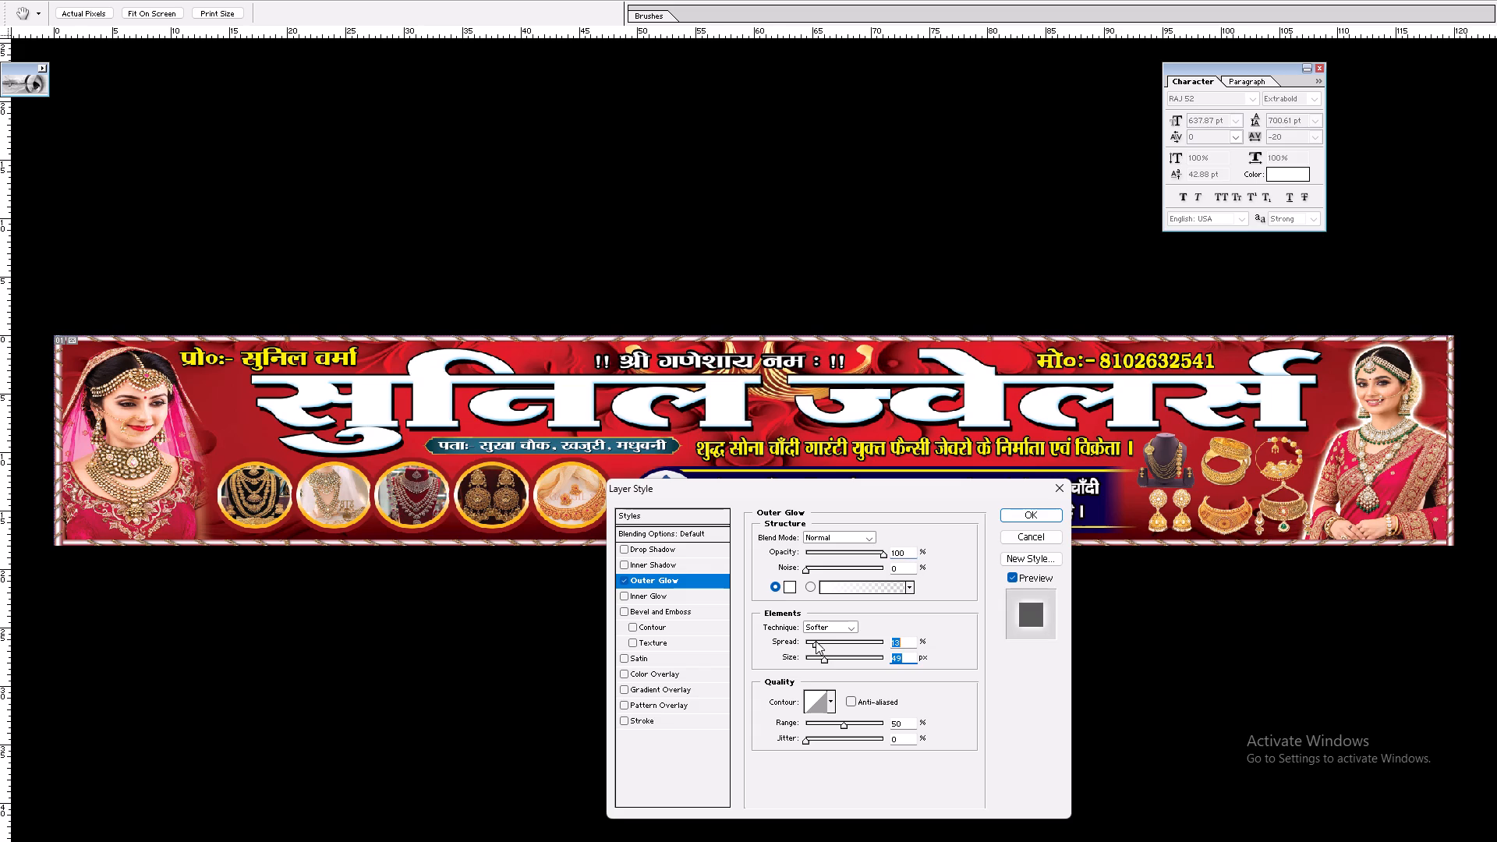
{"action": "key", "text": "Return"}
Narrow the right-hand woman's image slightly from its inner edge to clear the jewellery and shop name.
{"action": "key", "text": "ctrl+t"}
{"action": "left_click_drag", "start_coordinate": [1297, 519], "coordinate": [1301, 519], "text": "shift"}
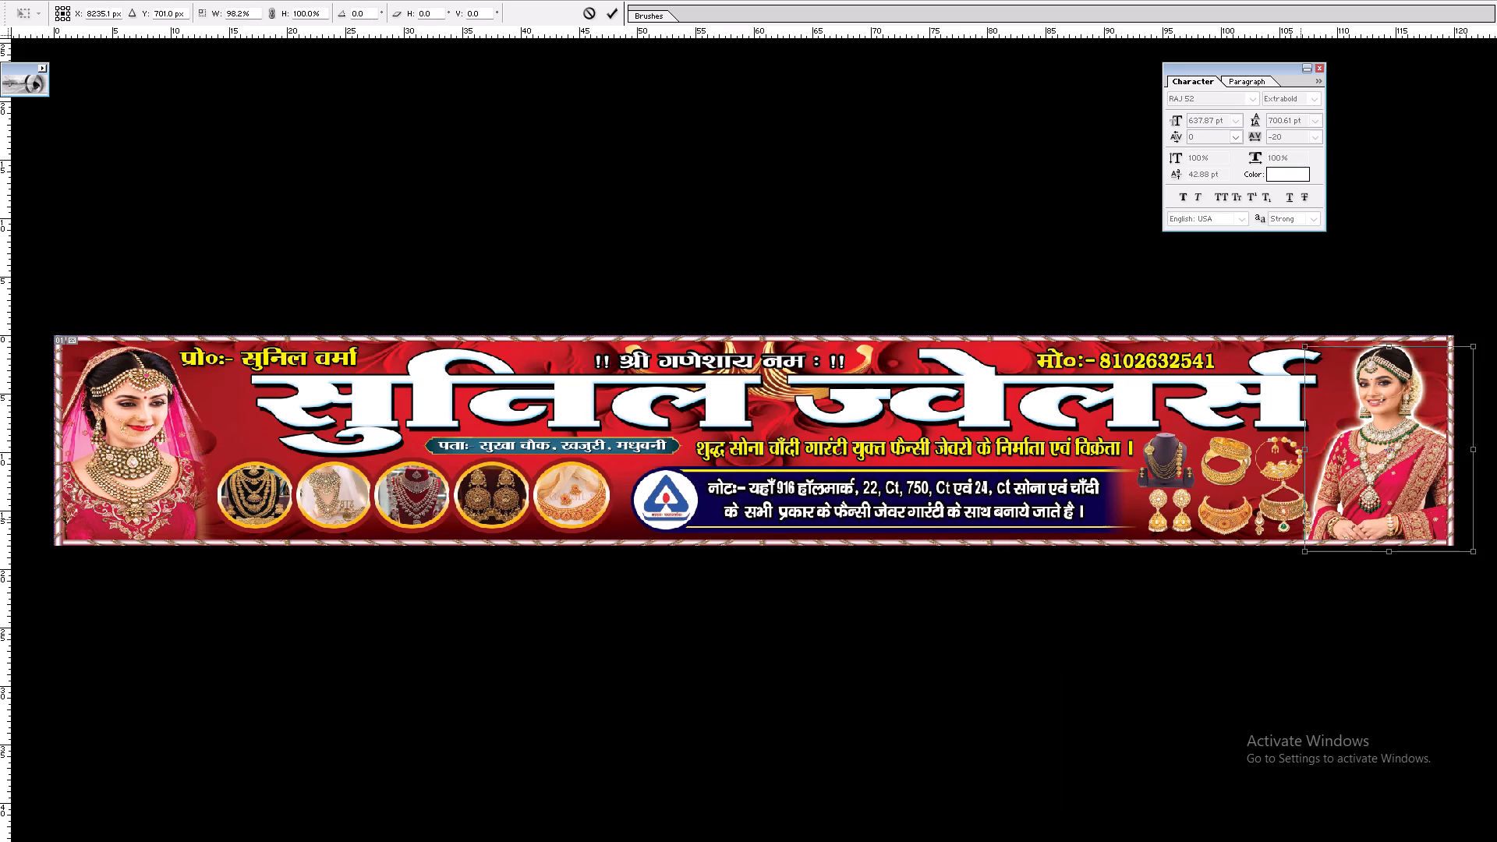
{"action": "left_click_drag", "start_coordinate": [1301, 519], "coordinate": [1304, 519], "text": "shift"}
{"action": "key", "text": "shift+Return"}
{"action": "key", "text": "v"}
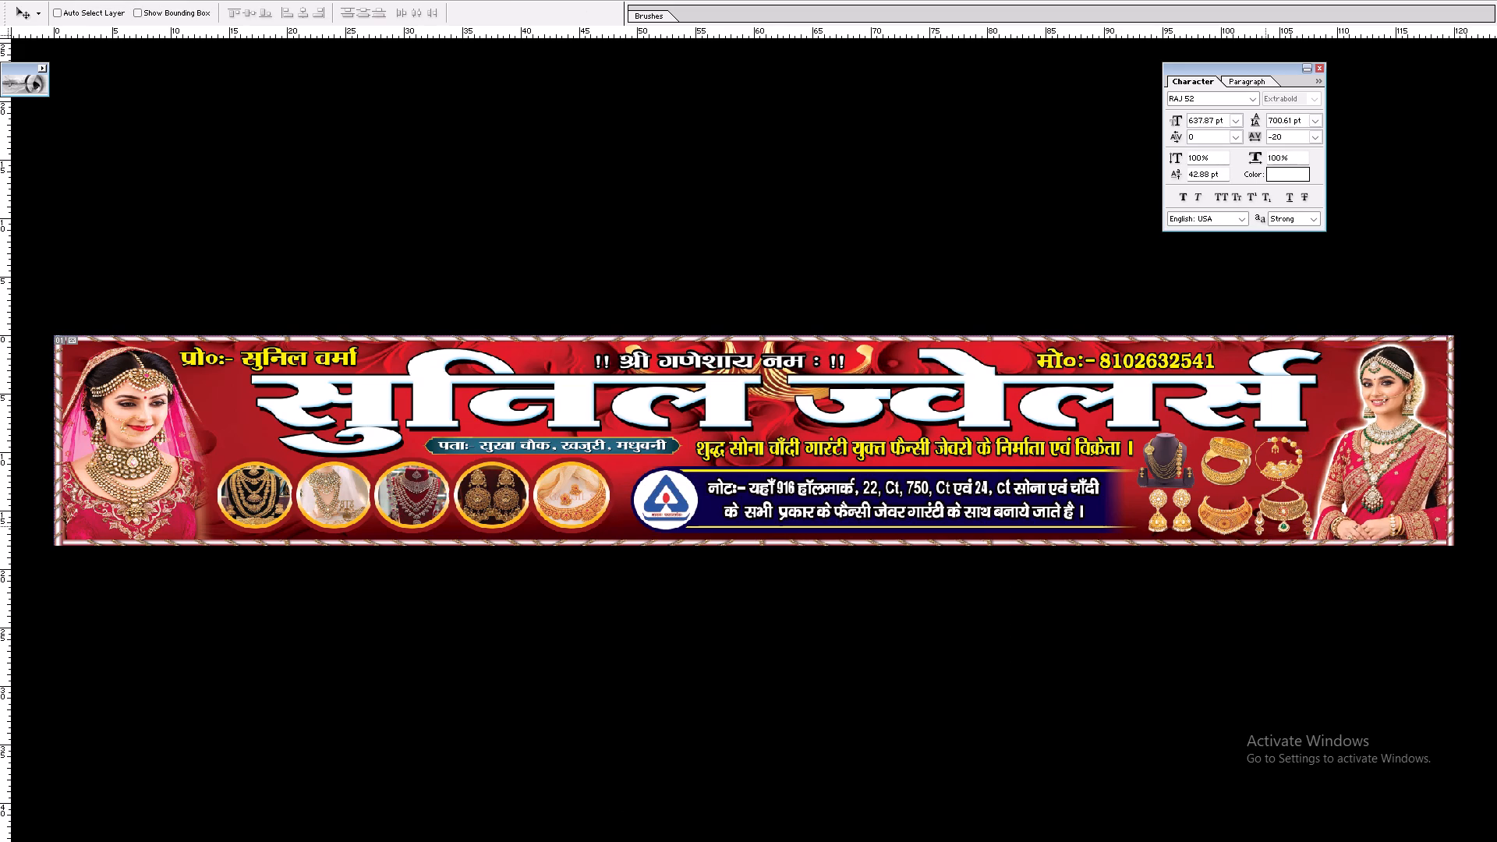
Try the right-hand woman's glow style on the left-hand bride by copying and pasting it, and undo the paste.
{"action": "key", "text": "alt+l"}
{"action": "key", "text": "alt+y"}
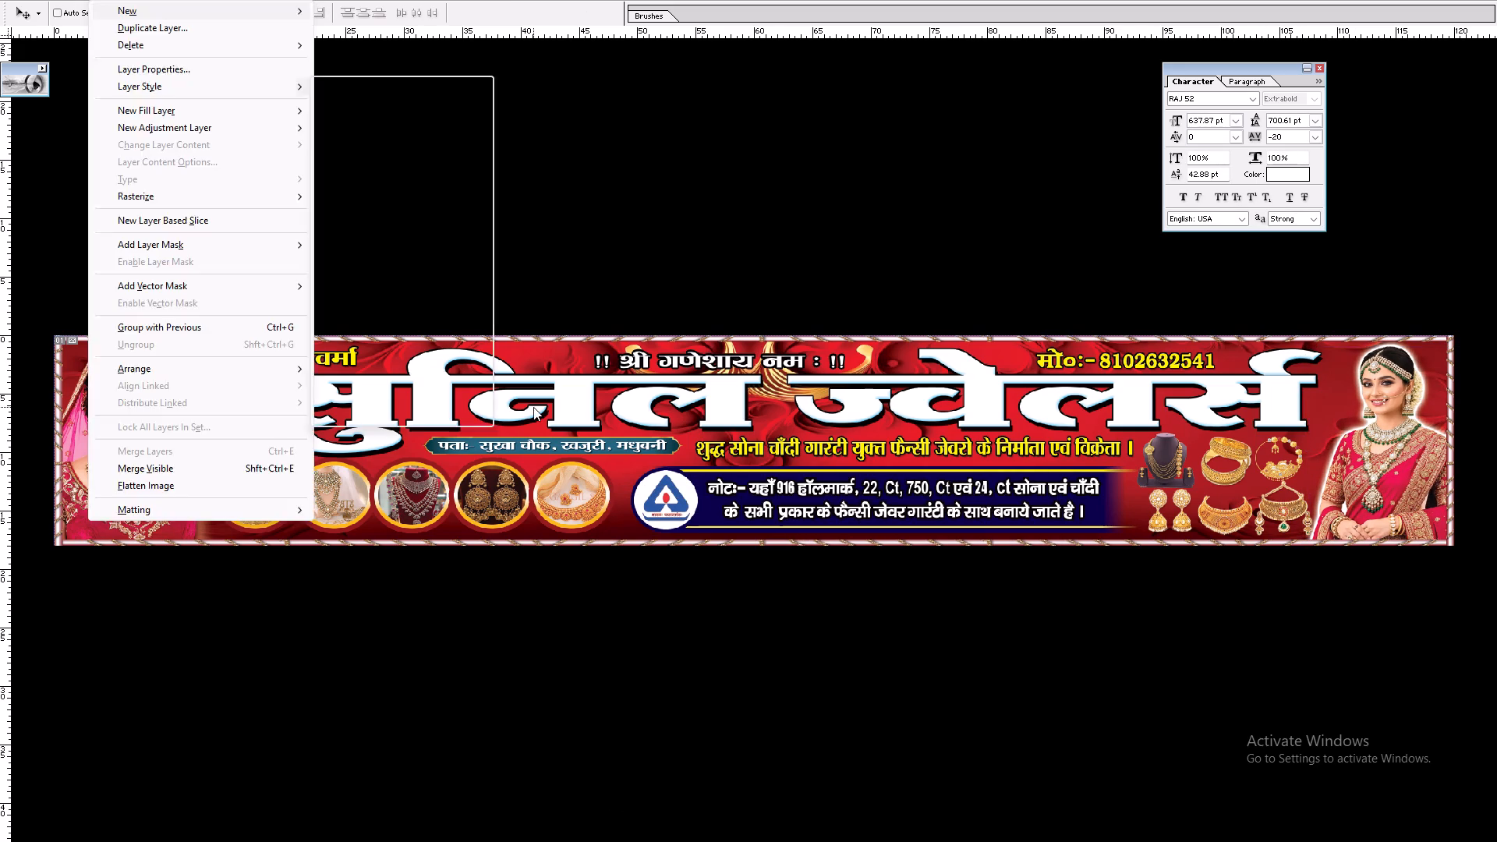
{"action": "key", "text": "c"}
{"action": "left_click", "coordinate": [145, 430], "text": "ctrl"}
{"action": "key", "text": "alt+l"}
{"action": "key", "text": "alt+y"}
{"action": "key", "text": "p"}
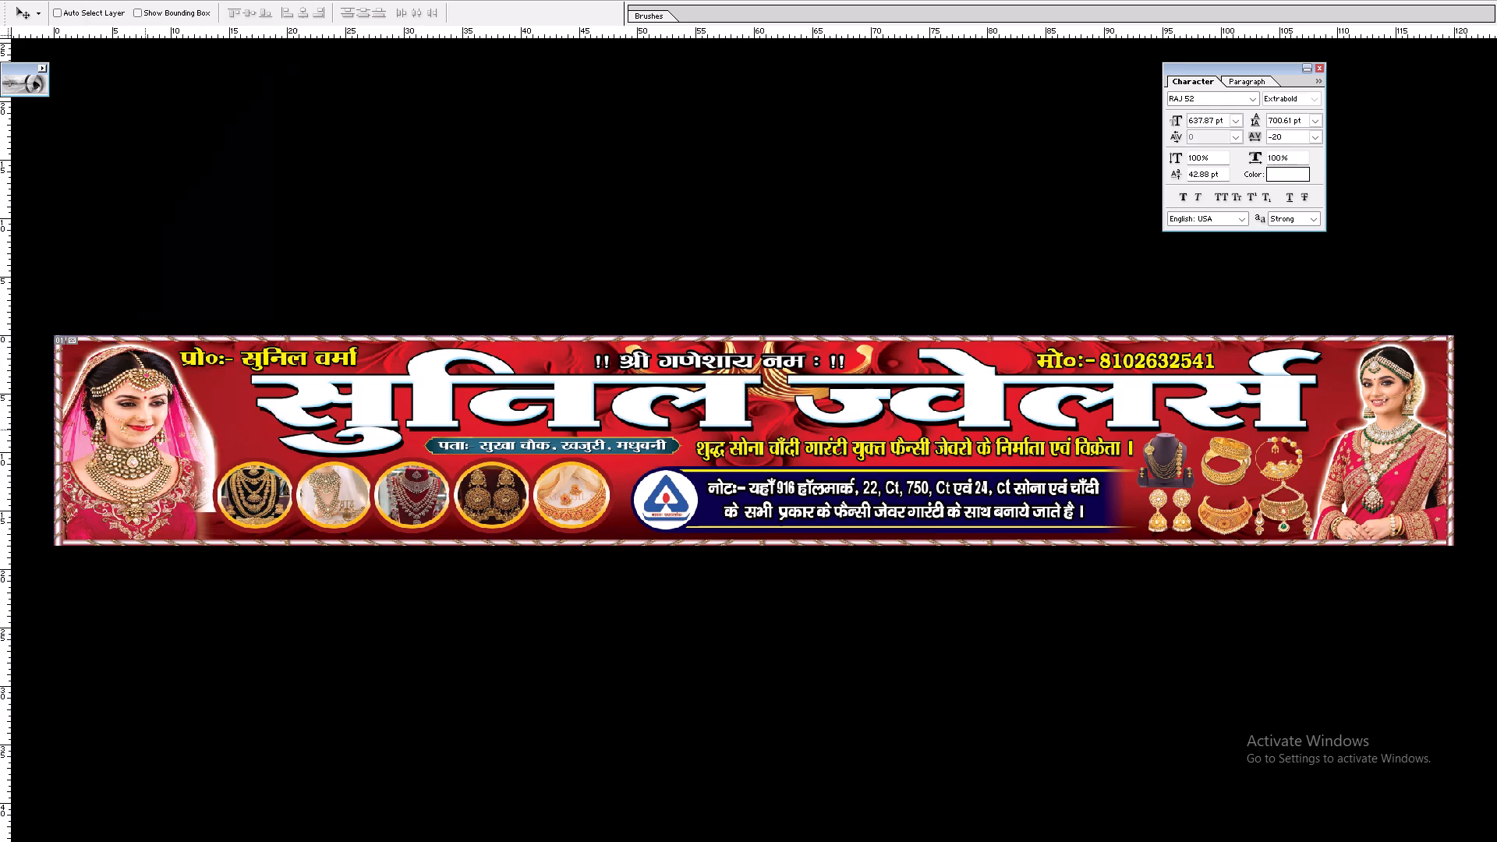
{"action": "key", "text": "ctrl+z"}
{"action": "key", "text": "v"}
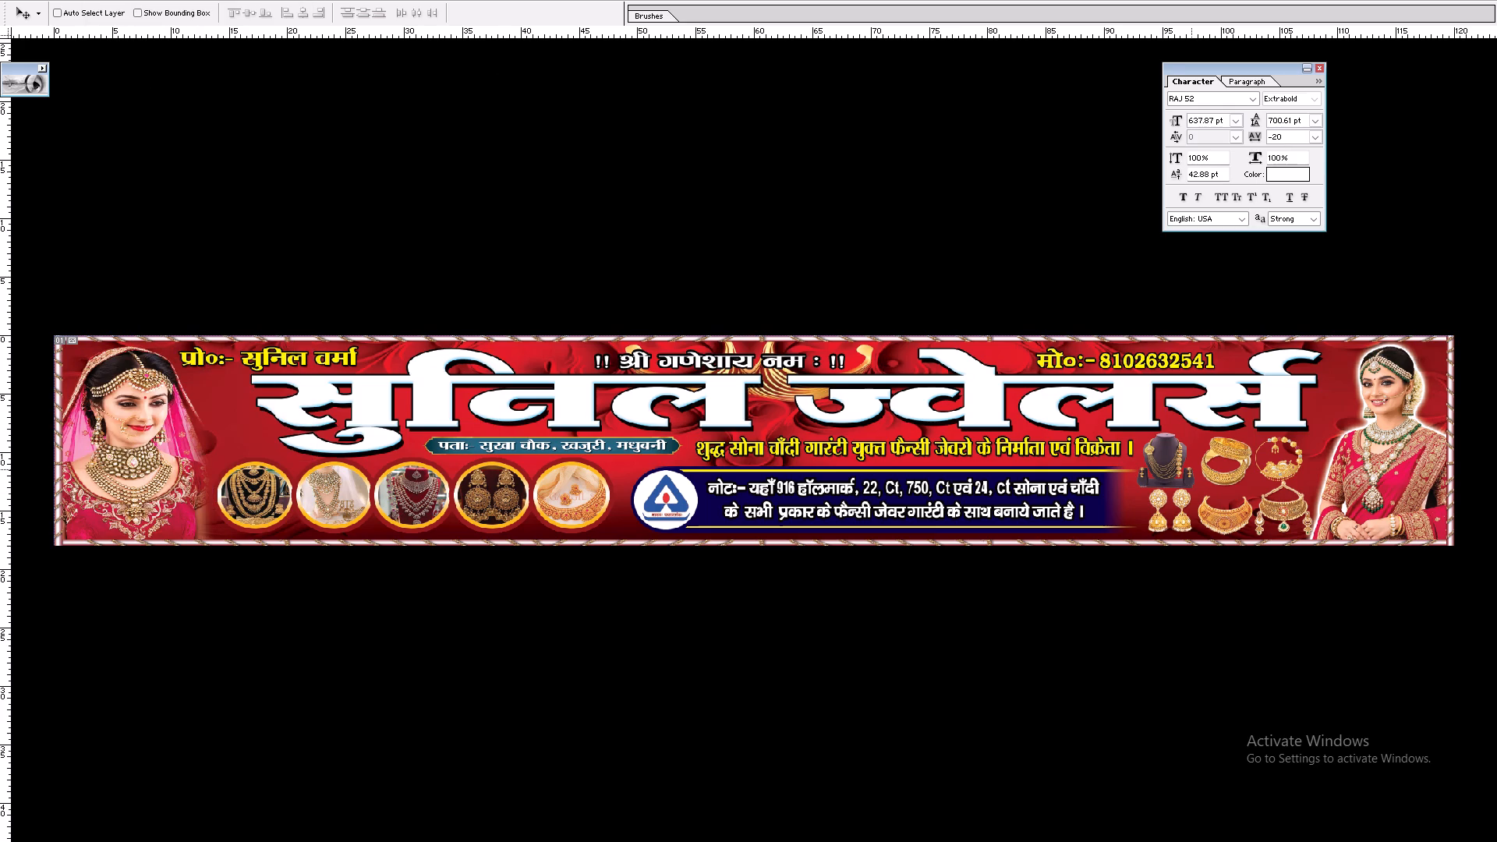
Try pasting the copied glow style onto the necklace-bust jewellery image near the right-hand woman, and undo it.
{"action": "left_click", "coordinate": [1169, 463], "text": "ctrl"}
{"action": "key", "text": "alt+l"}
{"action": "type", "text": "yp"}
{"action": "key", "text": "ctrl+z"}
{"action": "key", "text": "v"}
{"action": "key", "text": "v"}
Capture a screenshot of the entire banner, from its upper-left corner to its lower-right corner.
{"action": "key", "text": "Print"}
{"action": "left_click_drag", "start_coordinate": [51, 332], "coordinate": [1325, 535]}
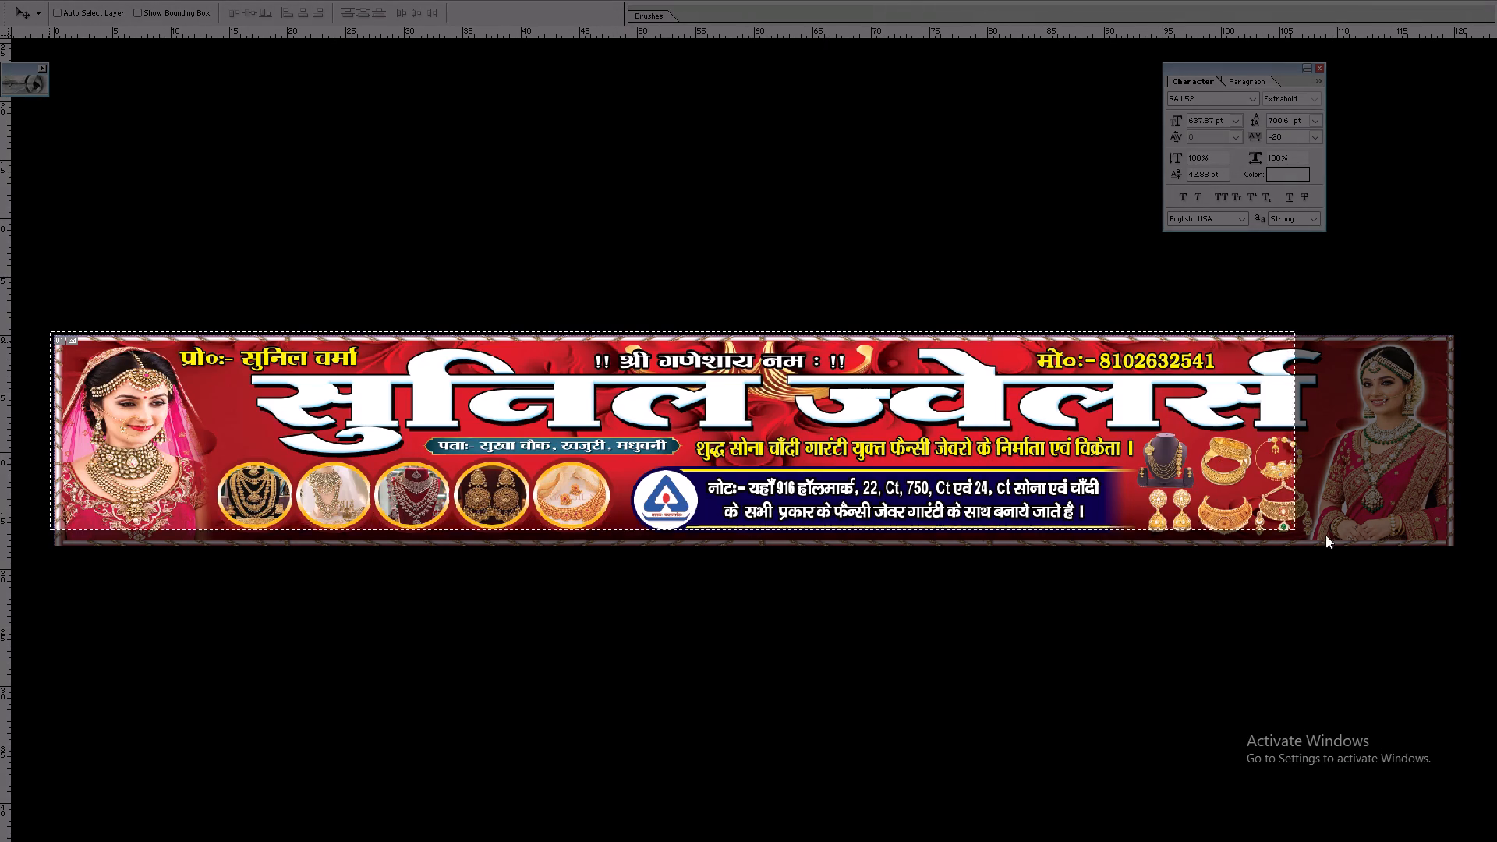
{"action": "left_click_drag", "start_coordinate": [1325, 535], "coordinate": [1464, 547]}
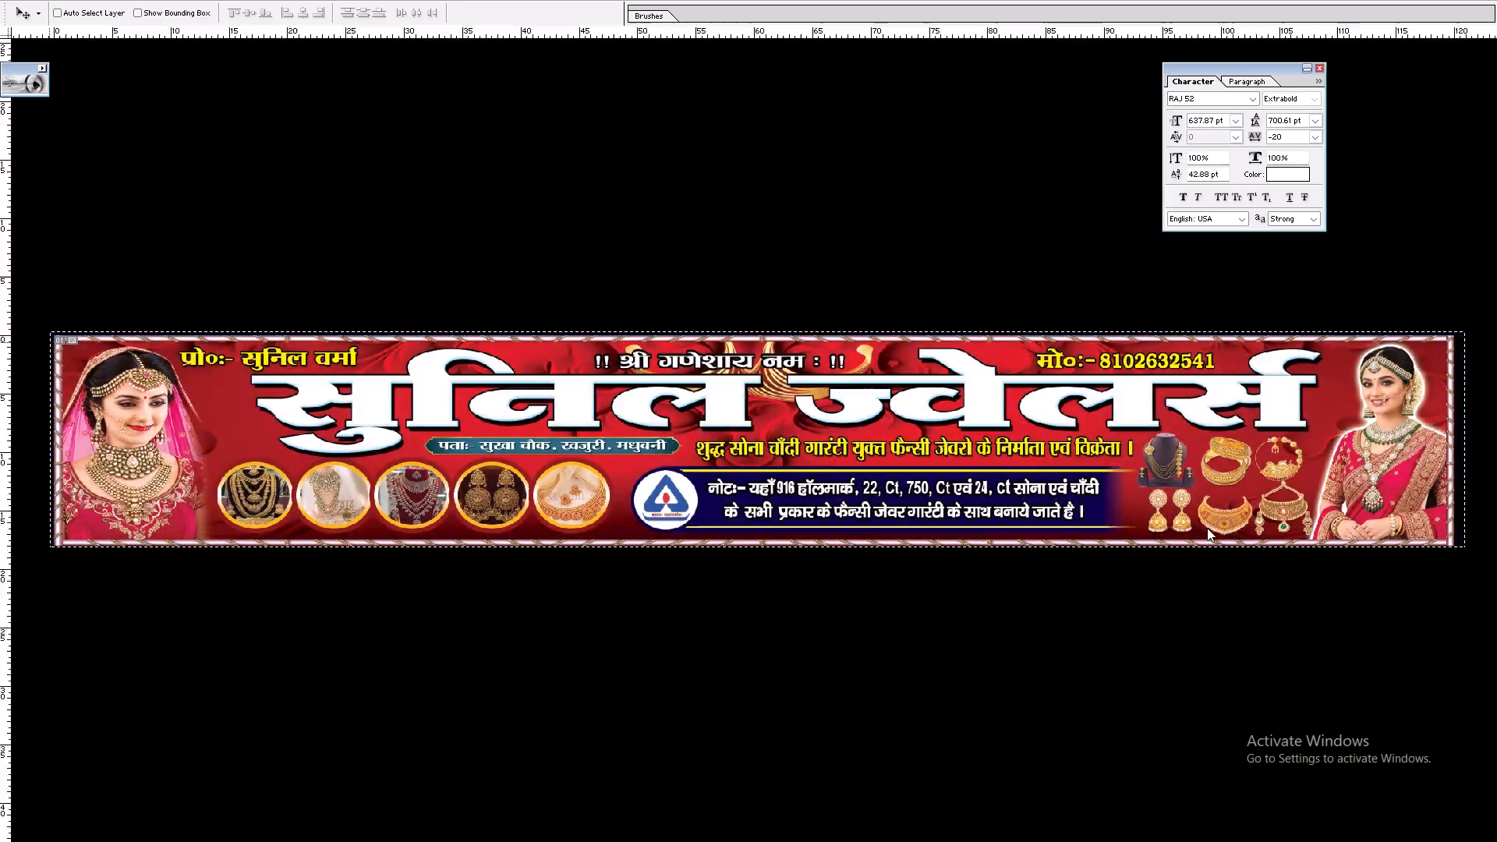
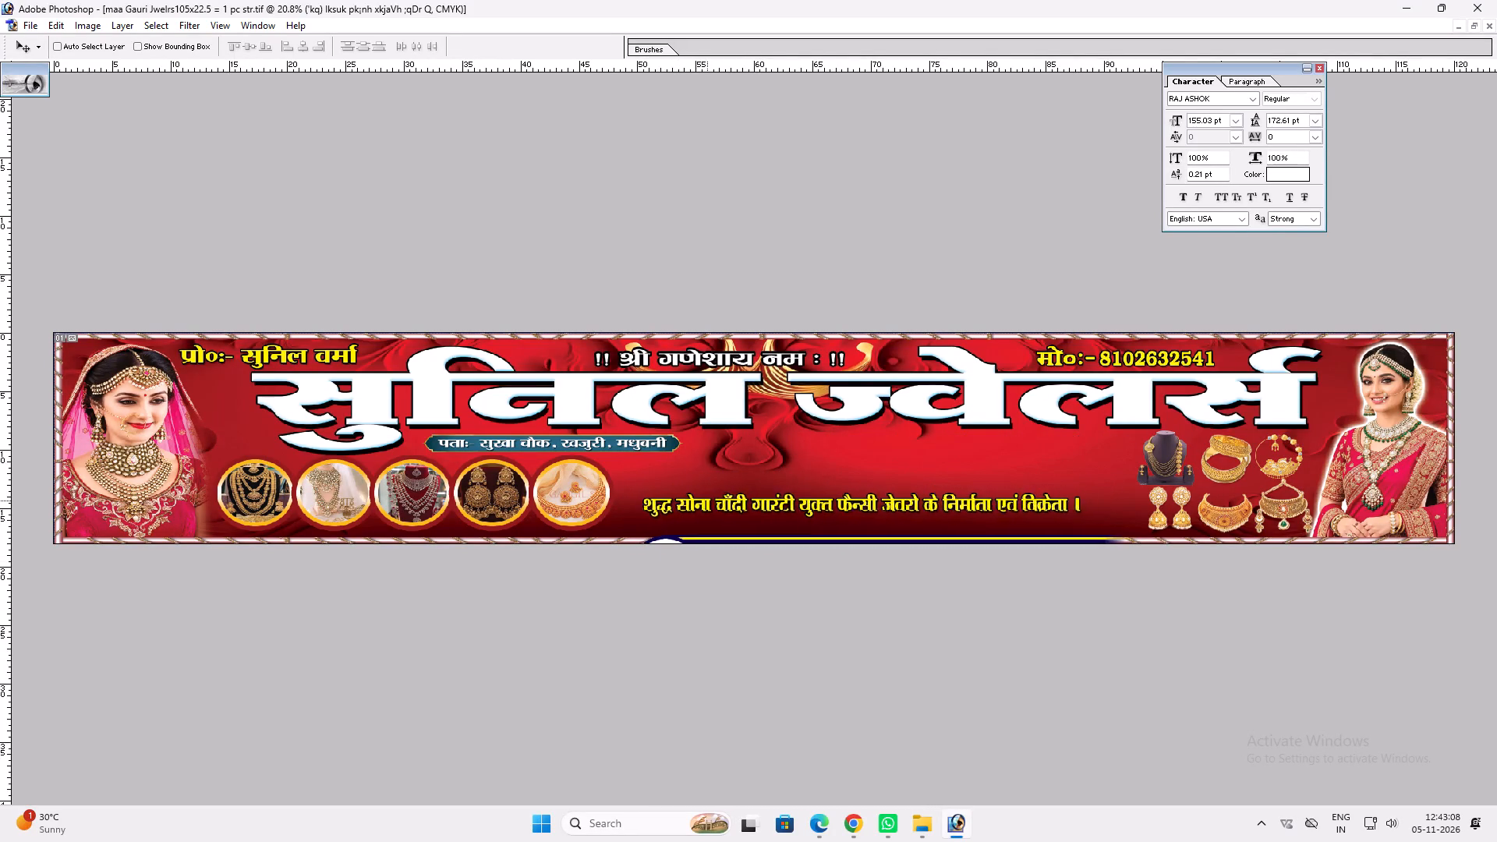
Widen the yellow tagline toward the jewellery near the right-hand woman and reposition it slightly lower, beneath the shop name.
{"action": "left_click_drag", "start_coordinate": [707, 501], "coordinate": [705, 501]}
{"action": "key", "text": "ctrl+t"}
{"action": "left_click_drag", "start_coordinate": [1079, 501], "coordinate": [1140, 501], "text": "shift"}
{"action": "key", "text": "Return"}
{"action": "key", "text": "v"}
{"action": "left_click_drag", "start_coordinate": [1030, 540], "coordinate": [1021, 543]}
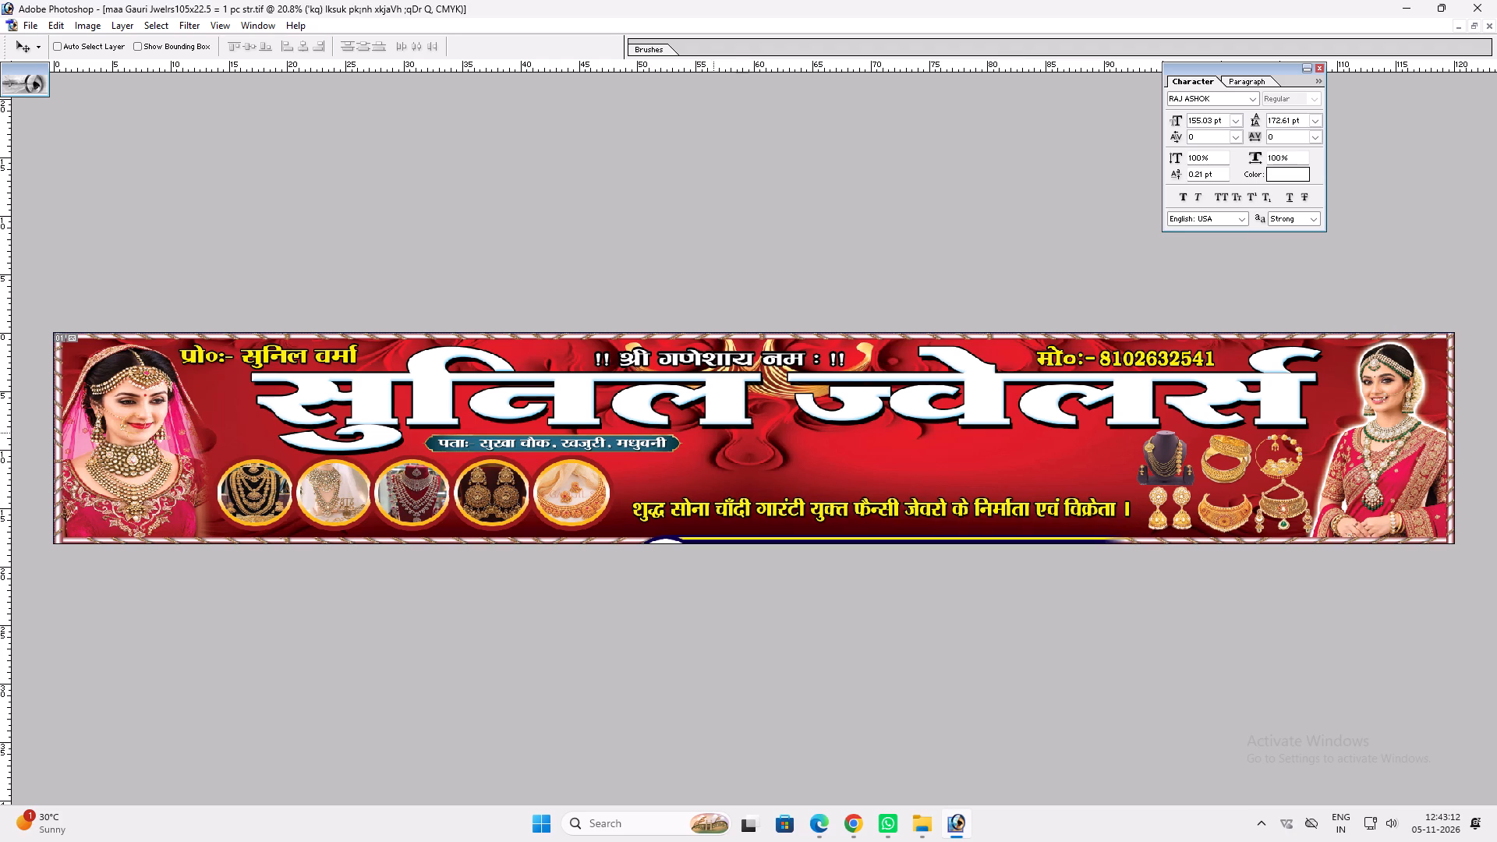
Move the address plate into the gap between the shop name and the yellow tagline, and enlarge it to span most of the tagline's width.
{"action": "left_click", "coordinate": [667, 441], "text": "ctrl"}
{"action": "left_click_drag", "start_coordinate": [667, 441], "coordinate": [895, 466]}
{"action": "key", "text": "ctrl+t"}
{"action": "left_click_drag", "start_coordinate": [907, 480], "coordinate": [1049, 484], "text": "shift"}
{"action": "key", "text": "Return"}
{"action": "key", "text": "v"}
{"action": "left_click_drag", "start_coordinate": [956, 494], "coordinate": [943, 491]}
Duplicate the सुनिल ज्वेलर्स shop name, rasterize the copy with Motion Blur, and send it behind the original lettering.
{"action": "left_click", "coordinate": [1048, 412], "text": "ctrl"}
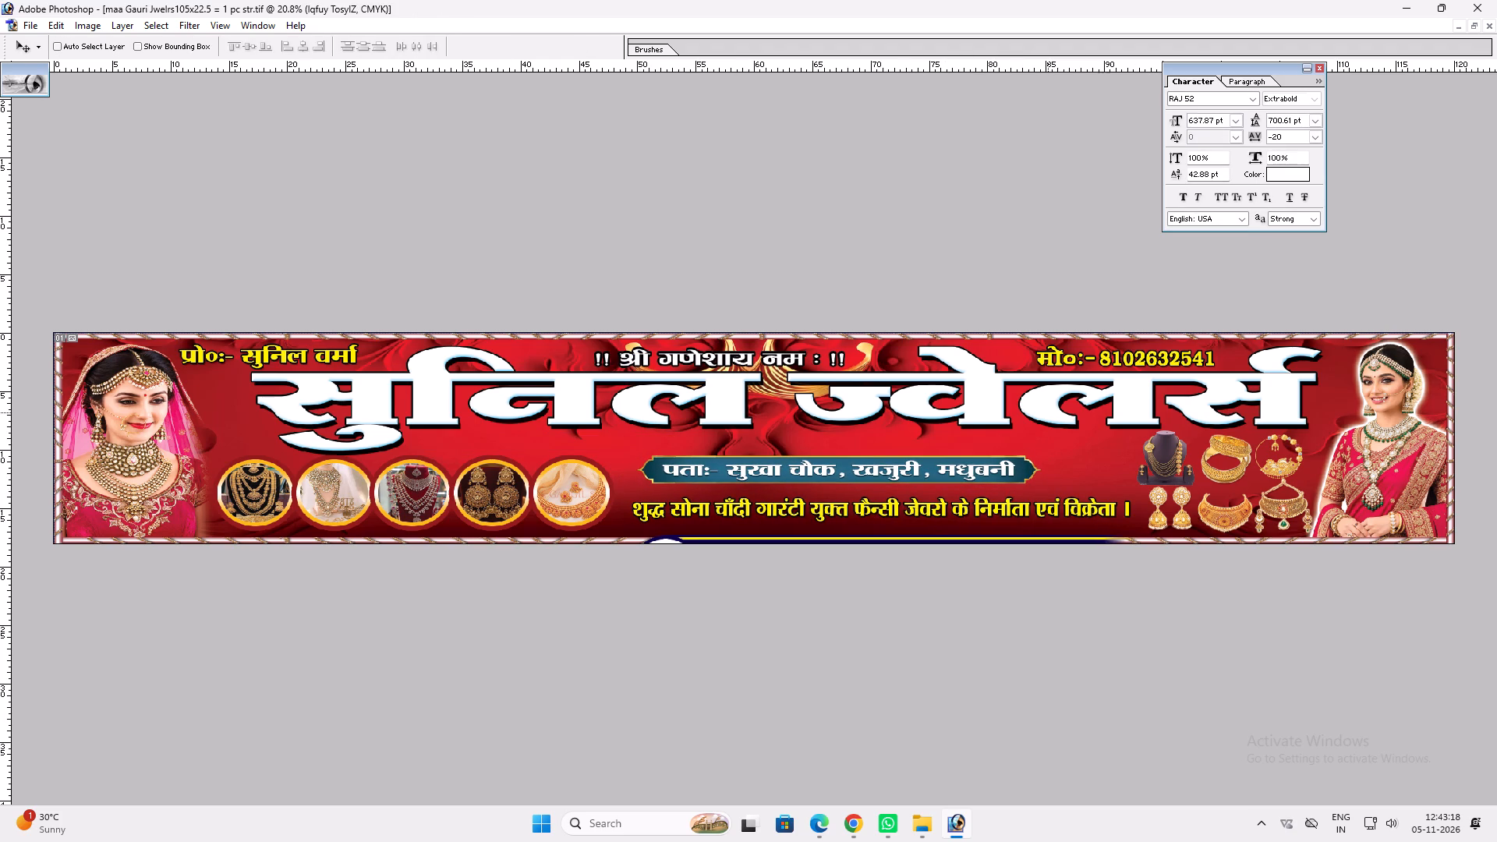
{"action": "key", "text": "alt+l"}
{"action": "key", "text": "alt+y"}
{"action": "key", "text": "alt+d"}
{"action": "key", "text": "ctrl+j"}
{"action": "key", "text": "alt+t"}
{"action": "type", "text": "bm"}
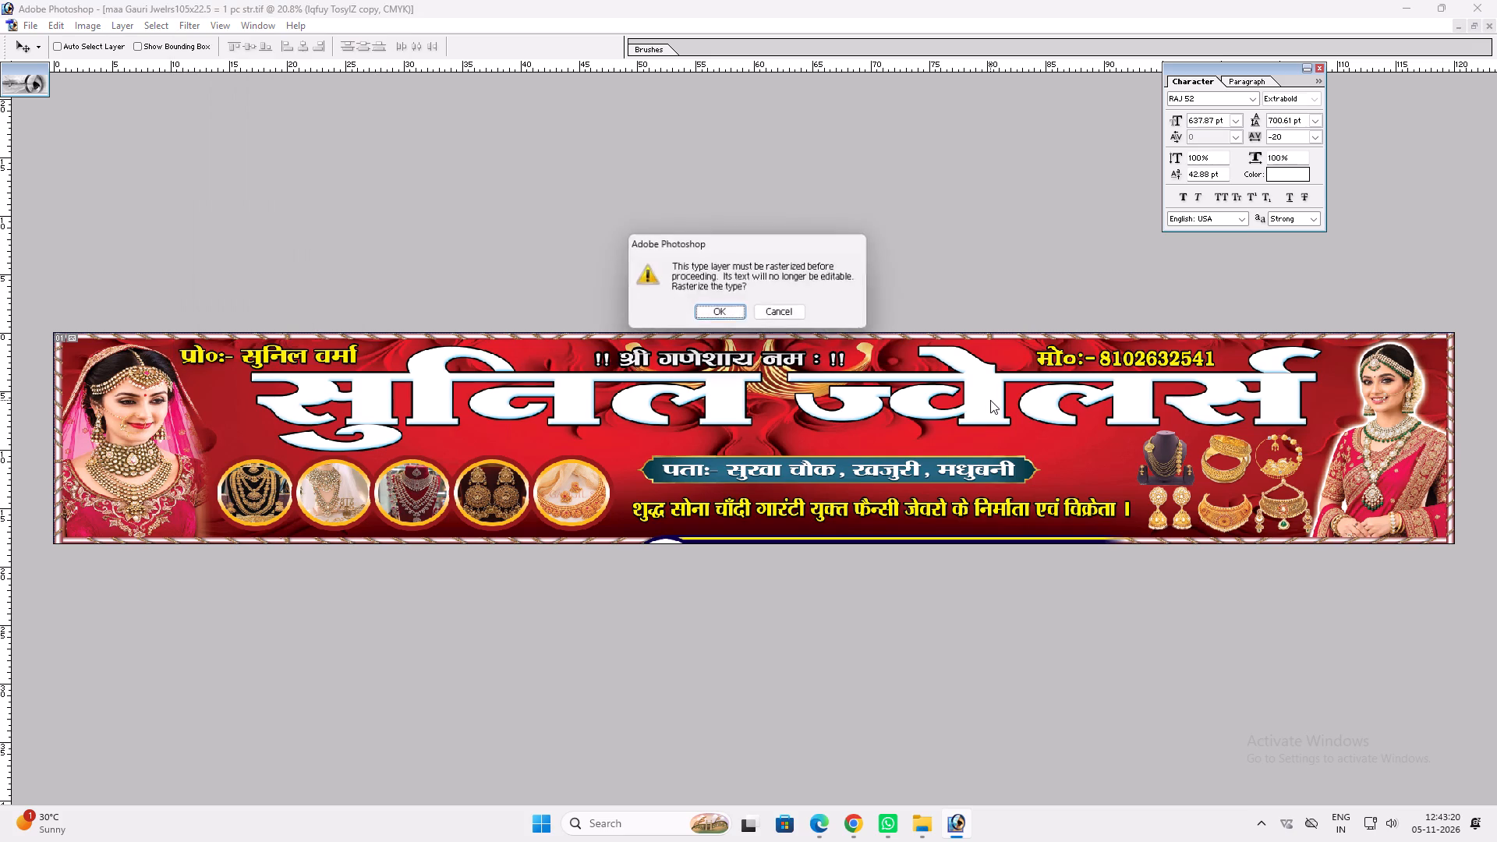
{"action": "key", "text": "Return"}
{"action": "key", "text": "Return"}
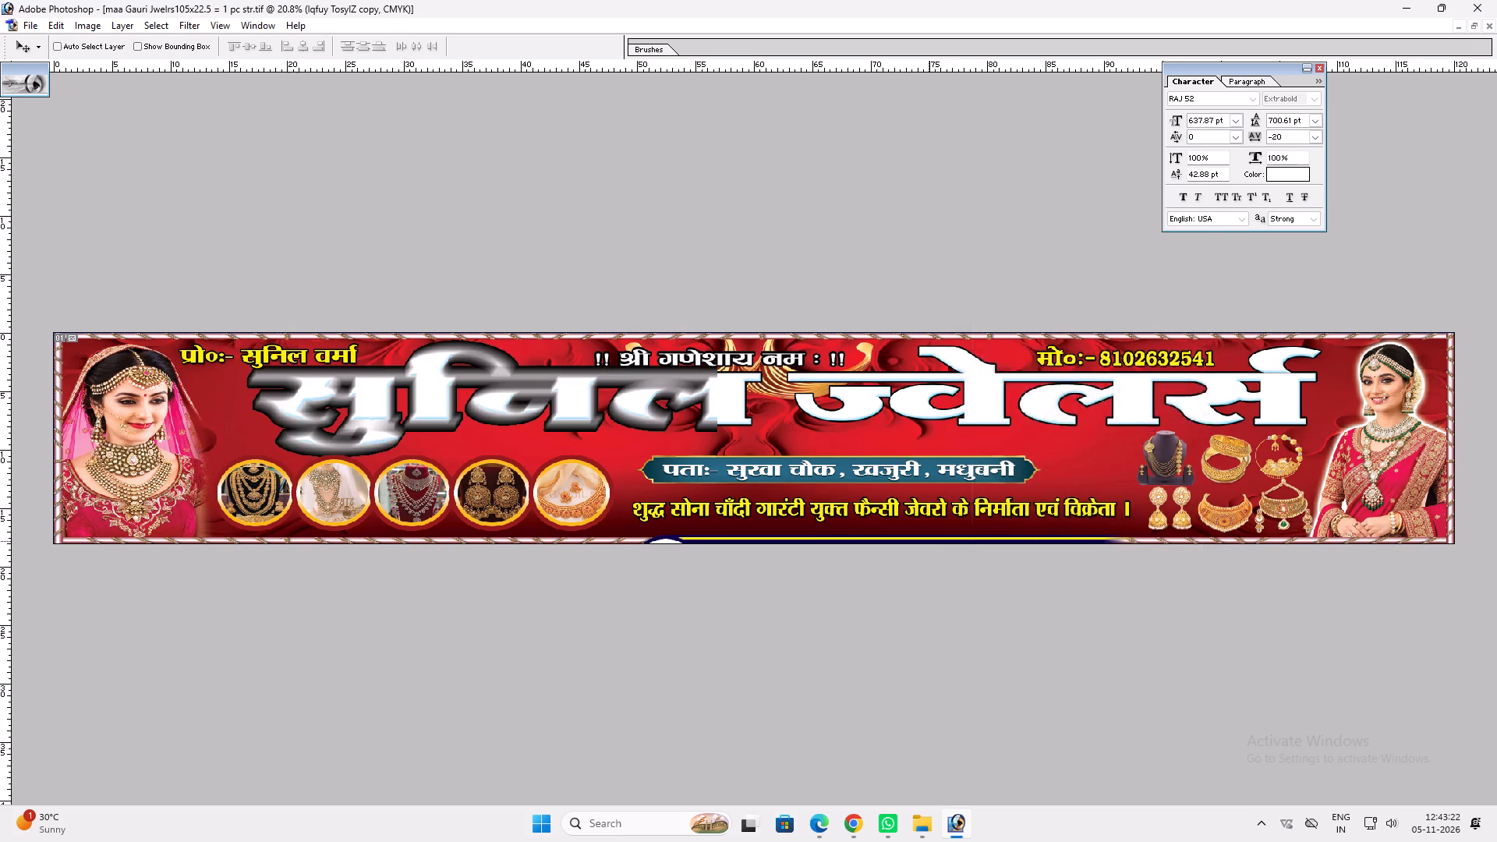
{"action": "key", "text": "ctrl+bracketleft"}
{"action": "key", "text": "v"}
{"action": "key", "text": "v"}
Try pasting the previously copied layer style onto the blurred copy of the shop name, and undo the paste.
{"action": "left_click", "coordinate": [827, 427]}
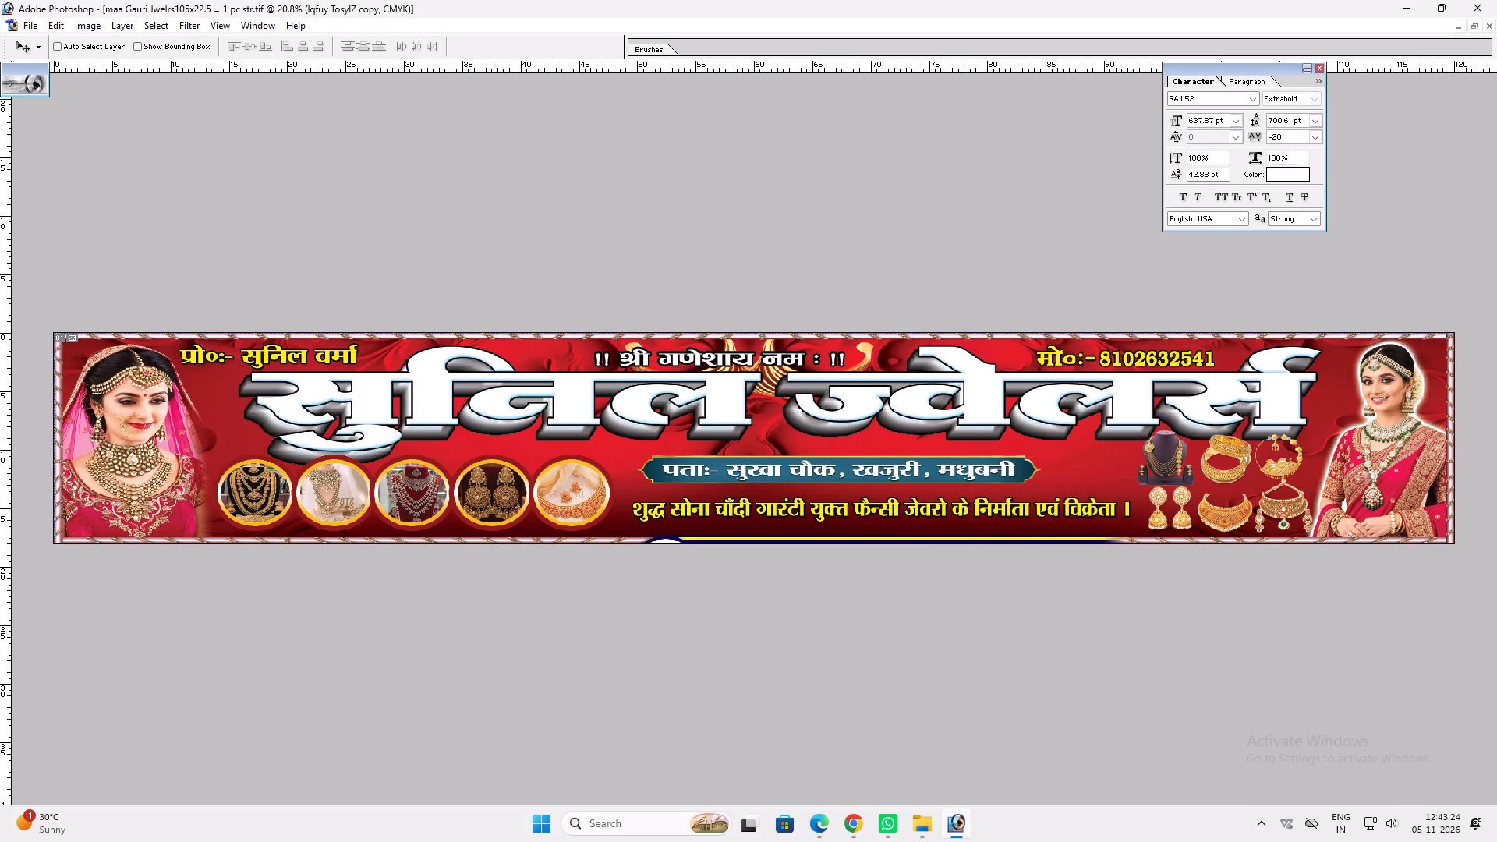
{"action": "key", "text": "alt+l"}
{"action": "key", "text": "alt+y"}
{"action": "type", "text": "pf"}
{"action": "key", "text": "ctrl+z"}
Switch to the Maa Jwelers 37x37 banner and copy the layer style of the shading layer behind its yellow heading.
{"action": "key", "text": "f"}
{"action": "key", "text": "f"}
{"action": "key", "text": "f"}
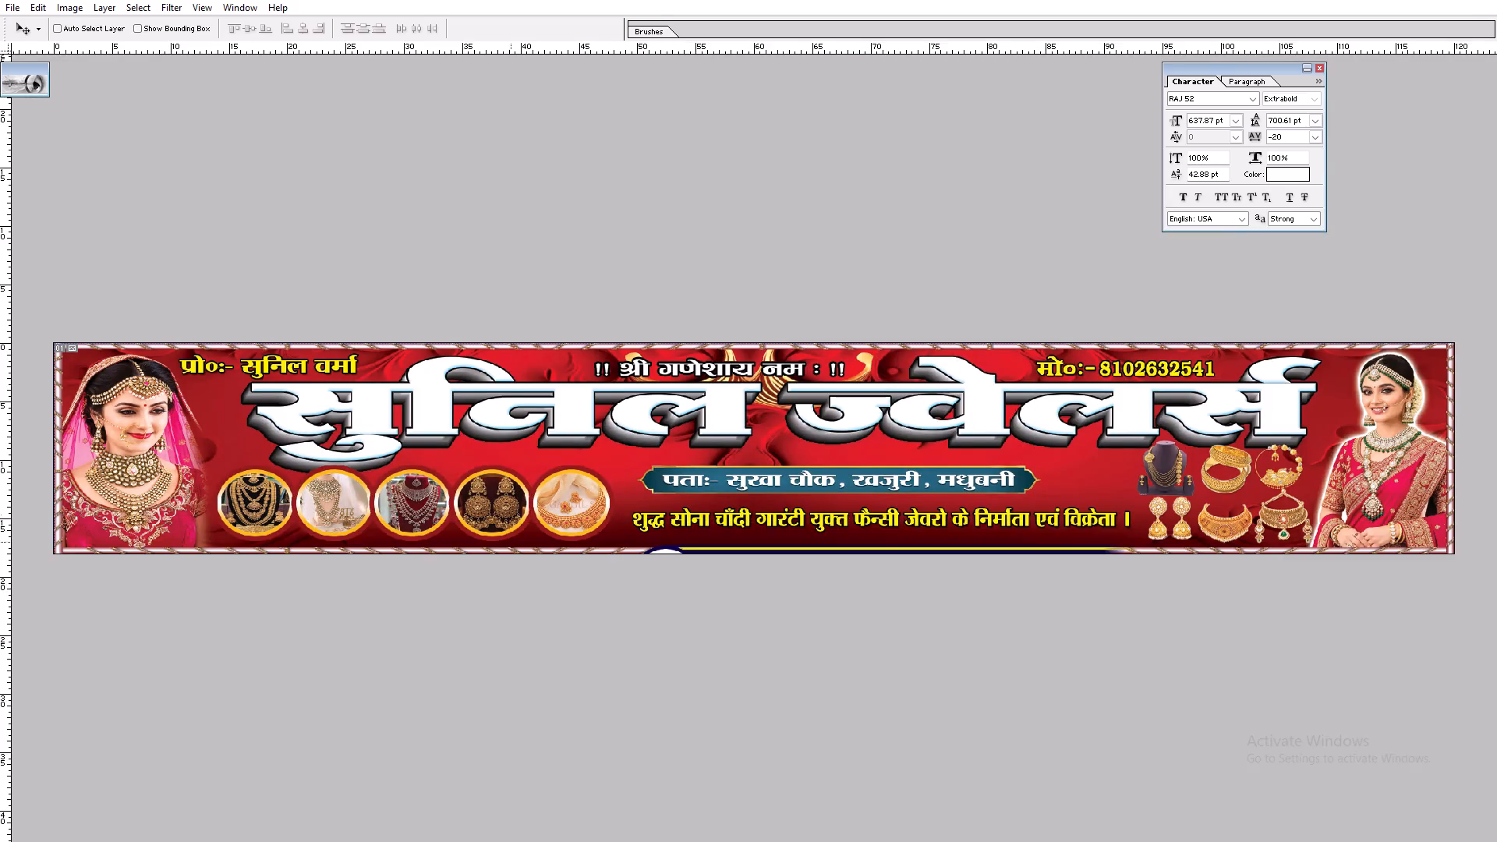
{"action": "type", "text": "ff"}
{"action": "left_click", "coordinate": [493, 577]}
{"action": "left_click", "coordinate": [496, 648]}
{"action": "key", "text": "v"}
{"action": "right_click", "coordinate": [501, 267]}
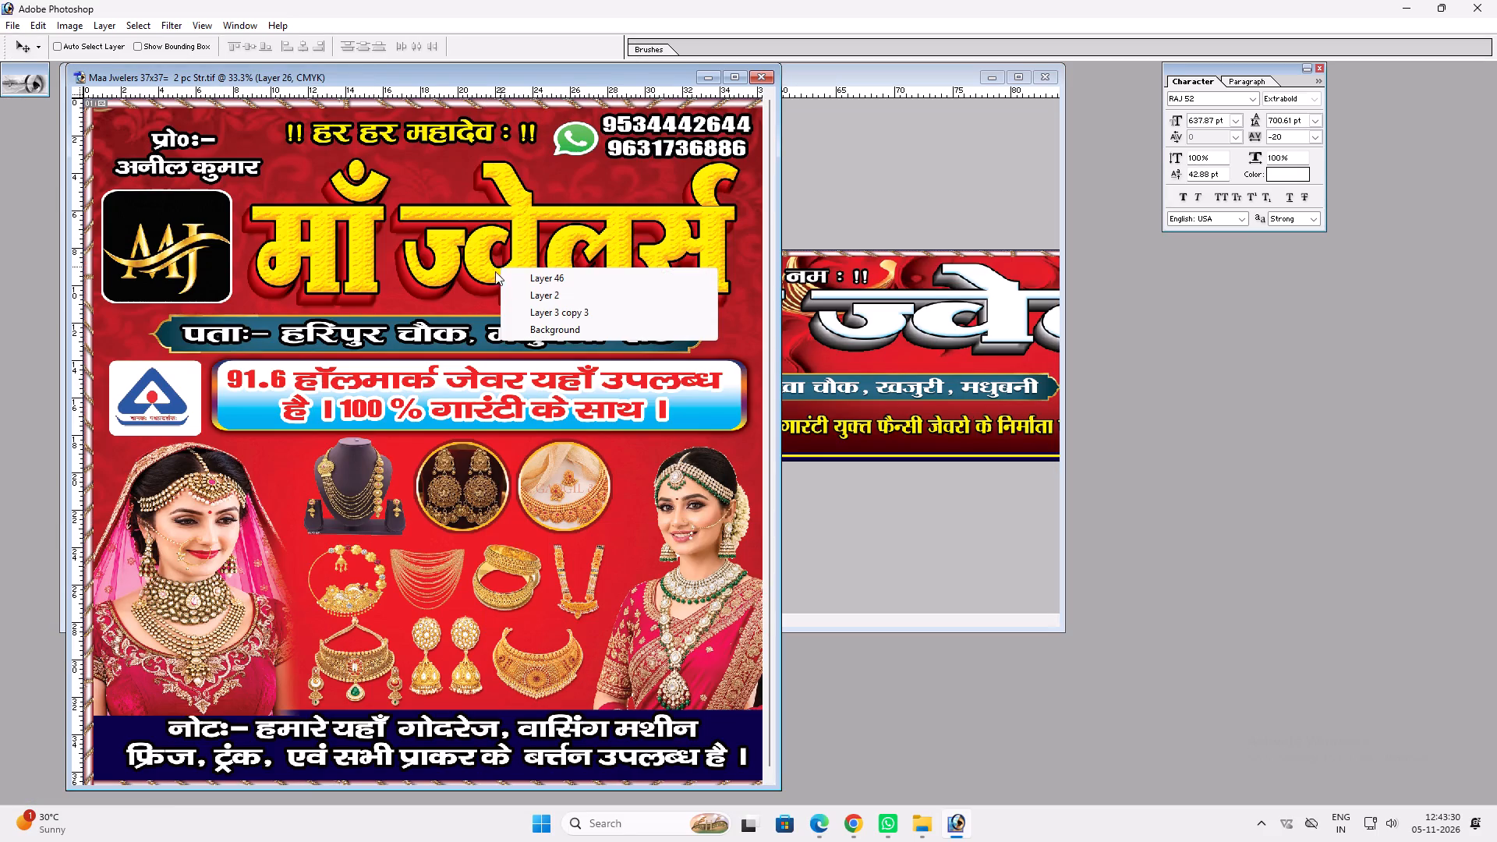
{"action": "right_click", "coordinate": [501, 273]}
{"action": "right_click", "coordinate": [484, 273]}
{"action": "left_click", "coordinate": [523, 298]}
{"action": "key", "text": "alt+l"}
{"action": "key", "text": "alt+y"}
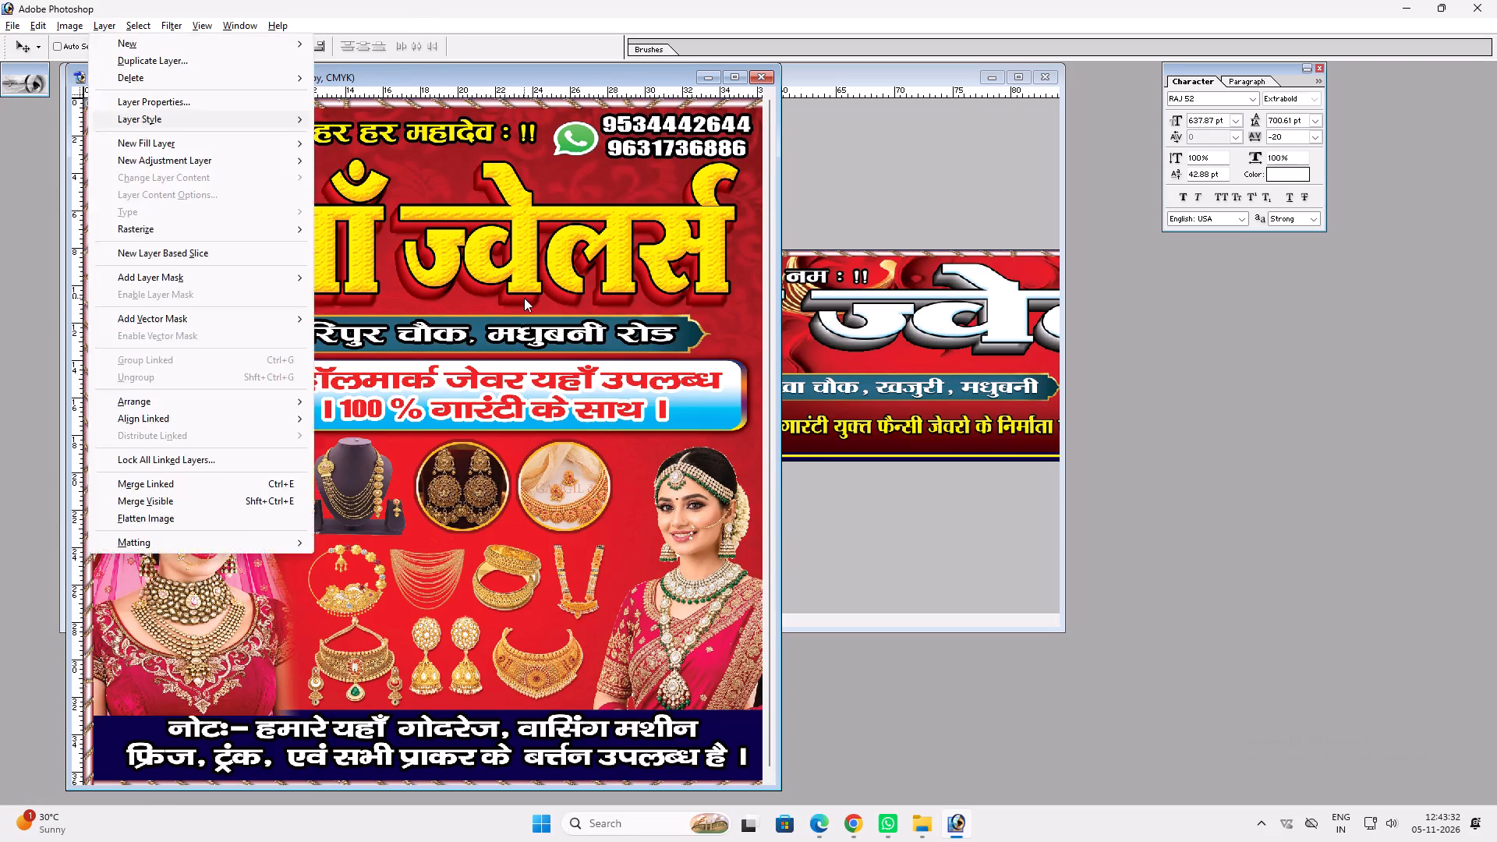
{"action": "key", "text": "alt+c"}
Paste the copied shading style onto the blurred shop name copy in the wide banner and nudge the copy down.
{"action": "left_click", "coordinate": [986, 286]}
{"action": "right_click", "coordinate": [934, 308]}
{"action": "left_click", "coordinate": [960, 330]}
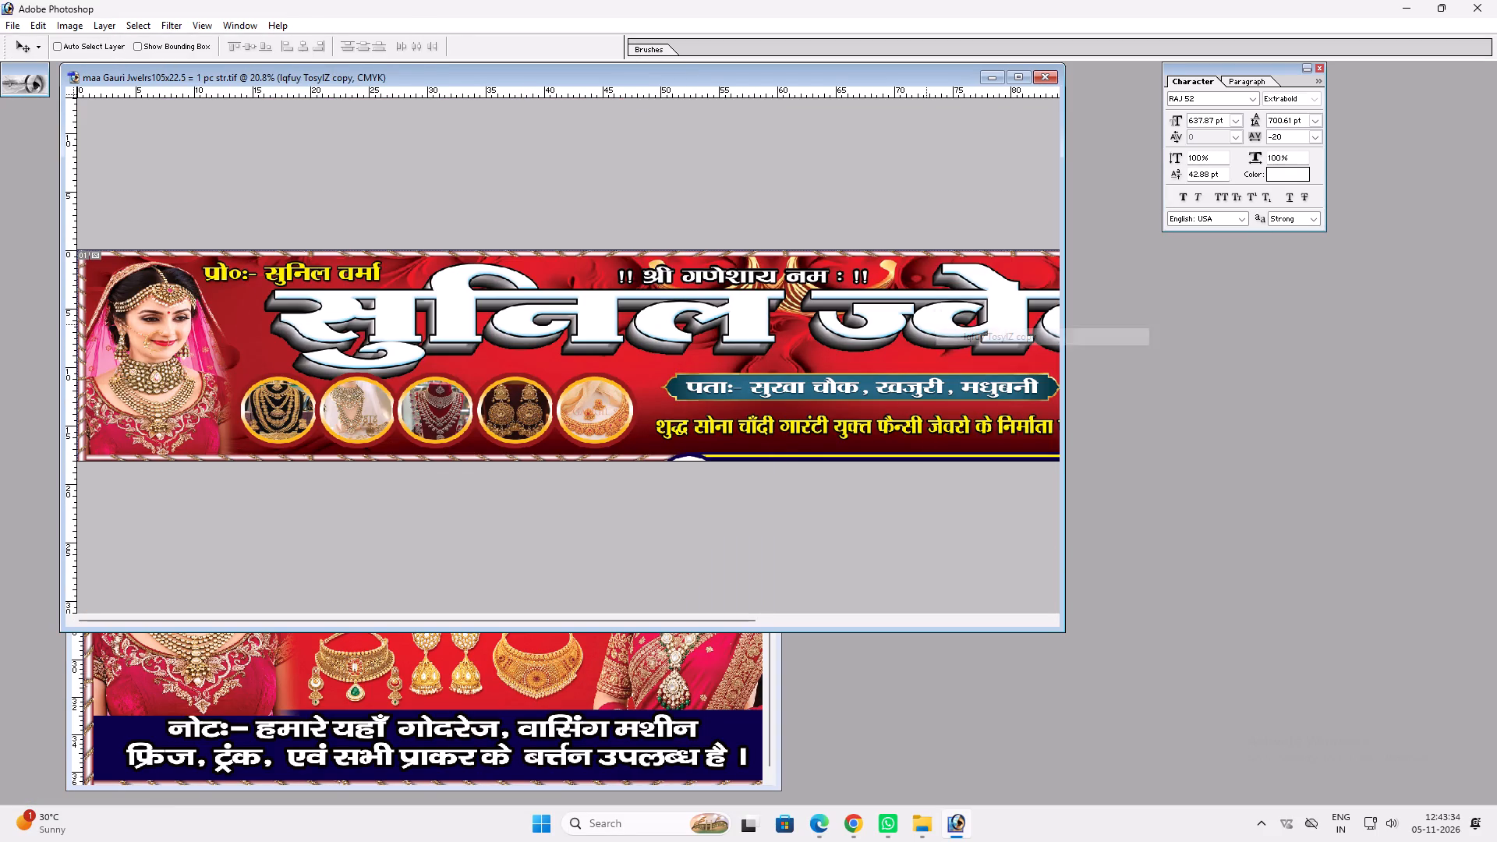
{"action": "key", "text": "alt+l"}
{"action": "type", "text": "ypv"}
{"action": "key", "text": "v"}
{"action": "left_click", "coordinate": [1021, 77]}
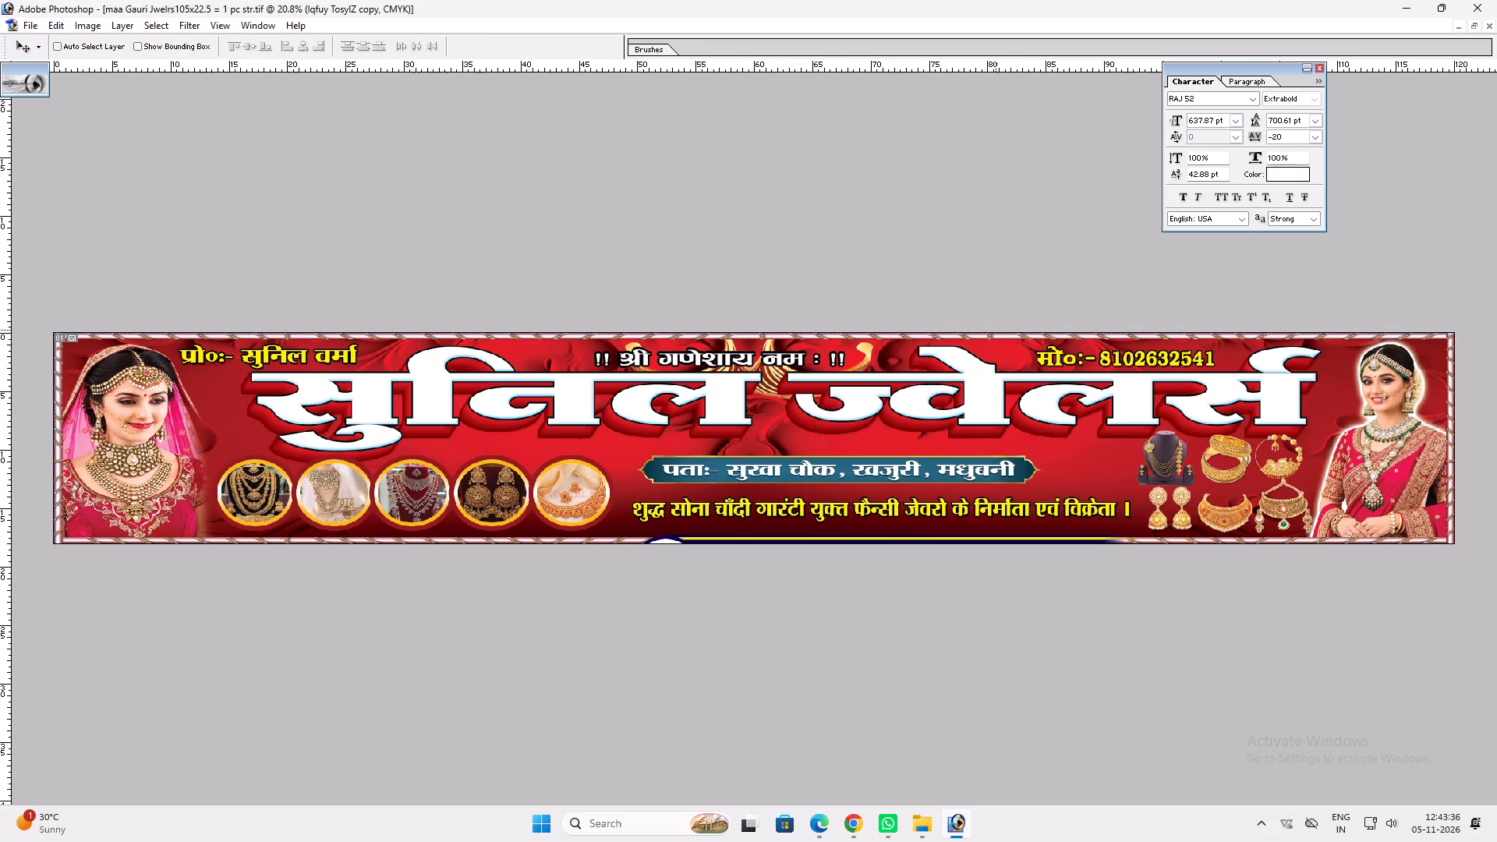
{"action": "key", "text": "Down"}
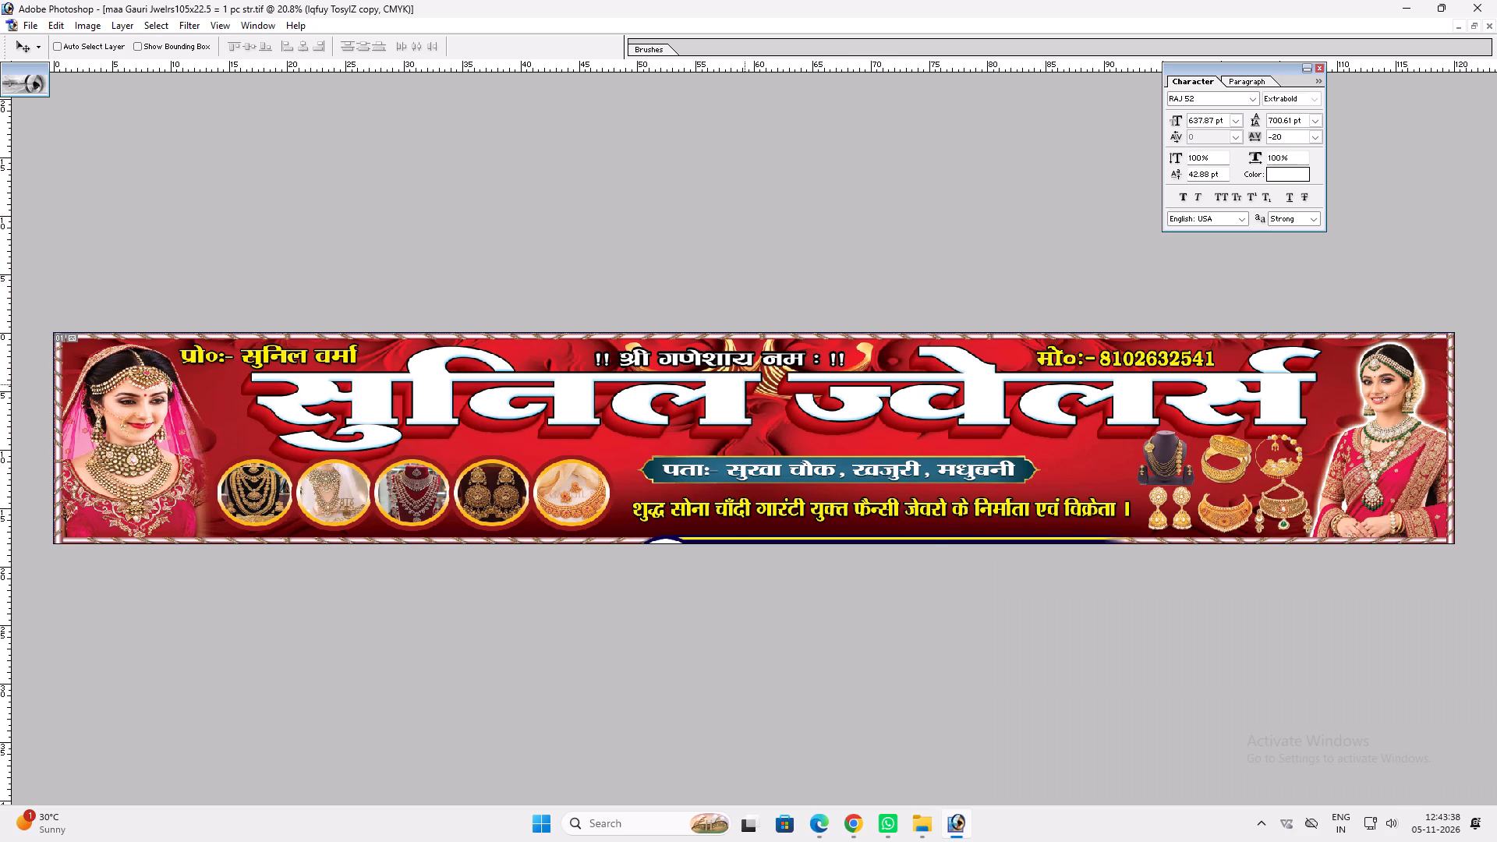
Shift the shop name slightly toward the left-hand bride and stretch it a little toward the right-hand woman.
{"action": "right_click", "coordinate": [720, 386], "text": "ctrl+shift"}
{"action": "left_click", "coordinate": [740, 392], "text": "ctrl+shift"}
{"action": "left_click_drag", "start_coordinate": [734, 394], "coordinate": [724, 398]}
{"action": "key", "text": "ctrl+t"}
{"action": "left_click_drag", "start_coordinate": [1315, 405], "coordinate": [1335, 400], "text": "shift"}
{"action": "key", "text": "shift+Return"}
{"action": "key", "text": "v"}
Move the navy and yellow strip at the banner's bottom edge down, out of the visible artwork.
{"action": "key", "text": "ctrl+plus"}
{"action": "key", "text": "space"}
{"action": "key", "text": "space"}
{"action": "key", "text": "space"}
{"action": "key", "text": "space"}
{"action": "key", "text": "space"}
{"action": "double_click", "coordinate": [1003, 475], "text": "ctrl"}
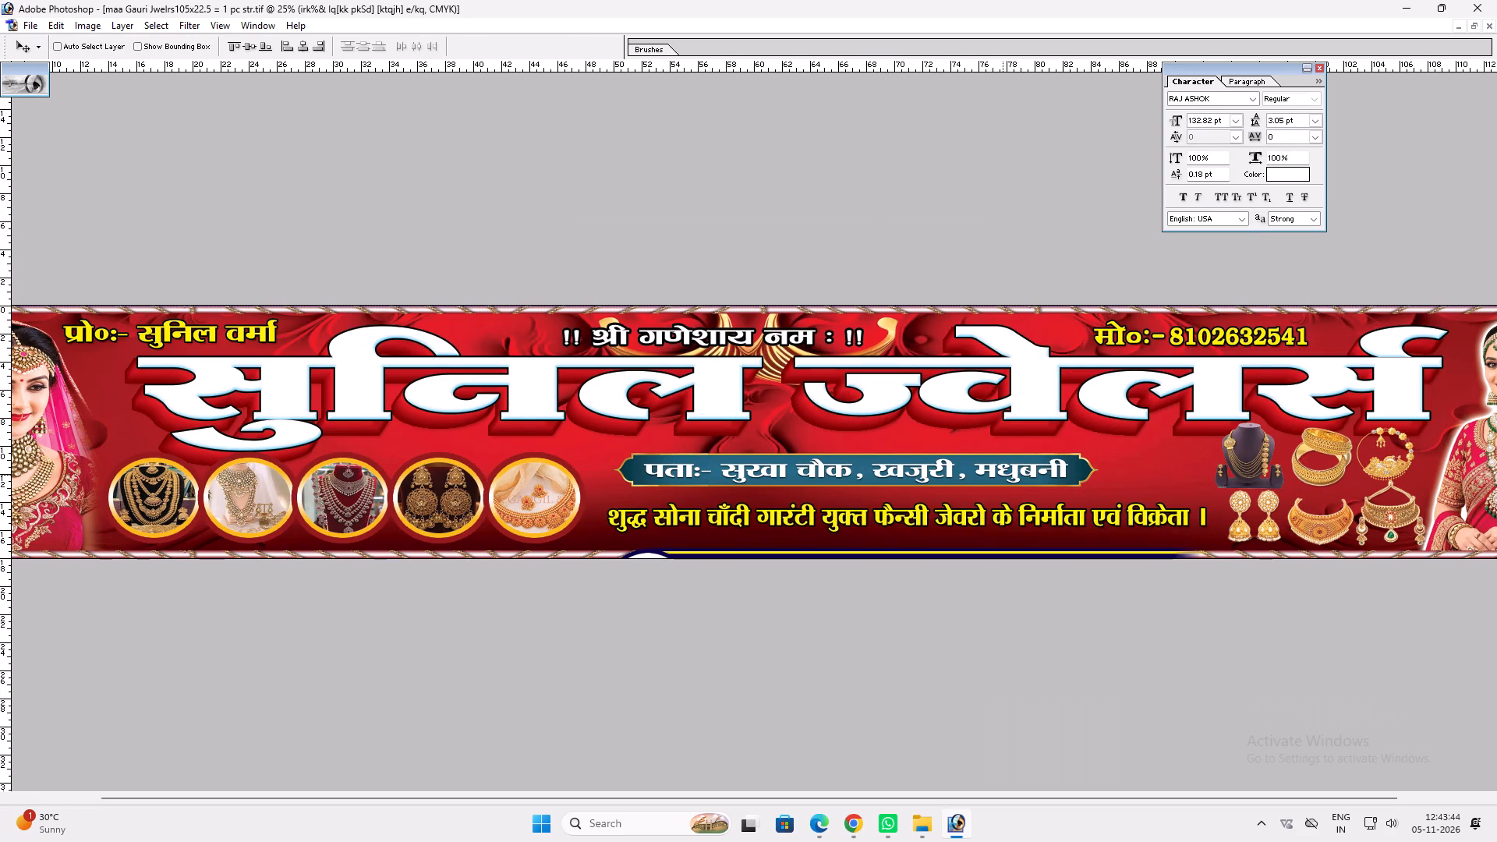
{"action": "left_click", "coordinate": [810, 551], "text": "ctrl"}
{"action": "left_click_drag", "start_coordinate": [810, 552], "coordinate": [809, 578]}
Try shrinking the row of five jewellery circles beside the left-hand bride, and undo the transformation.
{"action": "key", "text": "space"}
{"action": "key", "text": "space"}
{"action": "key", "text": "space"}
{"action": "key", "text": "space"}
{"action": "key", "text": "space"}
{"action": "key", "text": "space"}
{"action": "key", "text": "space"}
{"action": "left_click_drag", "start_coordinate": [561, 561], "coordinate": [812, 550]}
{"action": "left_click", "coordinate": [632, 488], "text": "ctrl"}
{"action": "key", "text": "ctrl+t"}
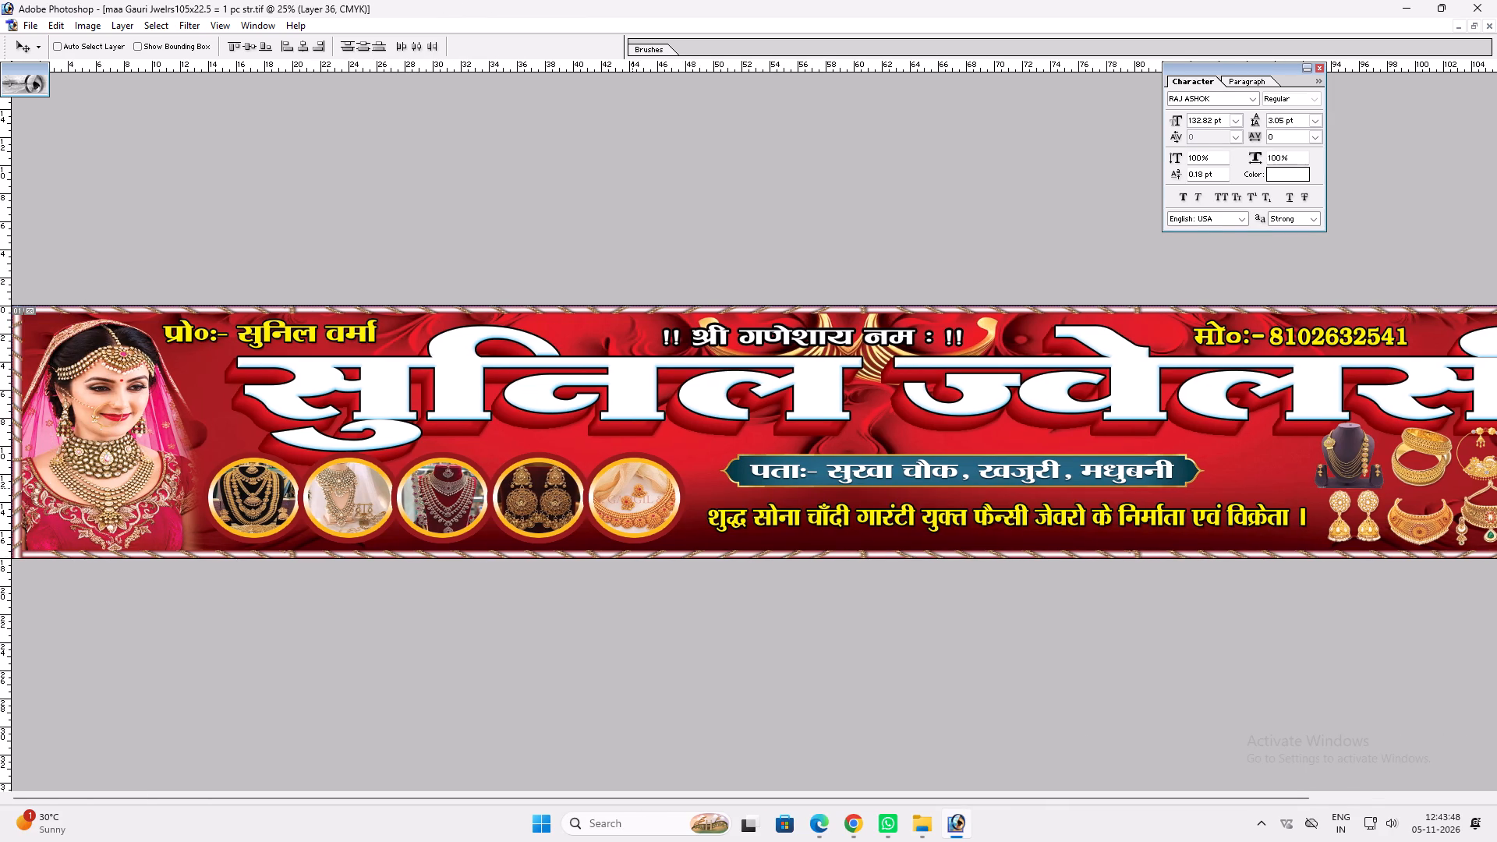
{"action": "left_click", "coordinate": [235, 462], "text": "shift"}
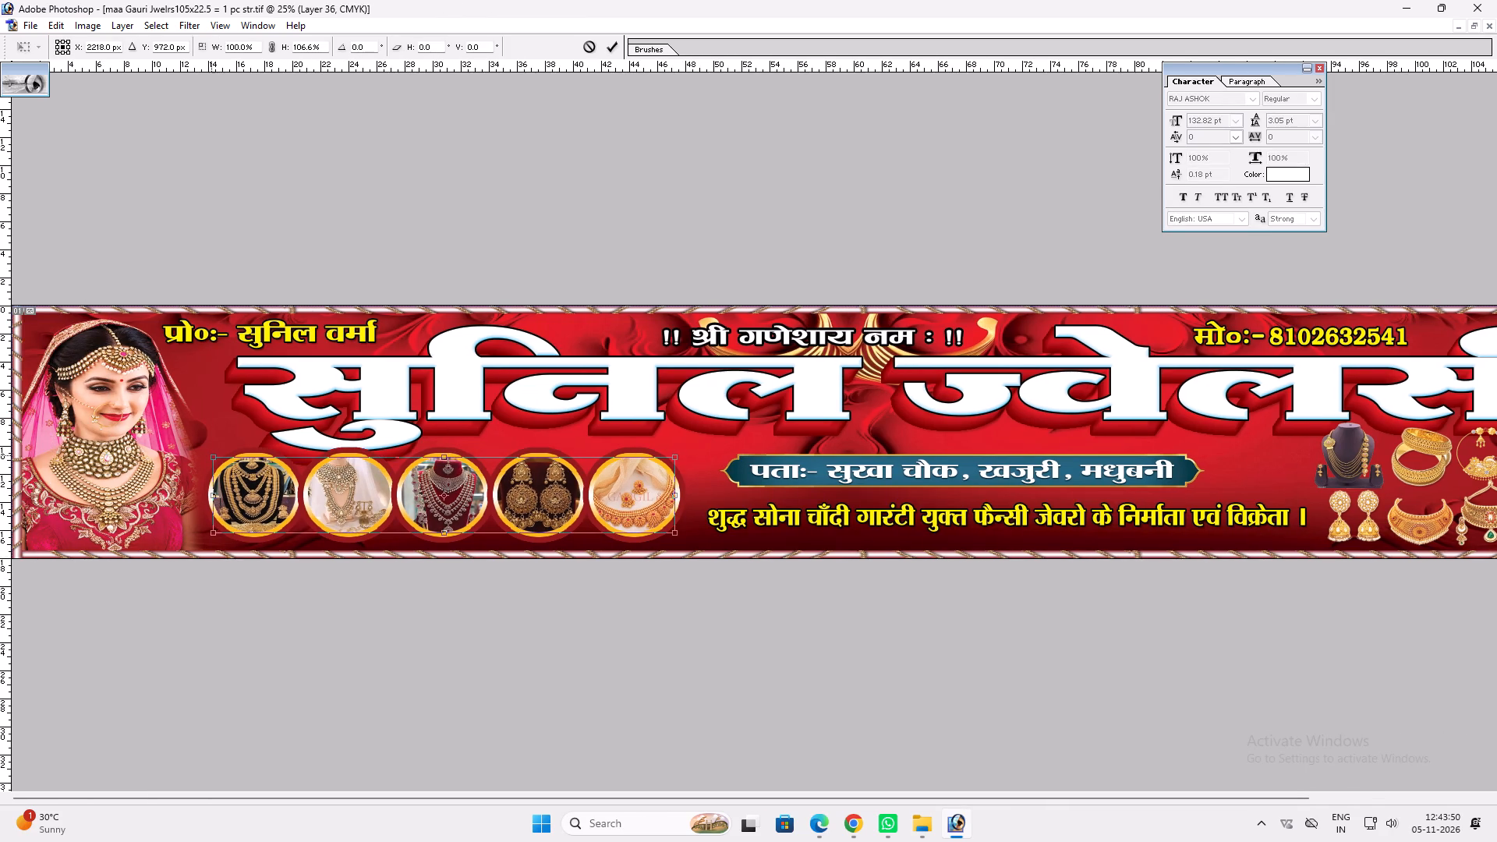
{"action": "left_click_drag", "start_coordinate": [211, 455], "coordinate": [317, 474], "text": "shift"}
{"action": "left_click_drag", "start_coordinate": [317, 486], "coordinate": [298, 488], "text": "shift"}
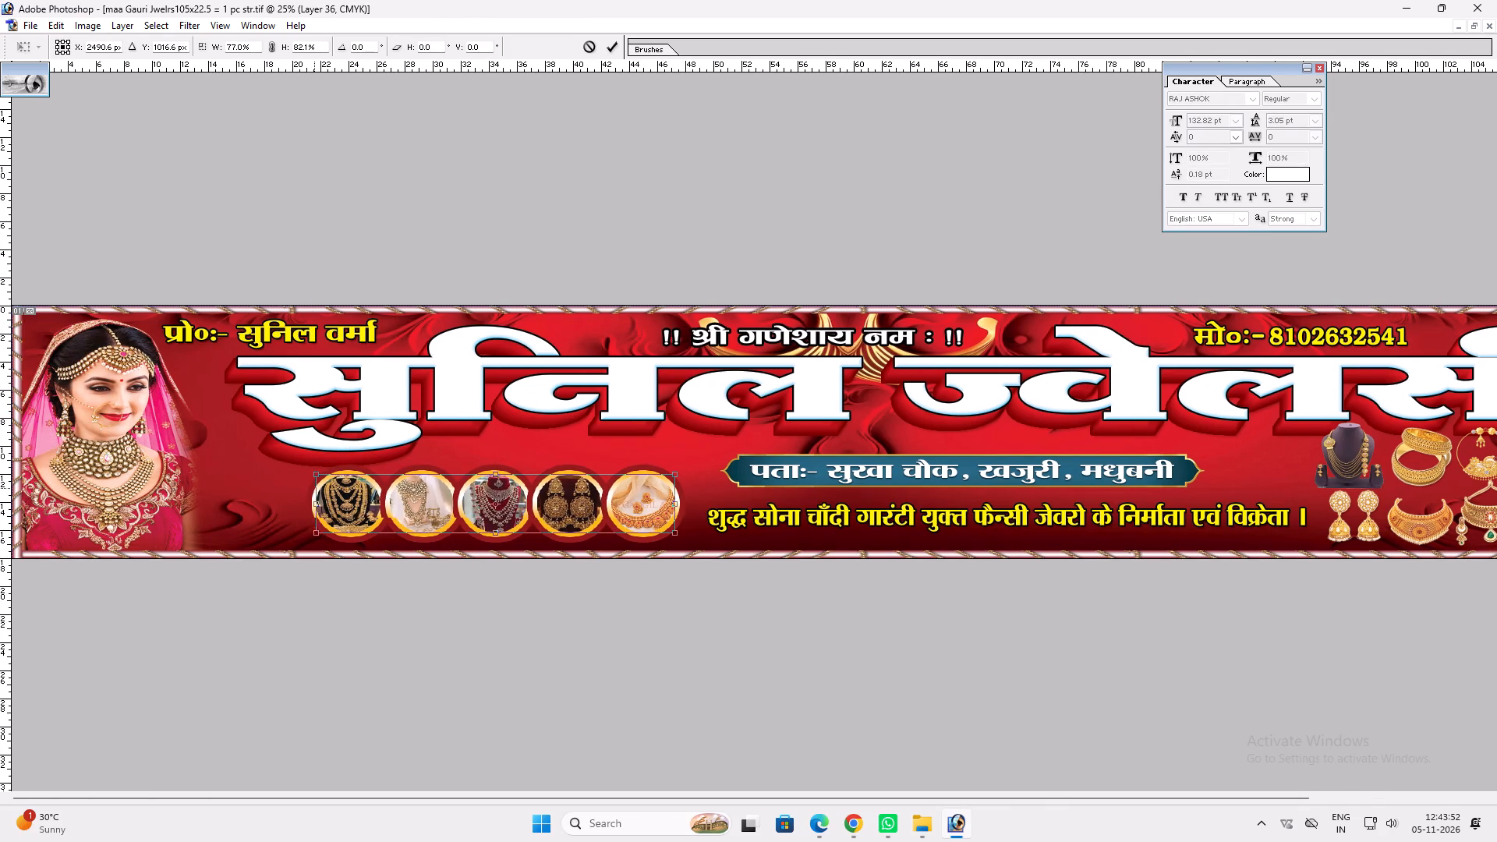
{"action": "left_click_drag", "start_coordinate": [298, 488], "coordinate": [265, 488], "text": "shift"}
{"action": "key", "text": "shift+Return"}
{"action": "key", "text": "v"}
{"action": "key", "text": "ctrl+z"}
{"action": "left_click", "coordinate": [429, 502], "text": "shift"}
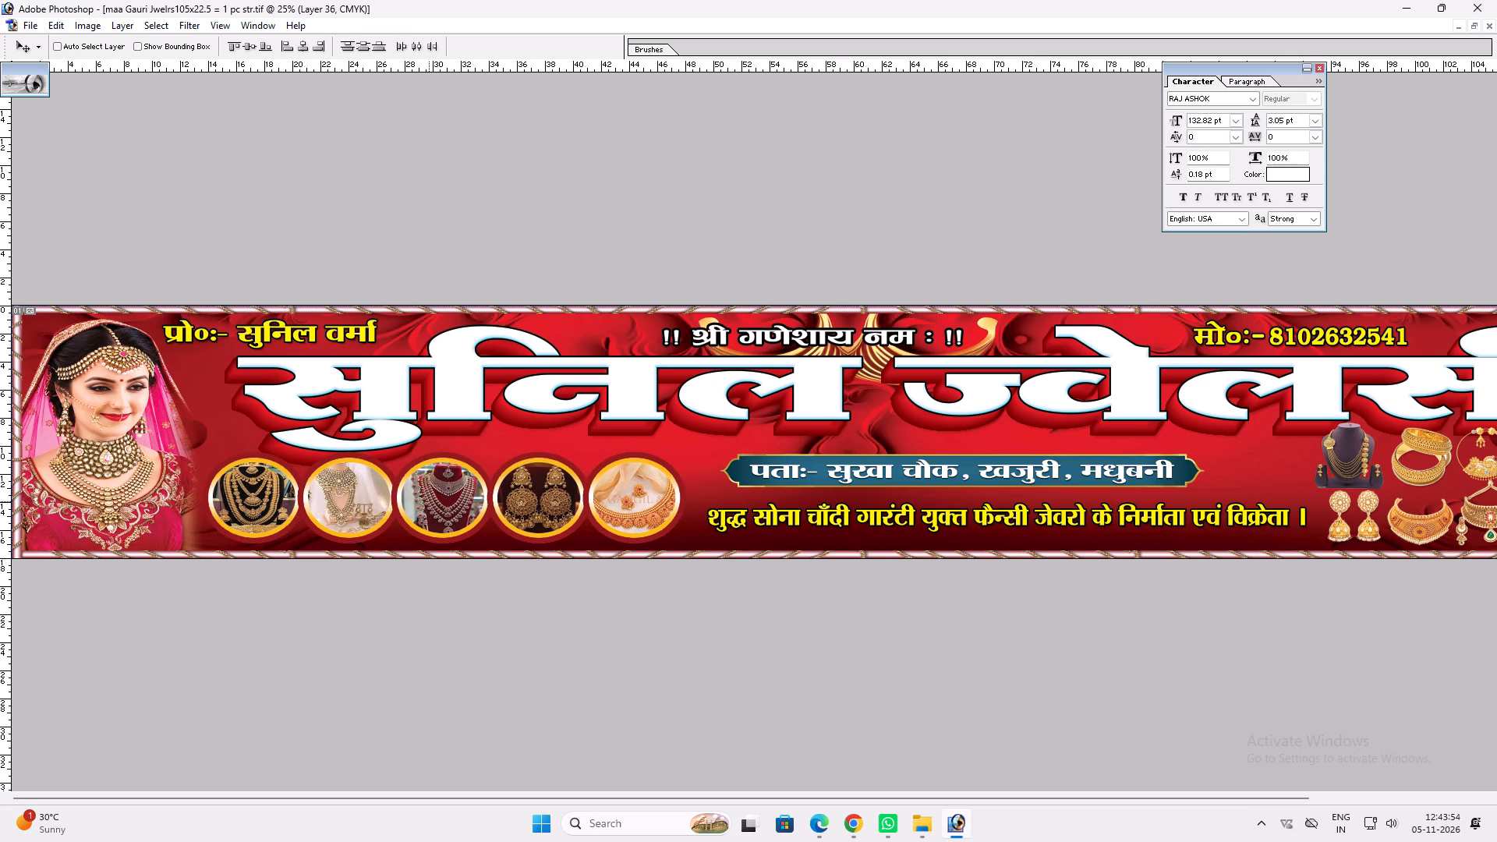
Reduce the shop name's height slightly from its lower edge to clear the jewellery circles.
{"action": "left_click", "coordinate": [403, 412], "text": "ctrl"}
{"action": "key", "text": "ctrl+t"}
{"action": "left_click_drag", "start_coordinate": [414, 462], "coordinate": [416, 448], "text": "shift"}
{"action": "key", "text": "shift+Return"}
{"action": "key", "text": "v"}
Stretch the shop name slightly further toward the right-hand woman and nudge it upward.
{"action": "key", "text": "space"}
{"action": "key", "text": "space"}
{"action": "key", "text": "space"}
{"action": "key", "text": "space"}
{"action": "key", "text": "space"}
{"action": "key", "text": "space"}
{"action": "key", "text": "space"}
{"action": "key", "text": "space"}
{"action": "key", "text": "space"}
{"action": "key", "text": "space"}
{"action": "left_click_drag", "start_coordinate": [879, 440], "coordinate": [419, 387]}
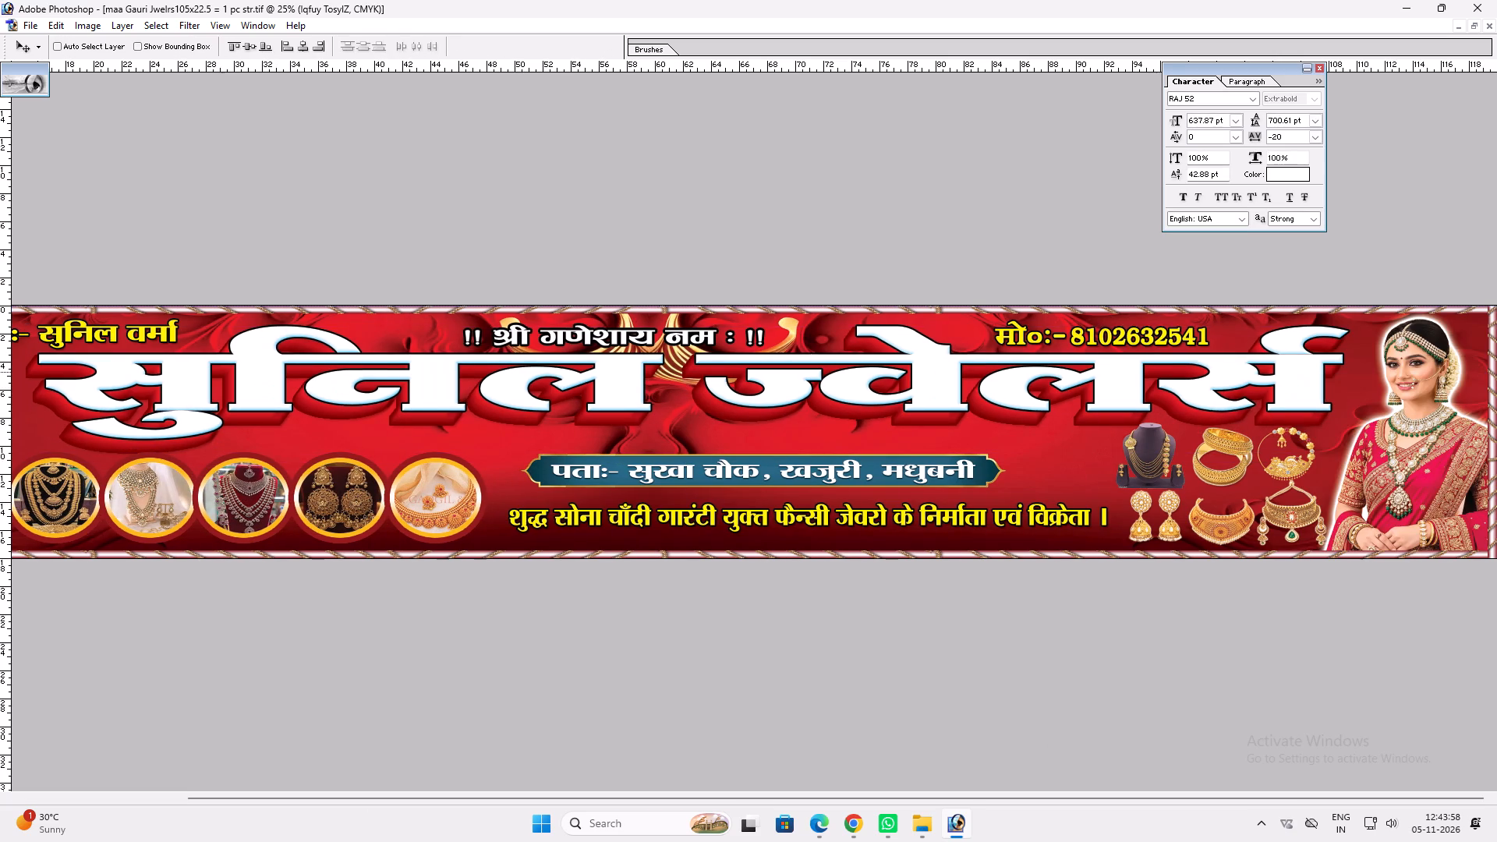
{"action": "key", "text": "ctrl+t"}
{"action": "left_click_drag", "start_coordinate": [1351, 368], "coordinate": [1364, 364], "text": "shift"}
{"action": "key", "text": "shift+Return"}
{"action": "key", "text": "v"}
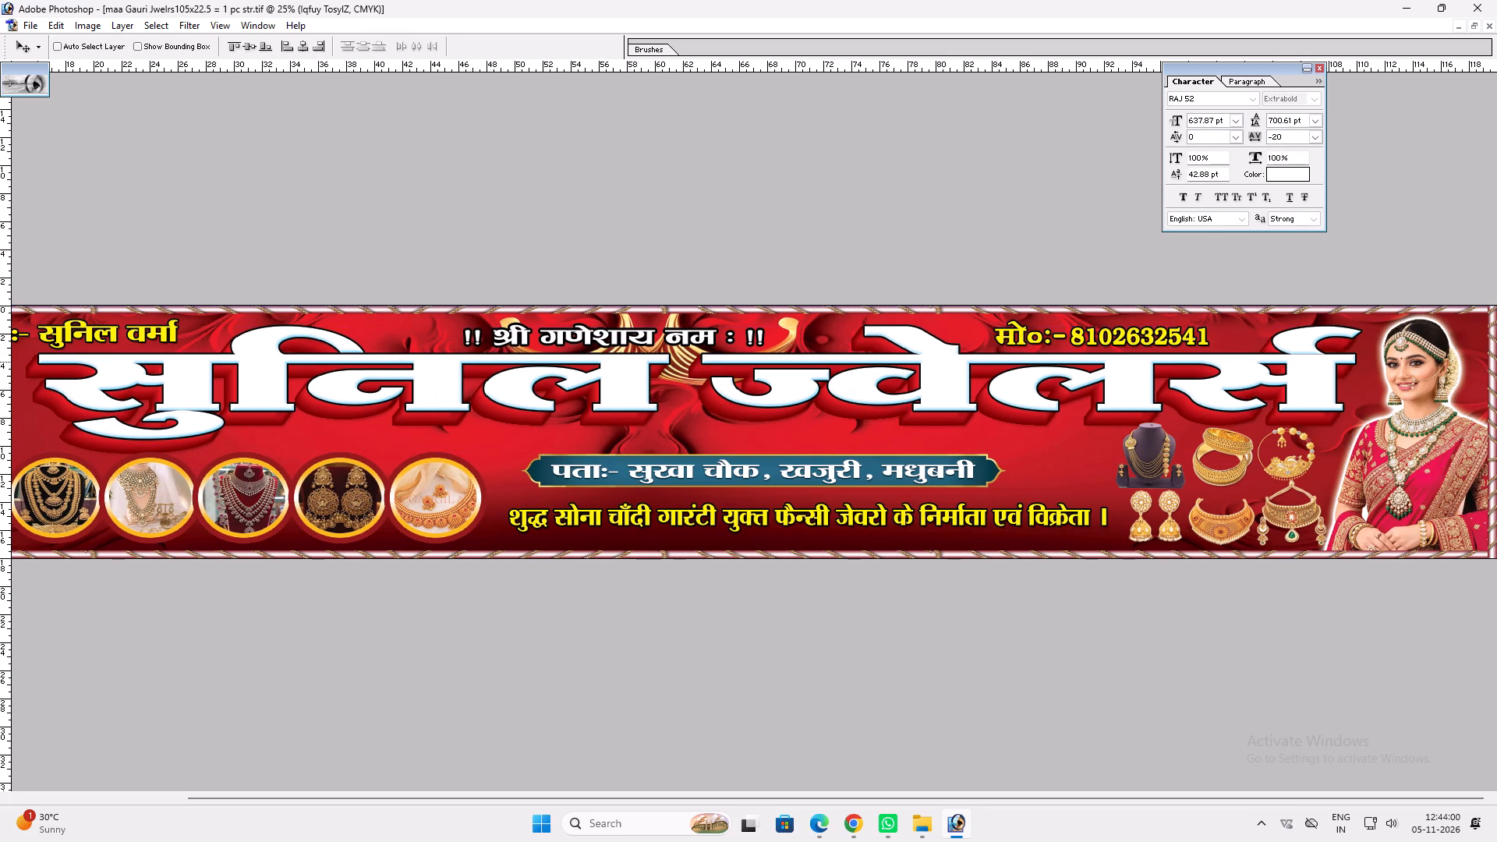
{"action": "key", "text": "Up"}
{"action": "key", "text": "Up"}
Raise the address plate closer to the shop name, enlarge it slightly, and centre it between the two jewellery groups.
{"action": "key", "text": "space"}
{"action": "left_click_drag", "start_coordinate": [776, 481], "coordinate": [1067, 499]}
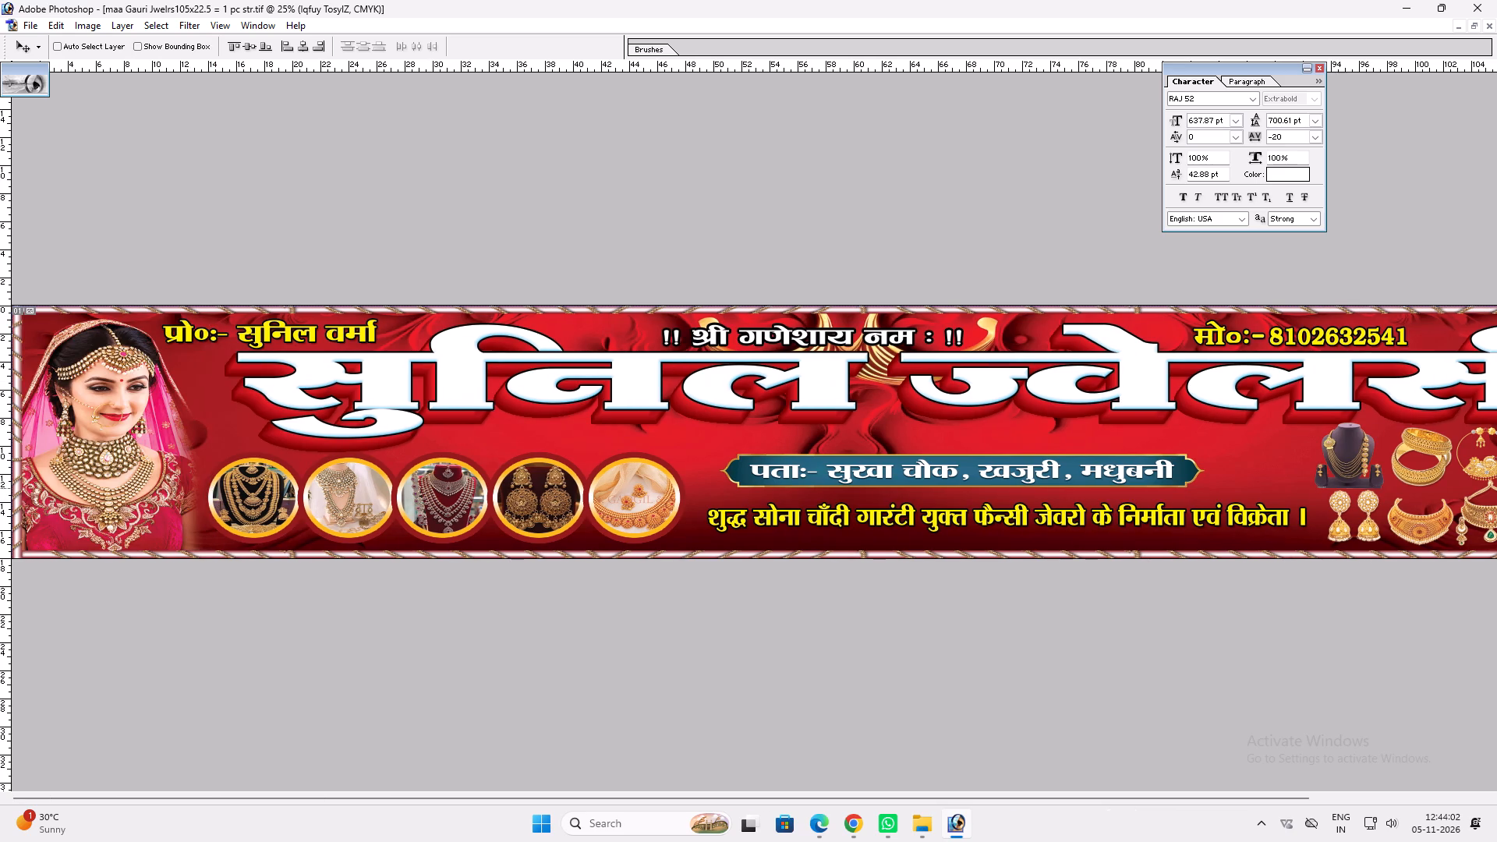
{"action": "left_click", "coordinate": [976, 468], "text": "ctrl"}
{"action": "left_click_drag", "start_coordinate": [975, 468], "coordinate": [965, 454]}
{"action": "key", "text": "ctrl+t"}
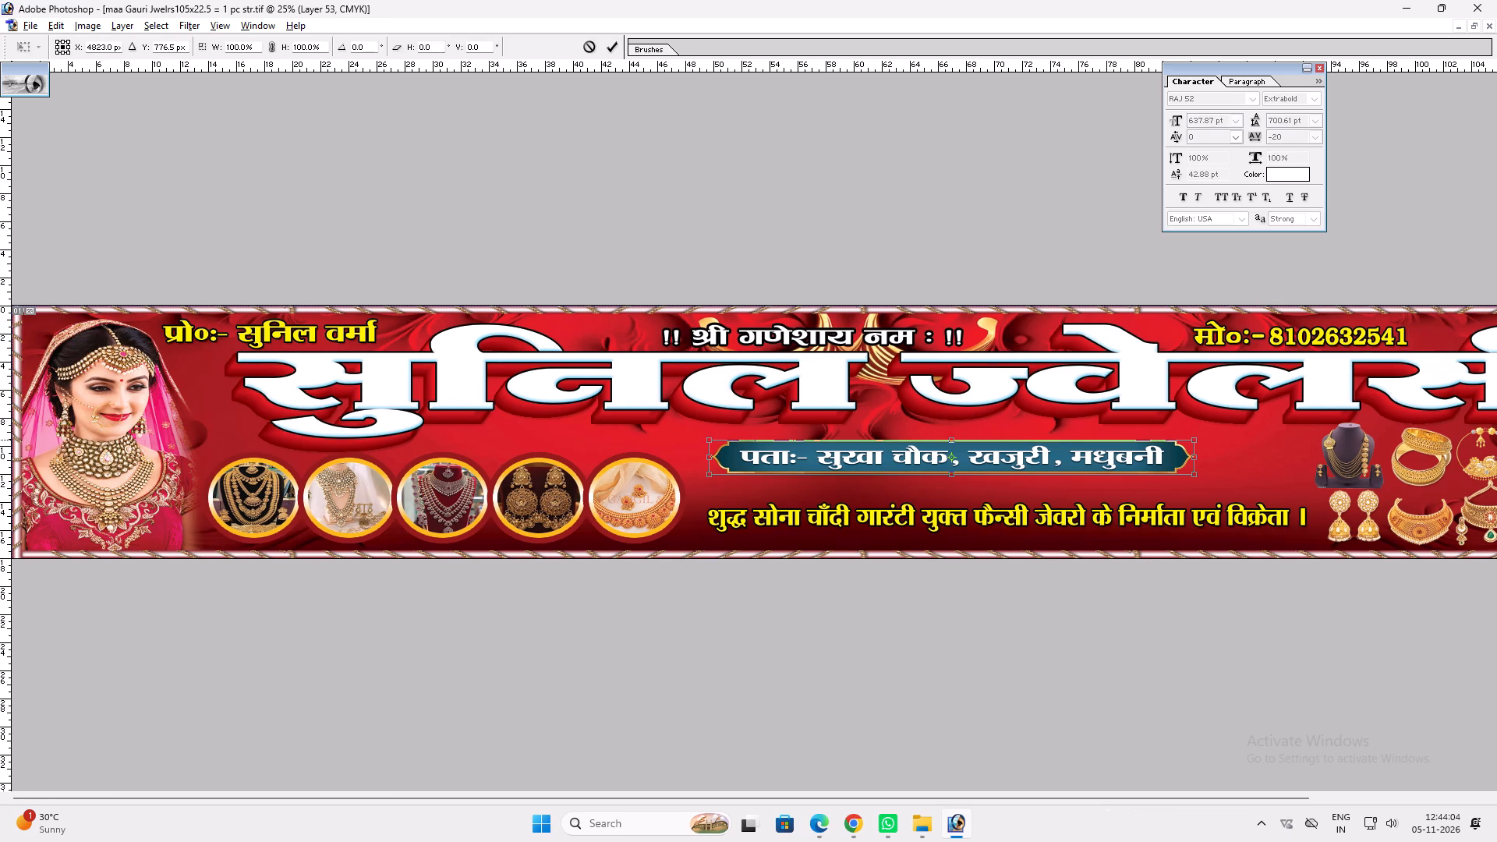
{"action": "left_click_drag", "start_coordinate": [1198, 440], "coordinate": [1233, 436], "text": "alt+shift"}
{"action": "key", "text": "Return"}
{"action": "key", "text": "v"}
{"action": "left_click_drag", "start_coordinate": [1109, 458], "coordinate": [1133, 455], "text": "shift"}
{"action": "key", "text": "v"}
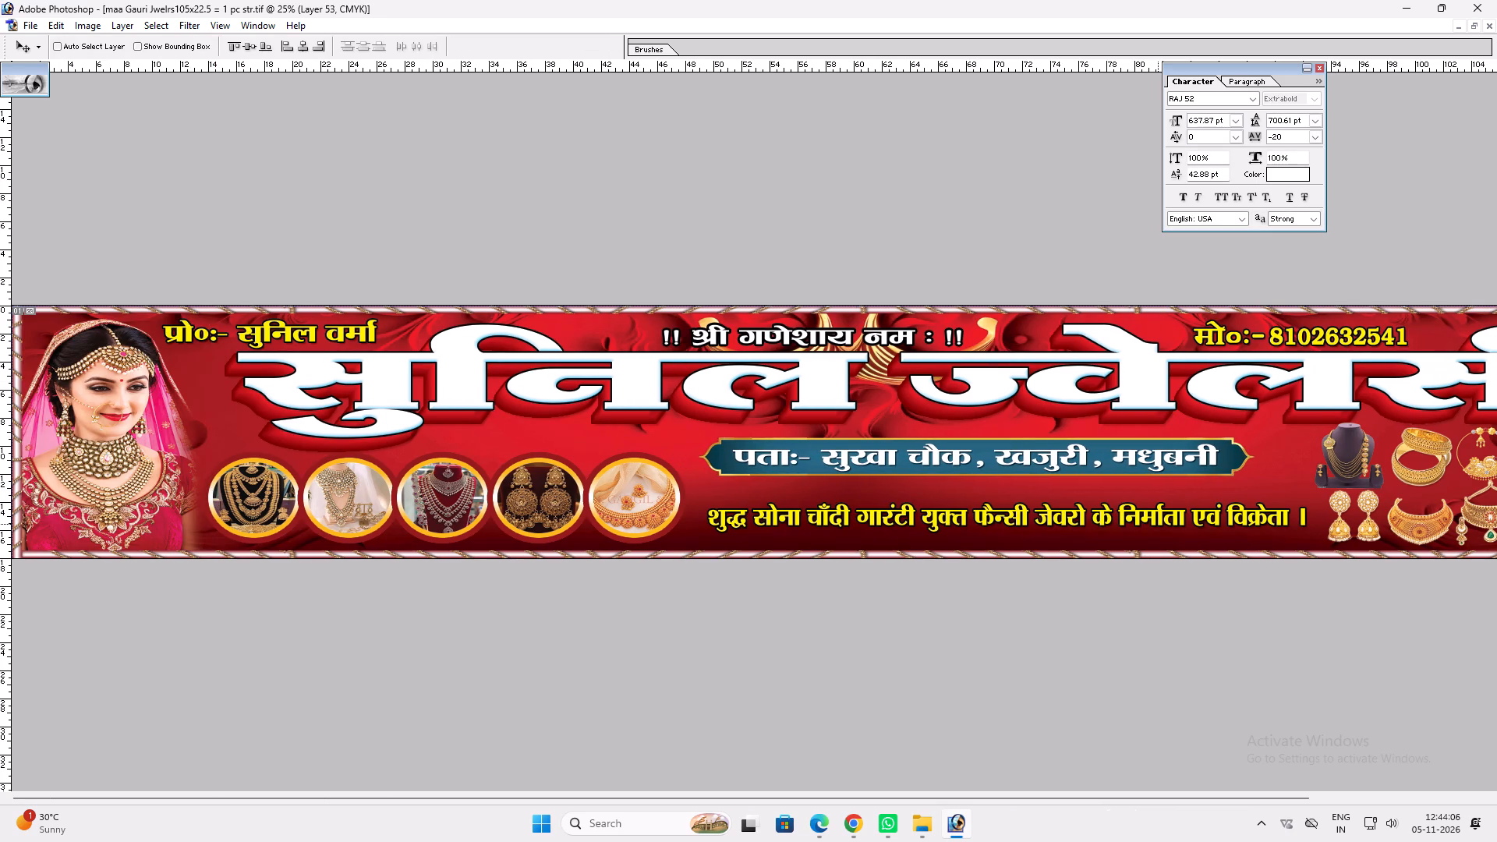
Break the yellow tagline into two lines before जेवरो and move it up beneath the address plate.
{"action": "key", "text": "t"}
{"action": "left_click", "coordinate": [1033, 516]}
{"action": "key", "text": "Return"}
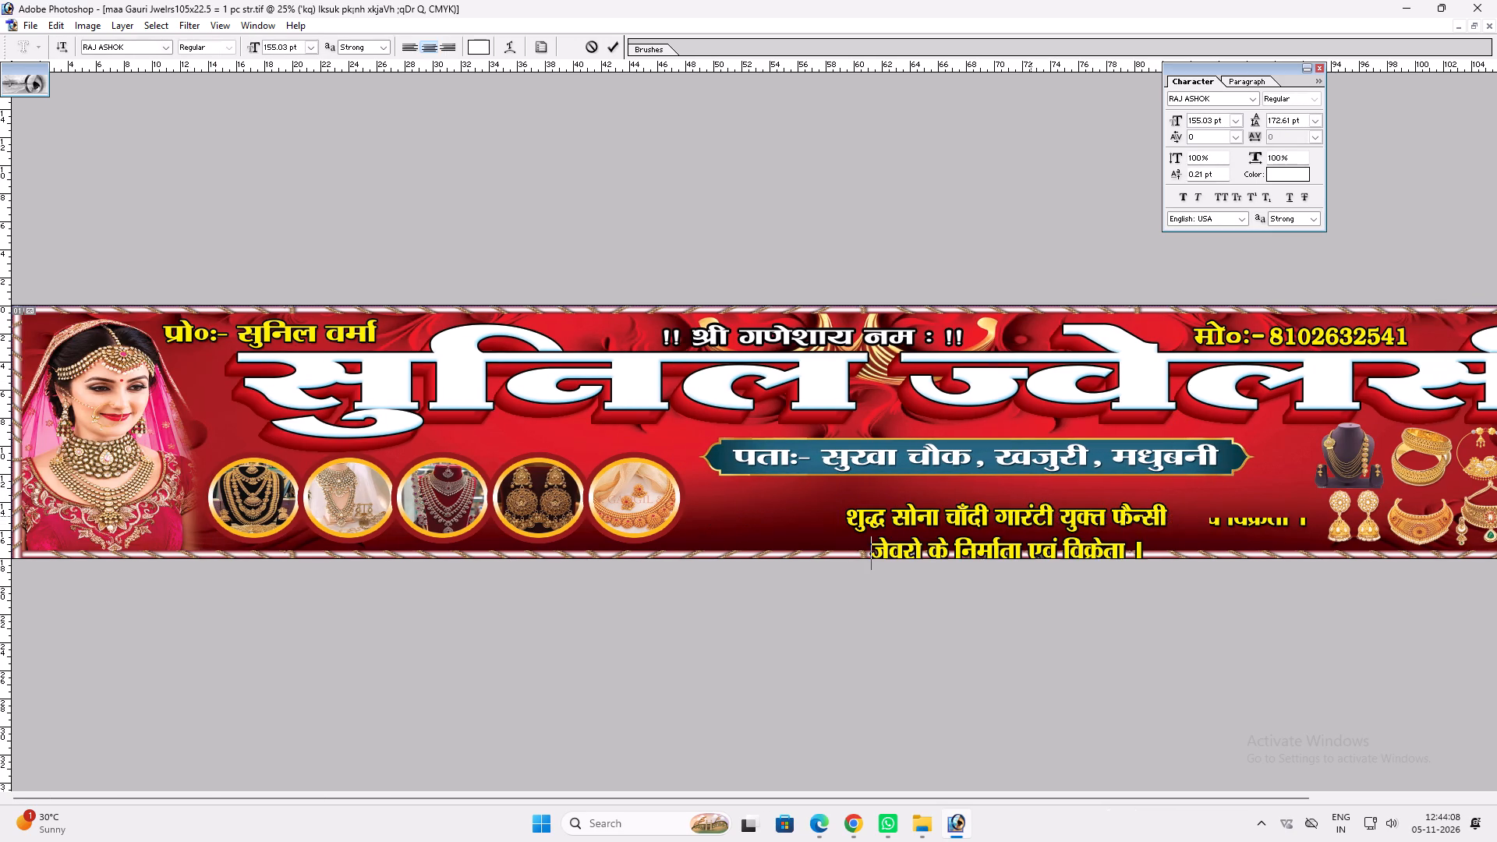
{"action": "left_click_drag", "start_coordinate": [1251, 574], "coordinate": [1209, 548]}
{"action": "key", "text": "Return"}
Enlarge and widen the two-line tagline to roughly match the width of the address plate.
{"action": "key", "text": "ctrl+t"}
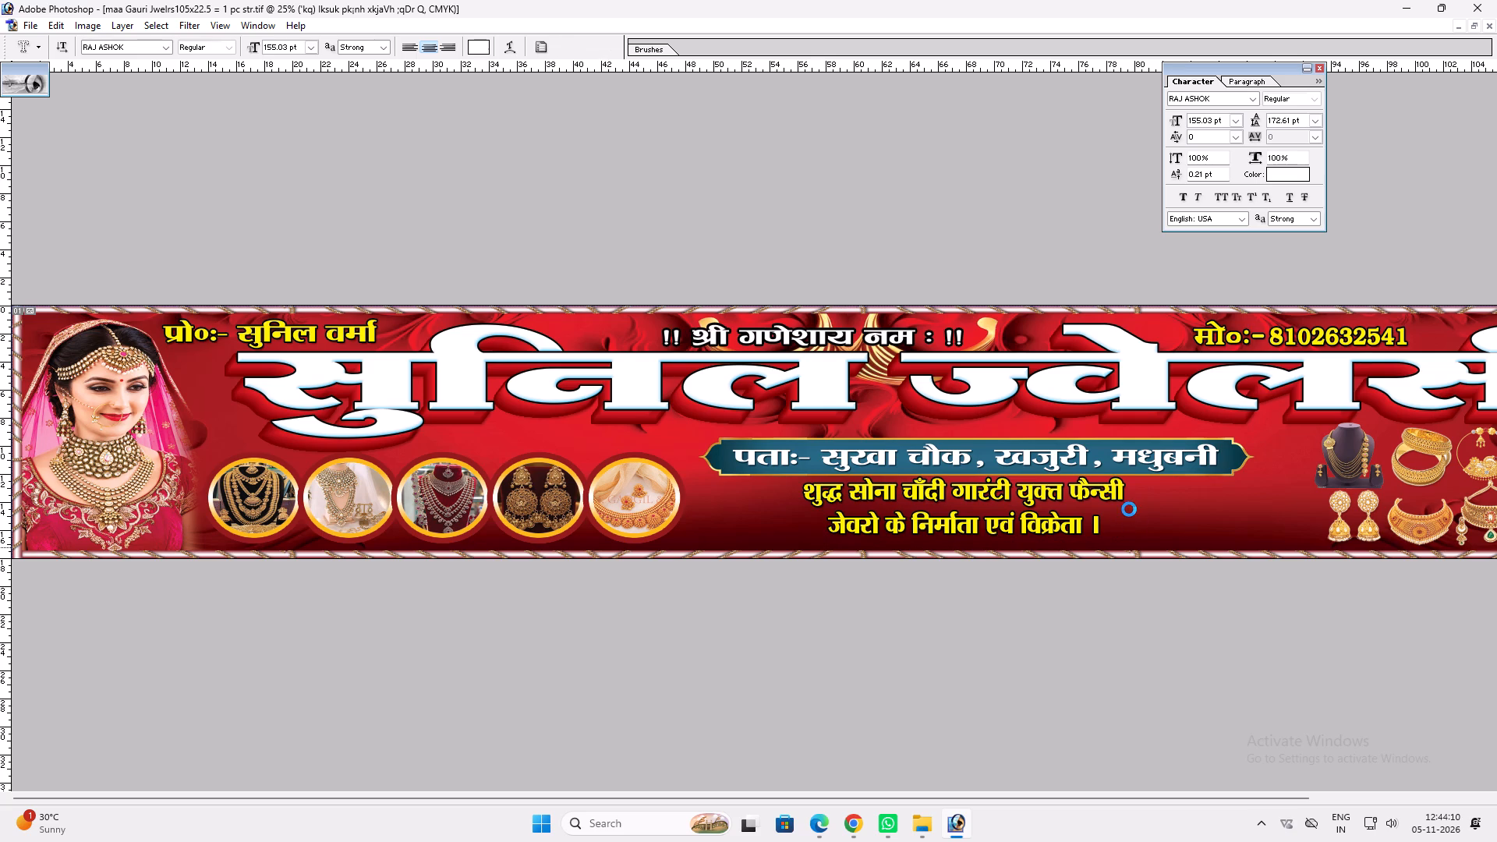
{"action": "left_click_drag", "start_coordinate": [1129, 508], "coordinate": [1207, 499], "text": "alt+shift"}
{"action": "left_click_drag", "start_coordinate": [1204, 480], "coordinate": [1168, 486], "text": "shift"}
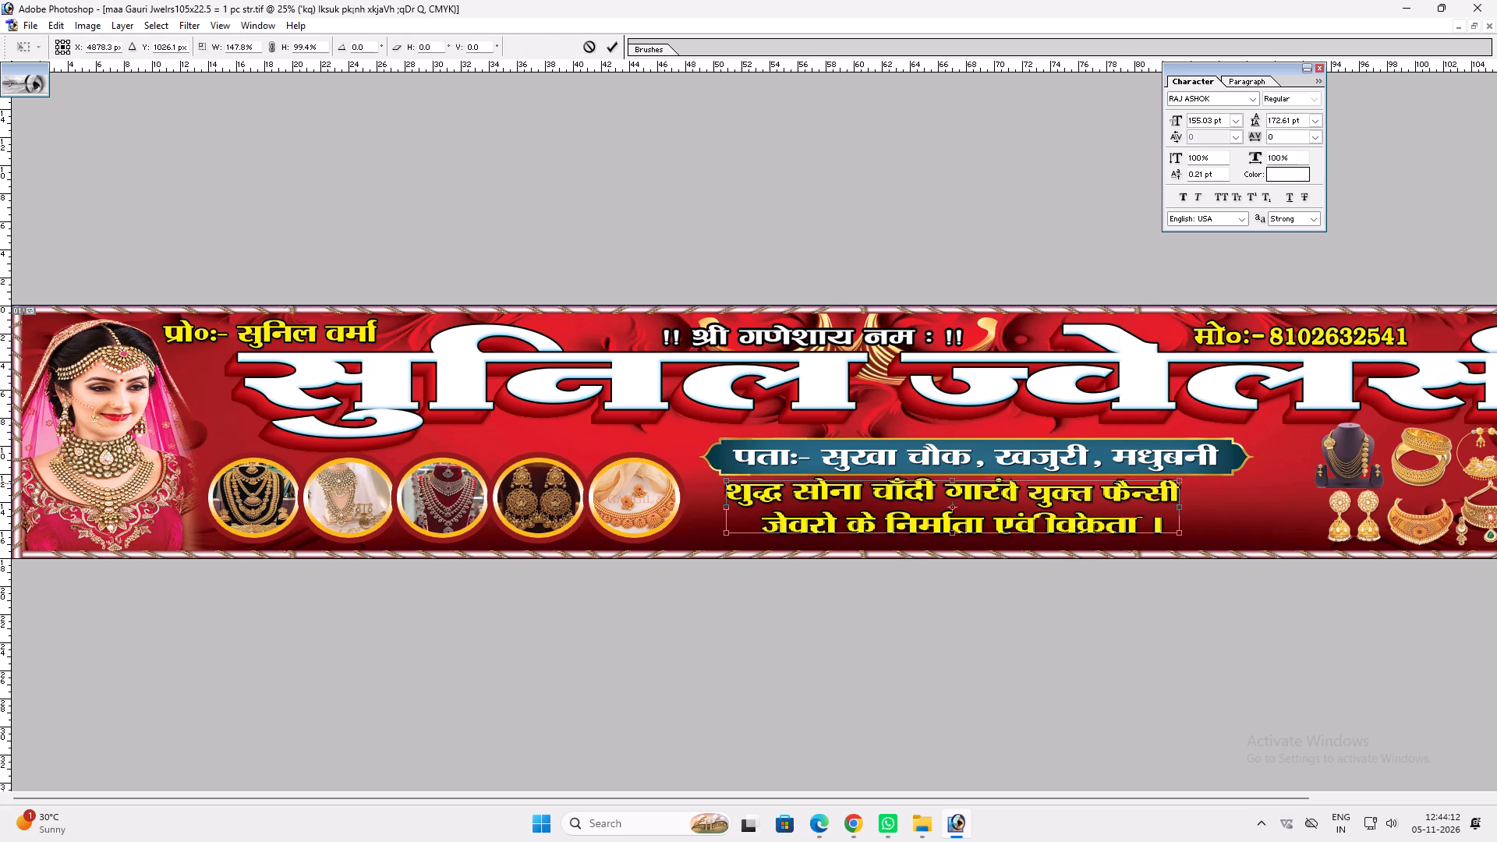
{"action": "left_click_drag", "start_coordinate": [1168, 486], "coordinate": [1151, 491], "text": "shift"}
{"action": "key", "text": "shift+Return"}
{"action": "key", "text": "ctrl+t"}
{"action": "left_click_drag", "start_coordinate": [1146, 535], "coordinate": [1194, 528], "text": "shift"}
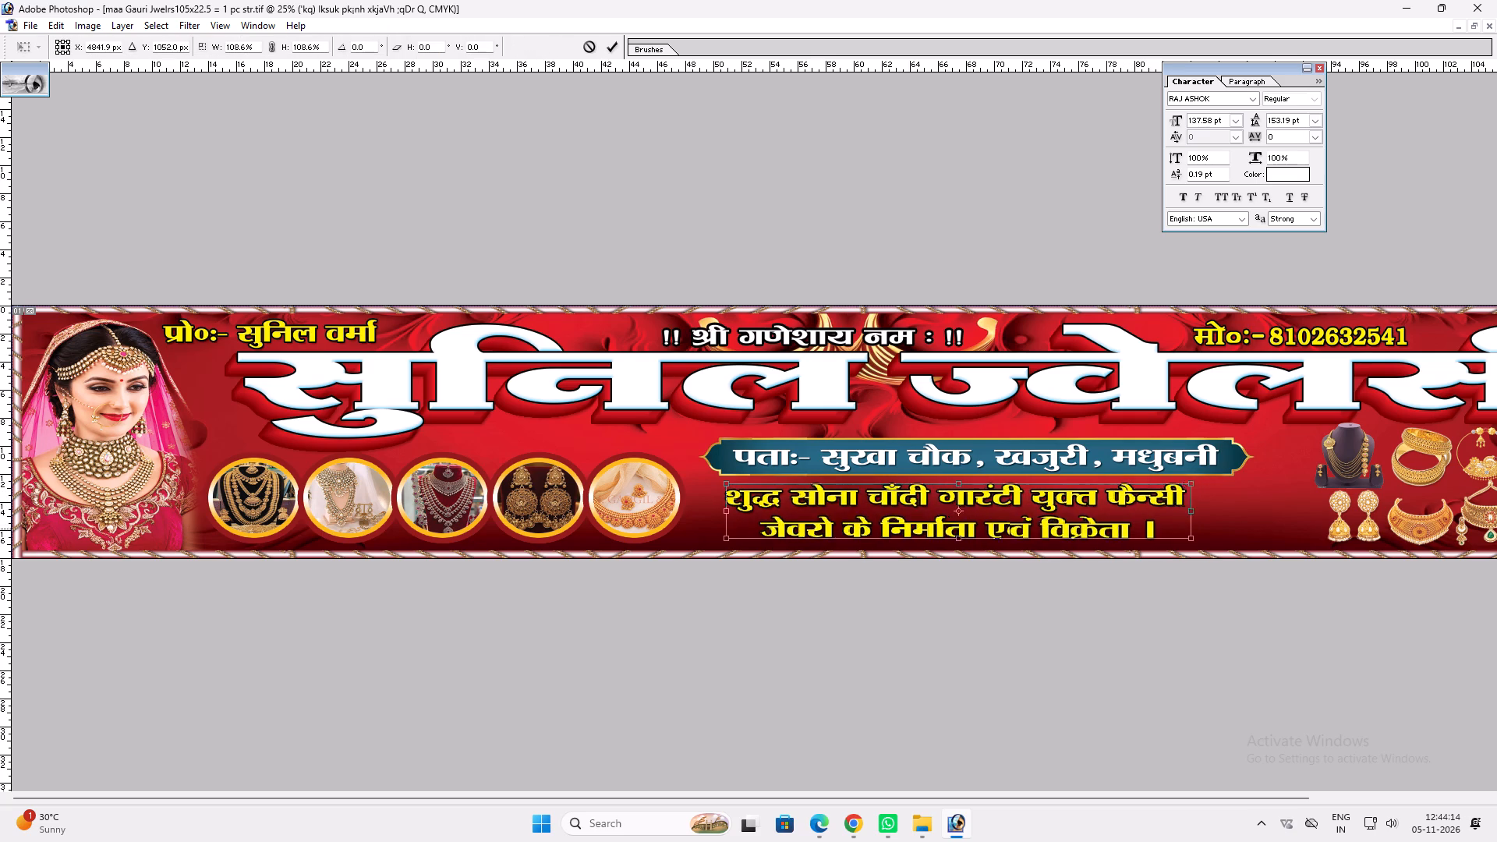
{"action": "left_click_drag", "start_coordinate": [1194, 528], "coordinate": [1197, 525], "text": "shift"}
{"action": "left_click_drag", "start_coordinate": [1198, 514], "coordinate": [1257, 505], "text": "shift"}
{"action": "key", "text": "shift+Return"}
{"action": "key", "text": "v"}
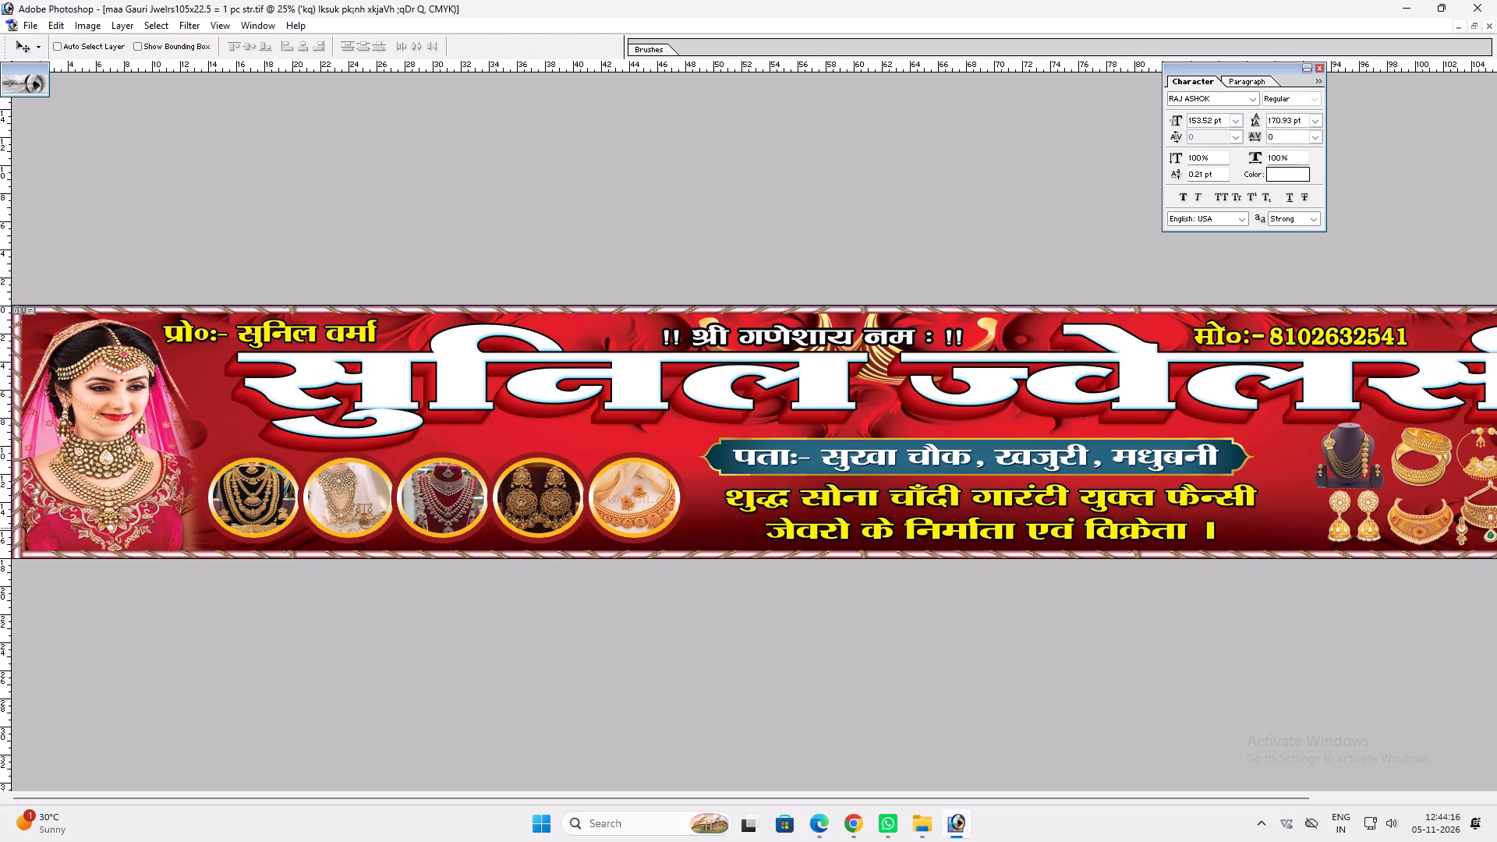
Shift the two-line tagline slightly toward the jewellery circles and stretch it toward the necklace-bust image.
{"action": "type", "text": "vv"}
{"action": "left_click_drag", "start_coordinate": [1162, 532], "coordinate": [1151, 532]}
{"action": "key", "text": "ctrl+t"}
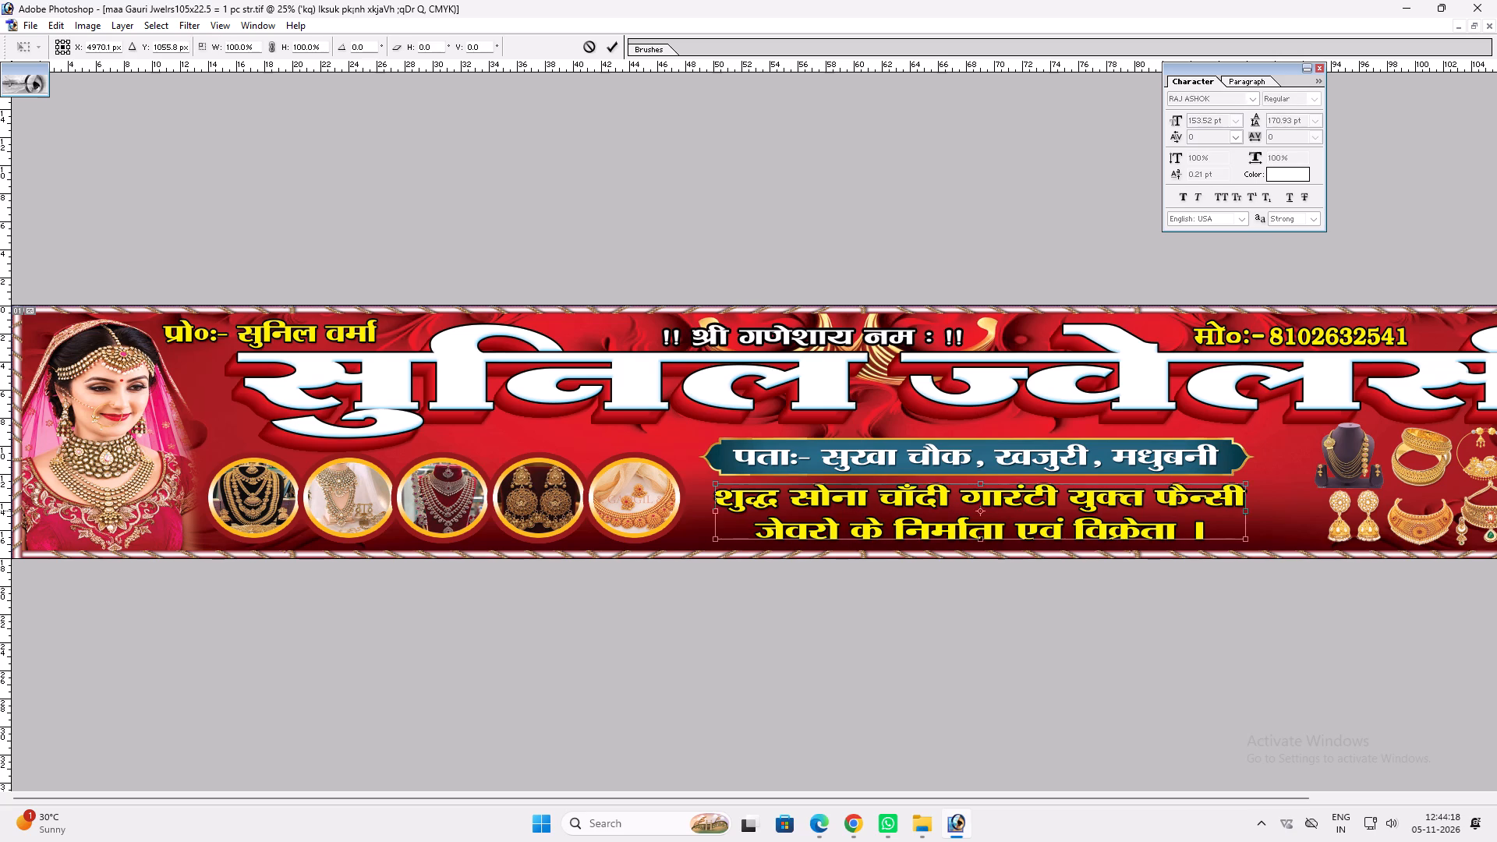
{"action": "left_click_drag", "start_coordinate": [1247, 511], "coordinate": [1293, 508], "text": "shift"}
{"action": "key", "text": "Return"}
{"action": "key", "text": "v"}
{"action": "left_click", "coordinate": [1233, 528], "text": "shift"}
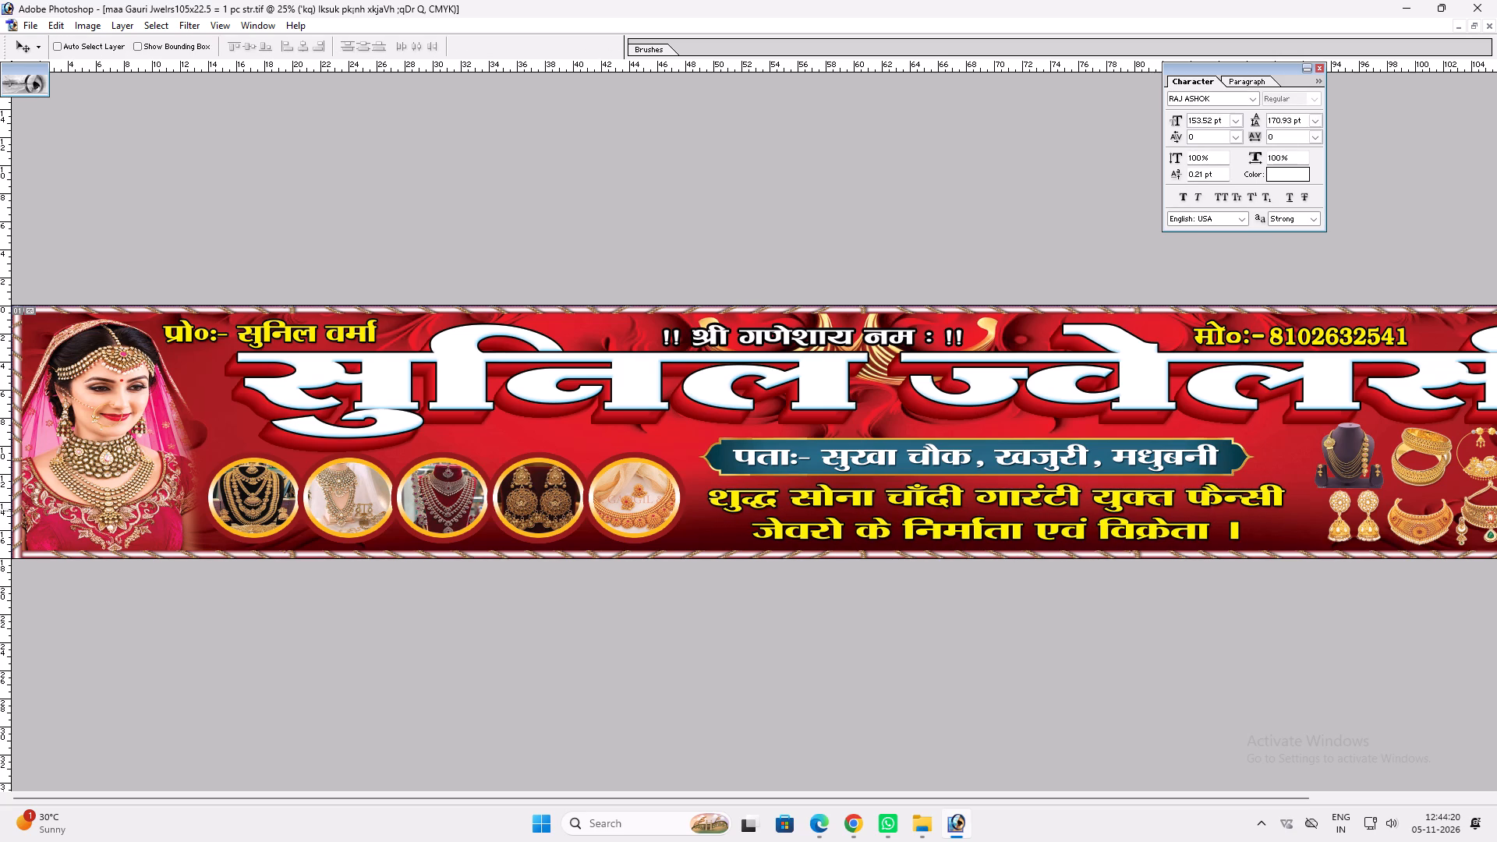
{"action": "key", "text": "ctrl+t"}
{"action": "left_click_drag", "start_coordinate": [1284, 509], "coordinate": [1291, 508], "text": "shift"}
{"action": "key", "text": "Return"}
{"action": "key", "text": "v"}
Nudge the address plate slightly upward, away from the two-line tagline.
{"action": "double_click", "coordinate": [1150, 452], "text": "ctrl"}
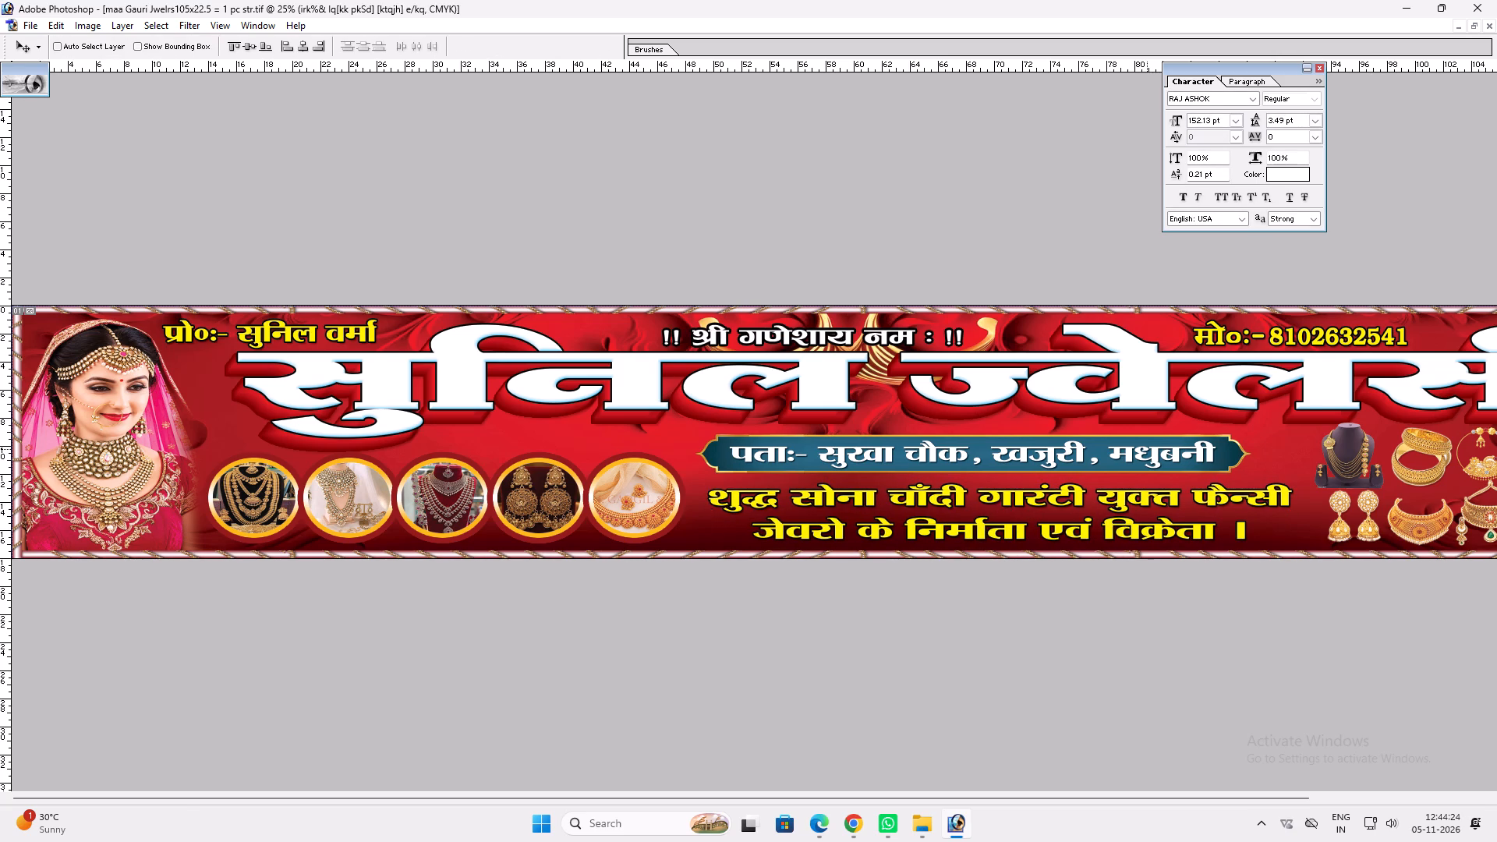
Shrink the necklace-bust image, finishing with a scale to about 88.6%, and move it closer to the tagline and address plate.
{"action": "key", "text": "space"}
{"action": "key", "text": "space"}
{"action": "key", "text": "space"}
{"action": "key", "text": "space"}
{"action": "key", "text": "space"}
{"action": "key", "text": "space"}
{"action": "key", "text": "space"}
{"action": "key", "text": "space"}
{"action": "key", "text": "space"}
{"action": "key", "text": "space"}
{"action": "key", "text": "space"}
{"action": "key", "text": "space"}
{"action": "key", "text": "space"}
{"action": "key", "text": "space"}
{"action": "key", "text": "space"}
{"action": "key", "text": "space"}
{"action": "key", "text": "space"}
{"action": "key", "text": "space"}
{"action": "key", "text": "space"}
{"action": "key", "text": "space"}
{"action": "left_click_drag", "start_coordinate": [1166, 455], "coordinate": [827, 420]}
{"action": "left_click_drag", "start_coordinate": [1253, 444], "coordinate": [1163, 428]}
{"action": "left_click", "coordinate": [1164, 456], "text": "ctrl"}
{"action": "key", "text": "ctrl+t"}
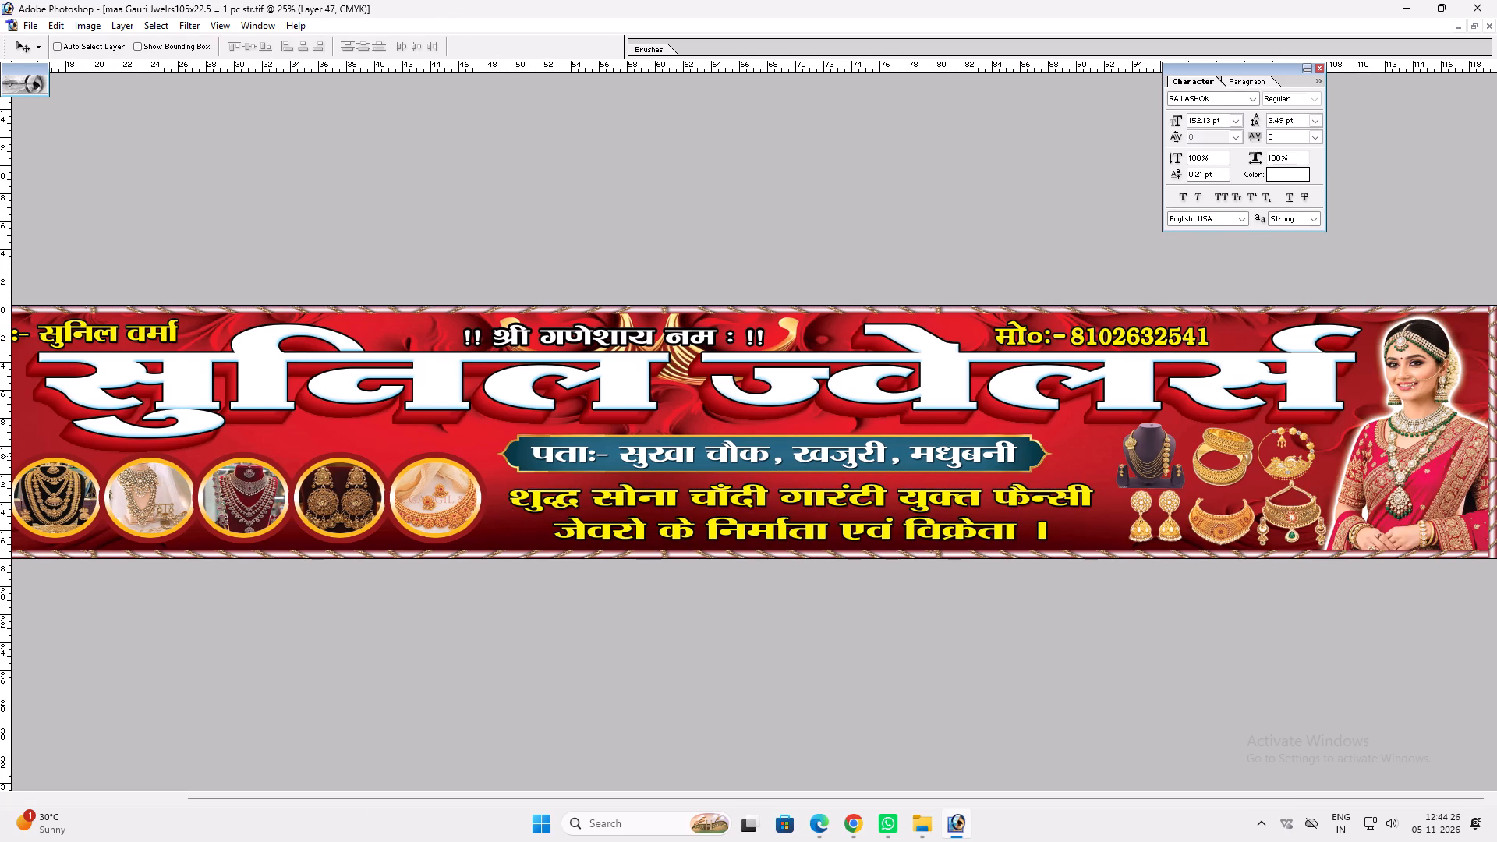
{"action": "left_click_drag", "start_coordinate": [1182, 426], "coordinate": [1167, 428], "text": "shift"}
{"action": "key", "text": "shift+Return"}
{"action": "key", "text": "v"}
{"action": "left_click_drag", "start_coordinate": [1145, 476], "coordinate": [1130, 476], "text": "shift"}
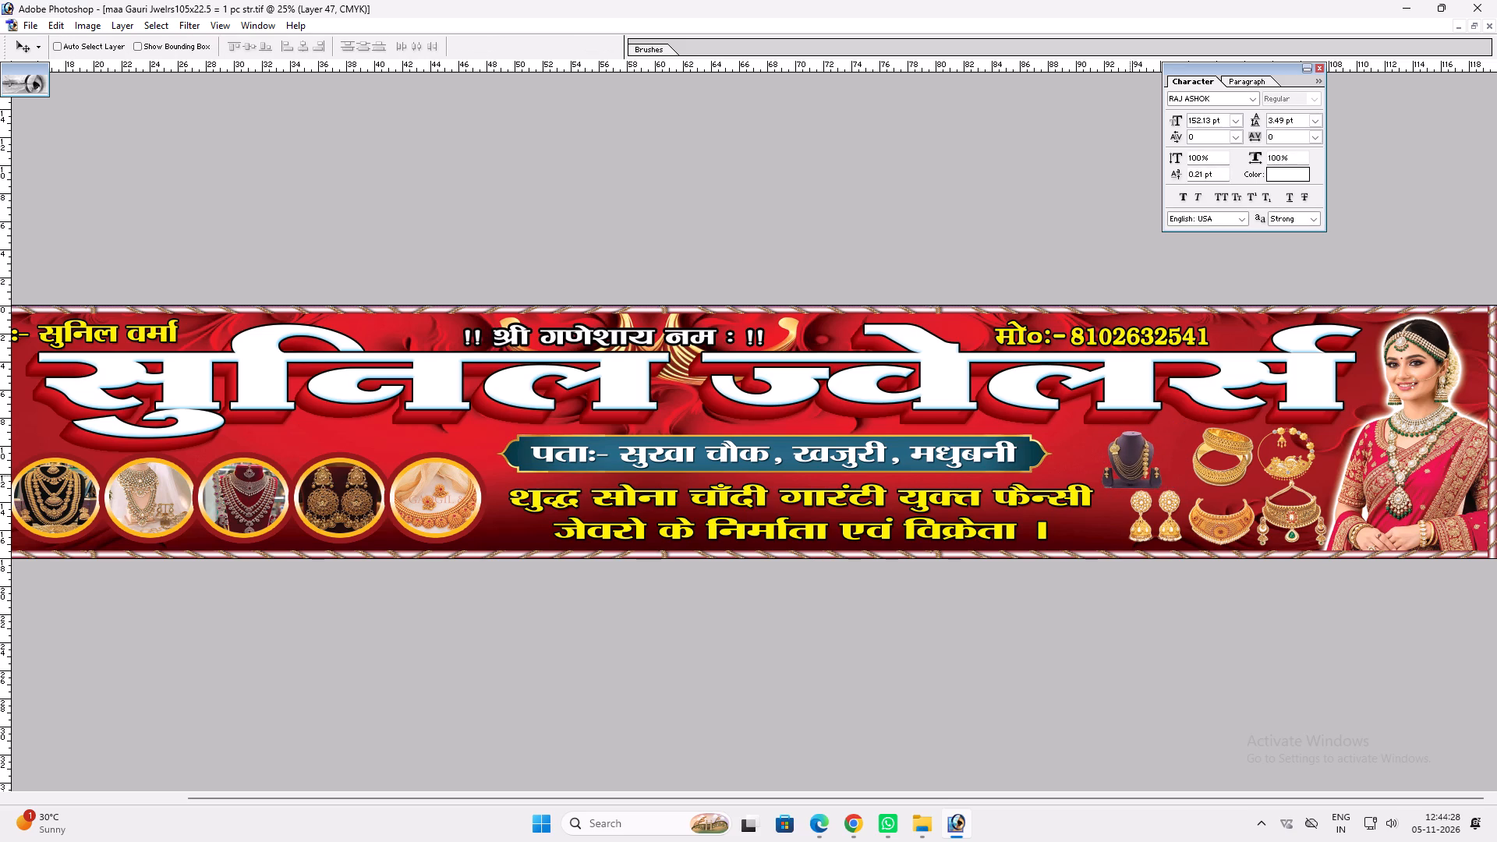
{"action": "left_click_drag", "start_coordinate": [1130, 476], "coordinate": [1125, 476], "text": "shift"}
{"action": "key", "text": "ctrl+t"}
{"action": "left_click_drag", "start_coordinate": [1160, 490], "coordinate": [1149, 488], "text": "shift"}
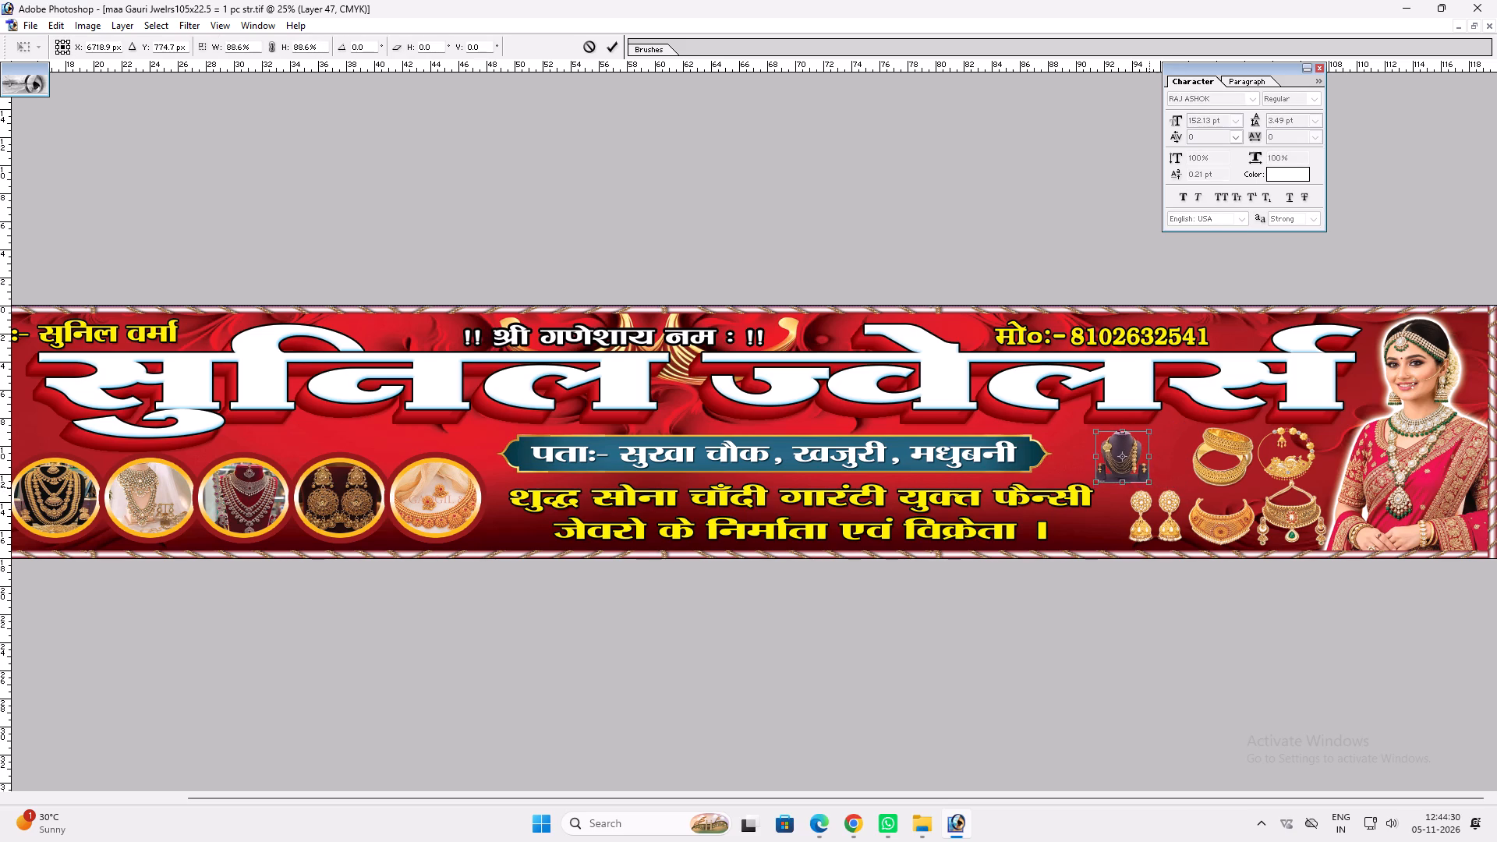
{"action": "key", "text": "Return"}
{"action": "key", "text": "v"}
Move the earrings and necklace image below the bust toward the tagline and enlarge it slightly.
{"action": "left_click", "coordinate": [1146, 505], "text": "ctrl"}
{"action": "left_click_drag", "start_coordinate": [1146, 505], "coordinate": [1124, 511], "text": "shift"}
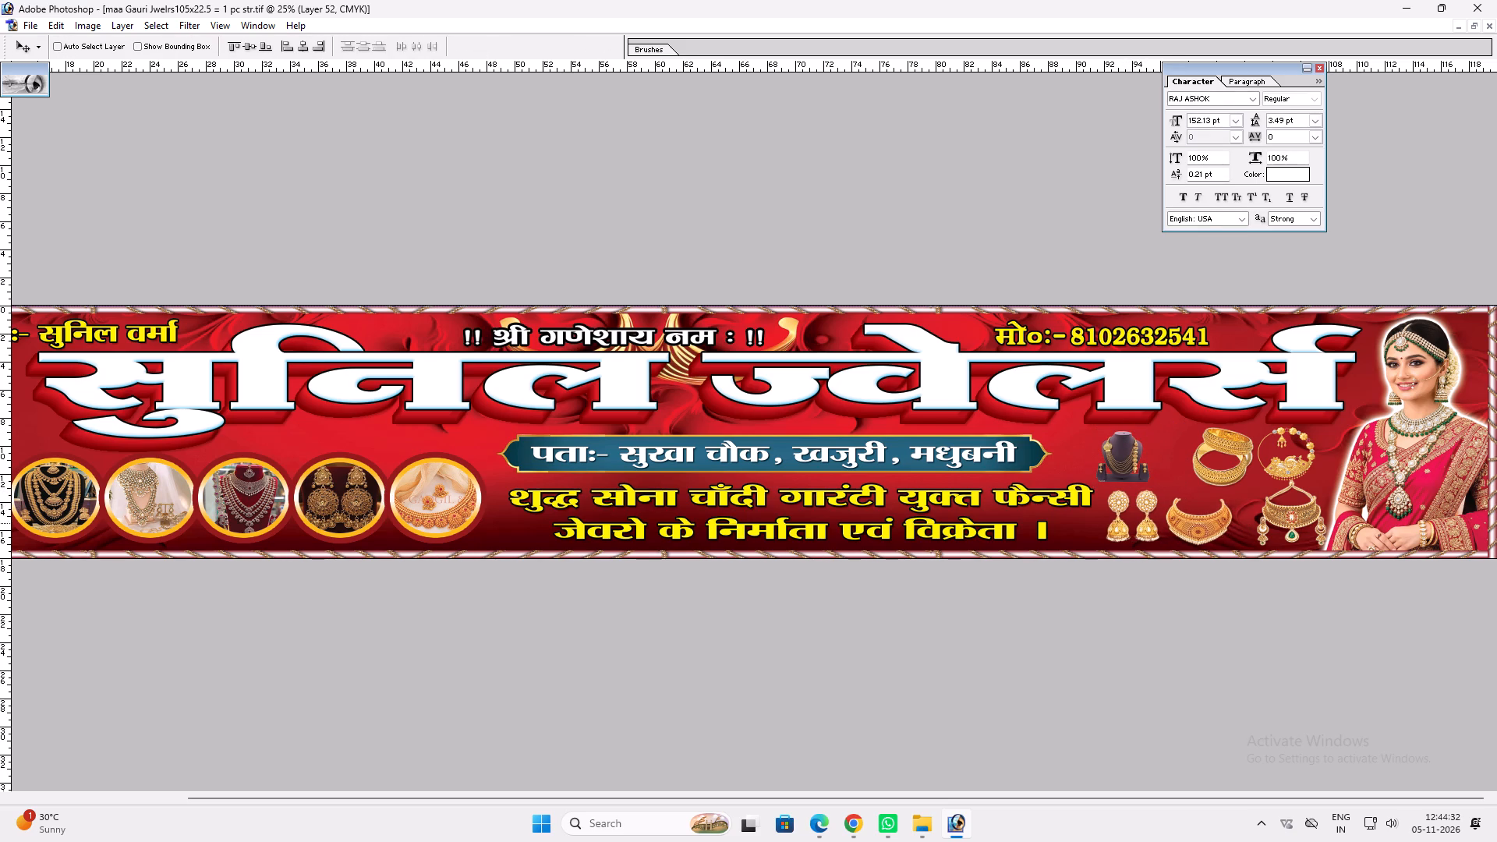
{"action": "key", "text": "ctrl+t"}
{"action": "left_click_drag", "start_coordinate": [1227, 495], "coordinate": [1248, 490], "text": "shift"}
{"action": "key", "text": "shift+Return"}
{"action": "key", "text": "v"}
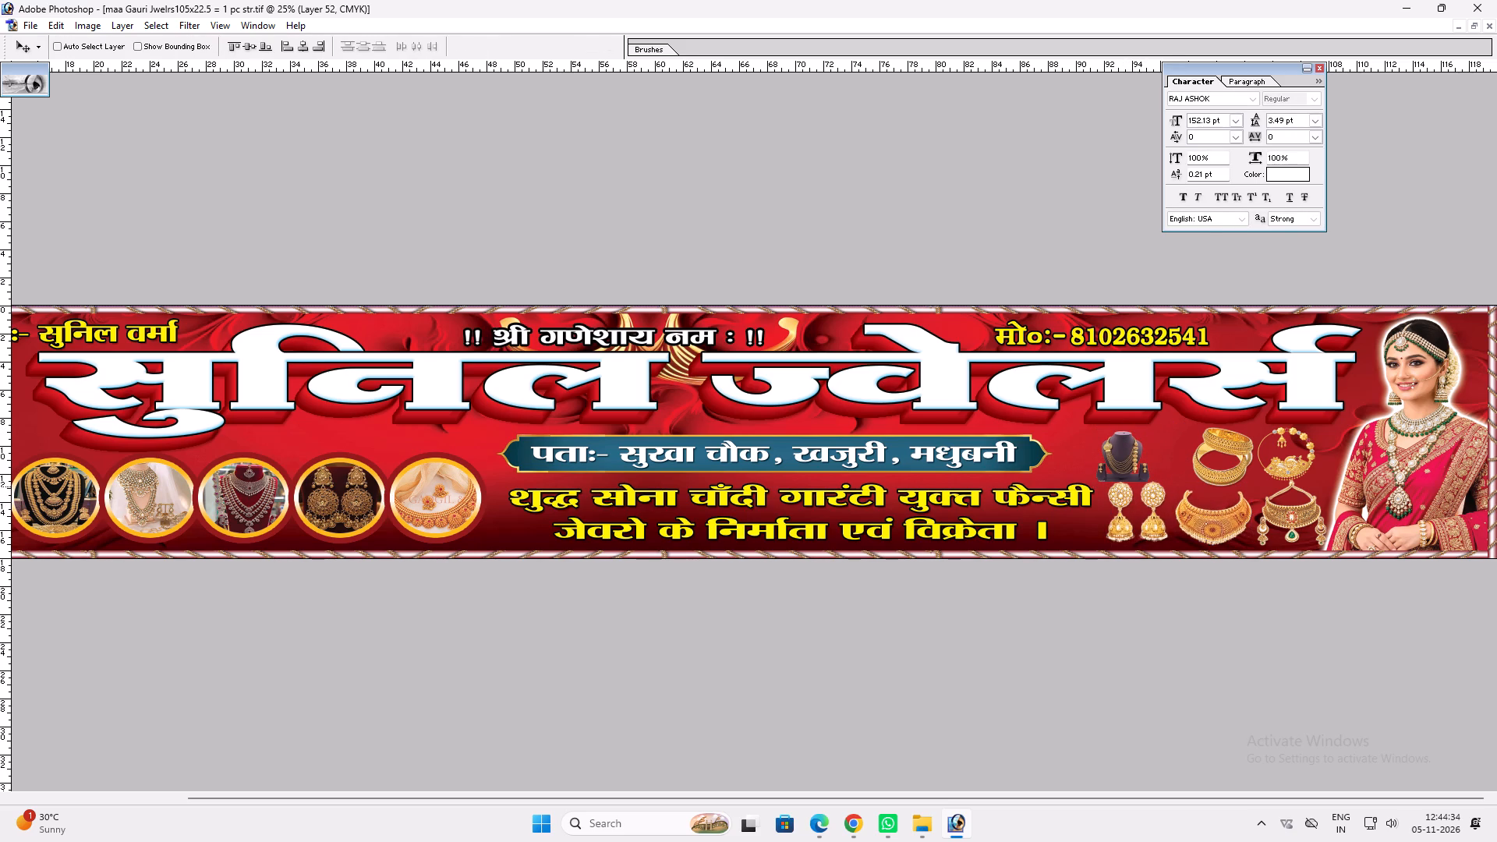
Shift the gold bangles image slightly toward the necklace bust and adjust its size to fit above the lower necklace.
{"action": "left_click", "coordinate": [1215, 479], "text": "ctrl"}
{"action": "left_click_drag", "start_coordinate": [1214, 478], "coordinate": [1200, 478]}
{"action": "key", "text": "ctrl+t"}
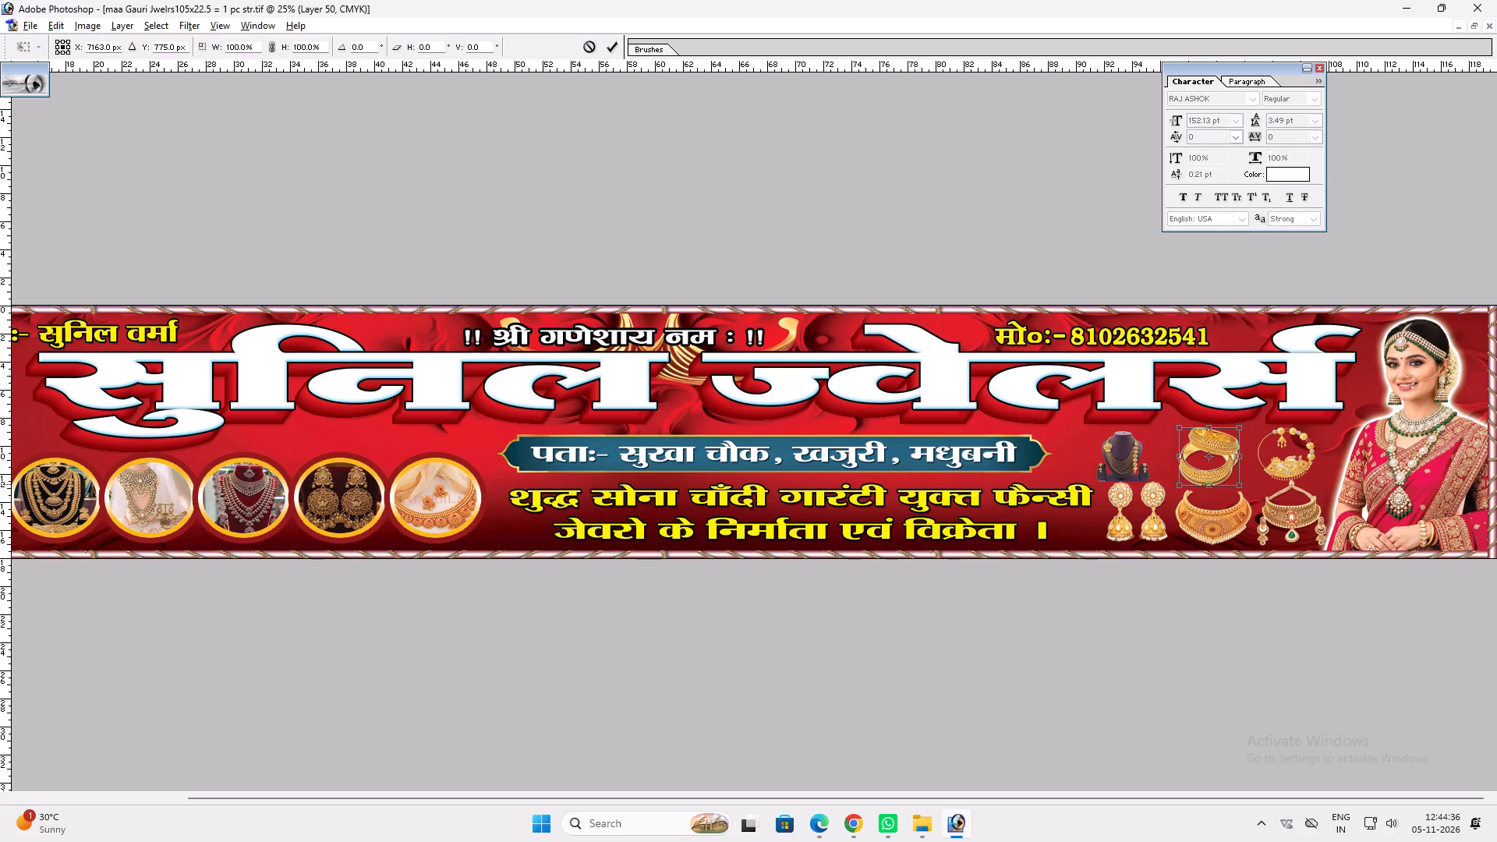
{"action": "left_click", "coordinate": [1249, 484], "text": "alt+shift"}
{"action": "left_click", "coordinate": [1240, 483], "text": "alt+shift"}
{"action": "left_click_drag", "start_coordinate": [1242, 474], "coordinate": [1249, 473], "text": "alt+shift"}
{"action": "key", "text": "shift+Return"}
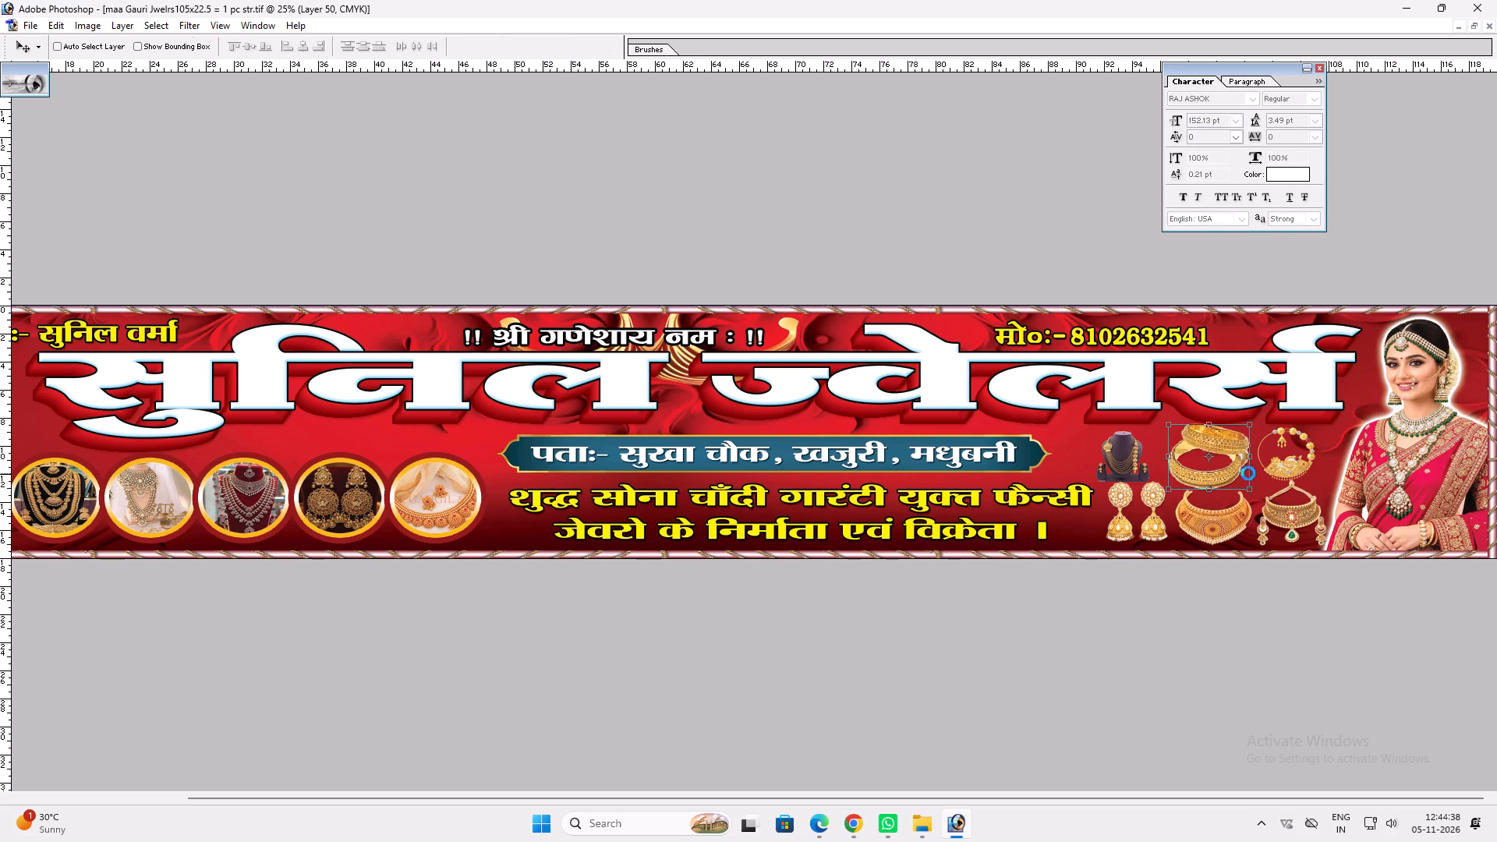
{"action": "key", "text": "v"}
{"action": "left_click", "coordinate": [1232, 477]}
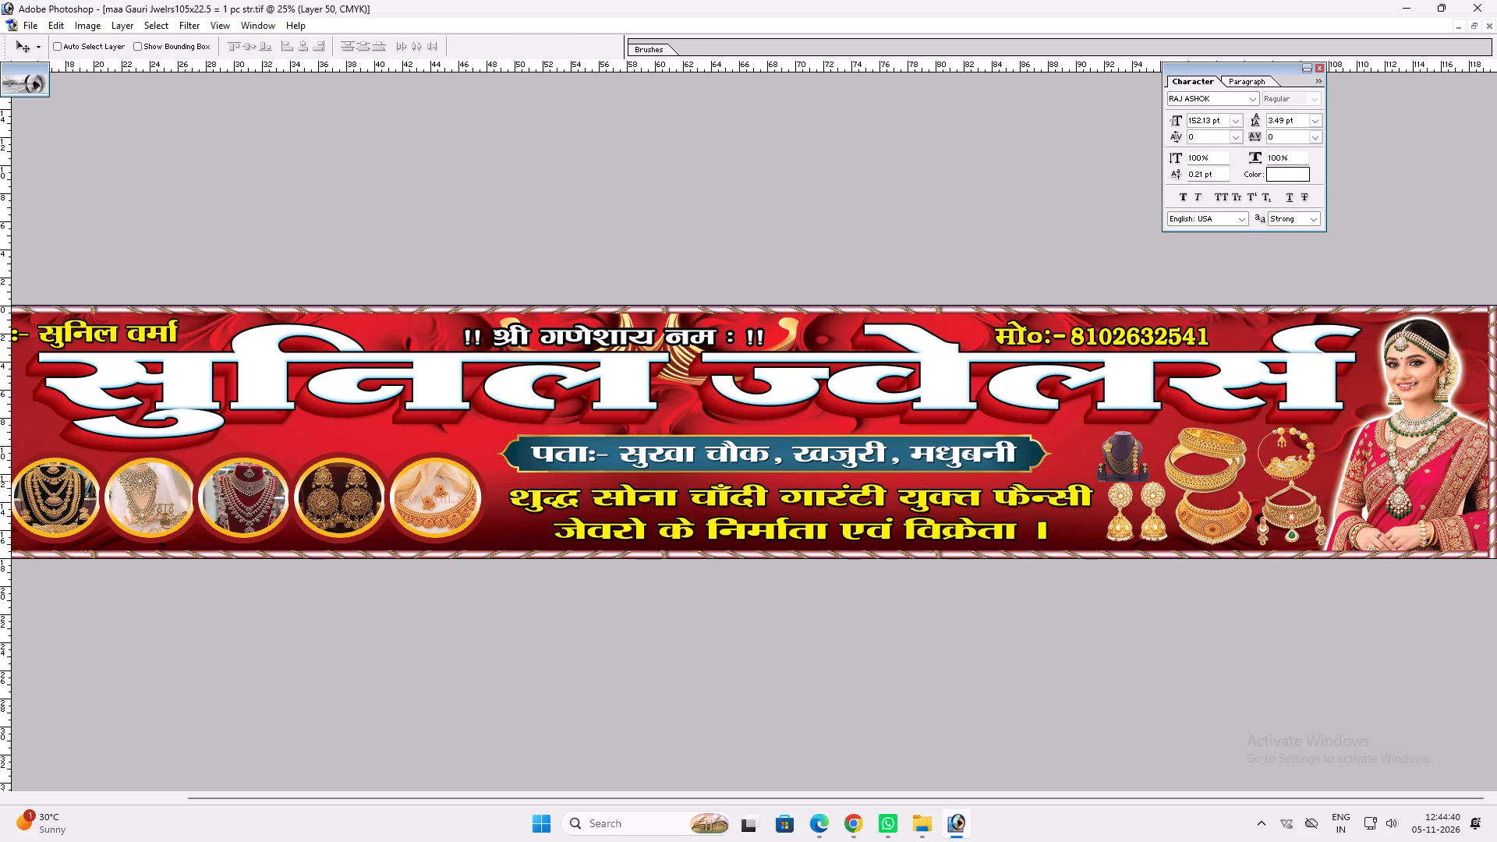
{"action": "key", "text": "ctrl+t"}
{"action": "left_click_drag", "start_coordinate": [1173, 493], "coordinate": [1180, 485], "text": "shift"}
{"action": "key", "text": "Return"}
{"action": "left_click", "coordinate": [1188, 469], "text": "shift"}
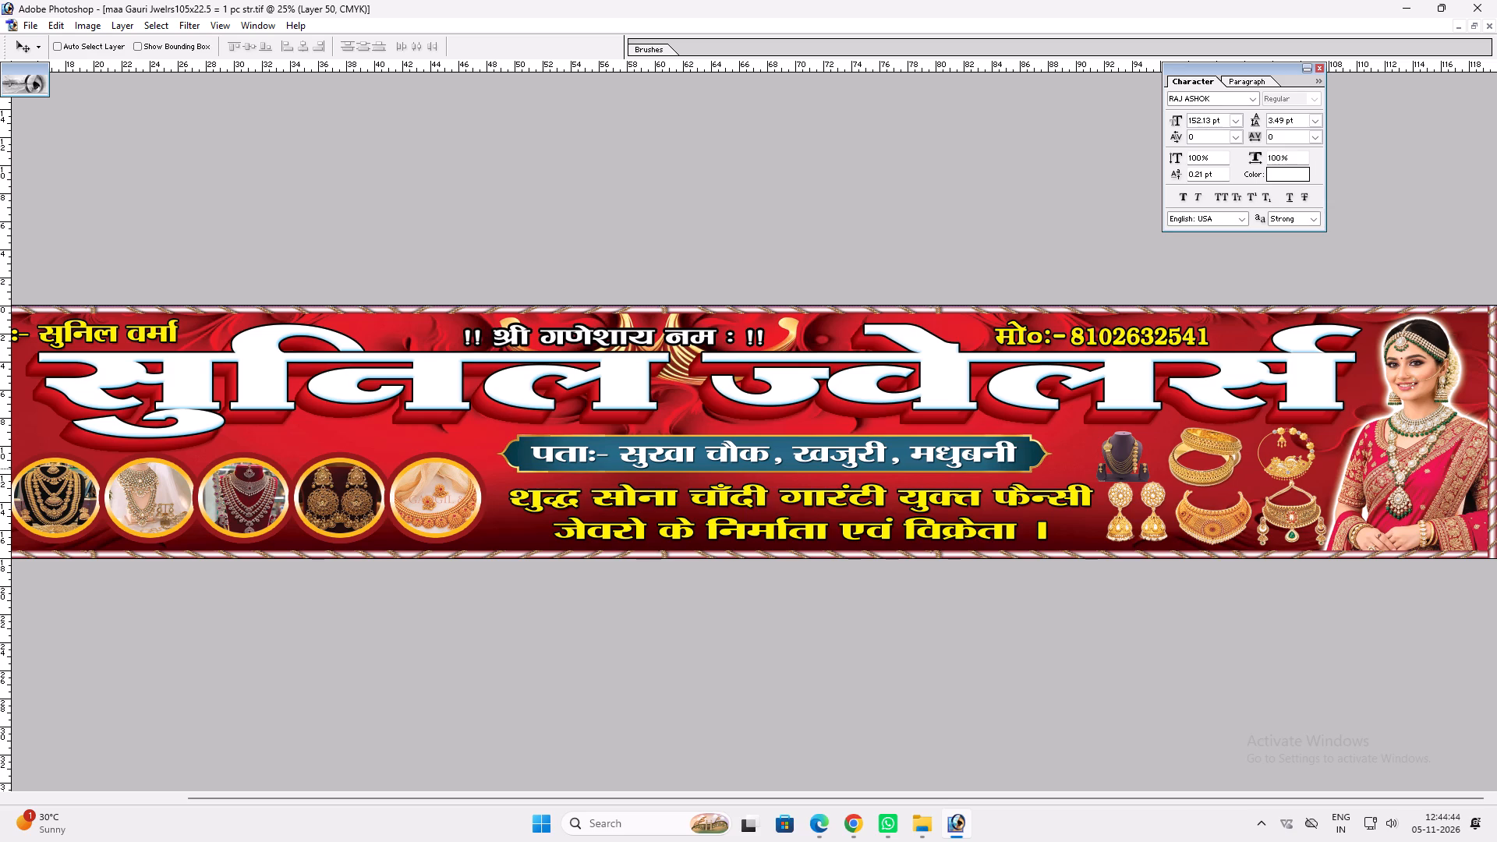
Shift the jewellery set beside the standing bride slightly toward the bangles.
{"action": "double_click", "coordinate": [1274, 467], "text": "ctrl"}
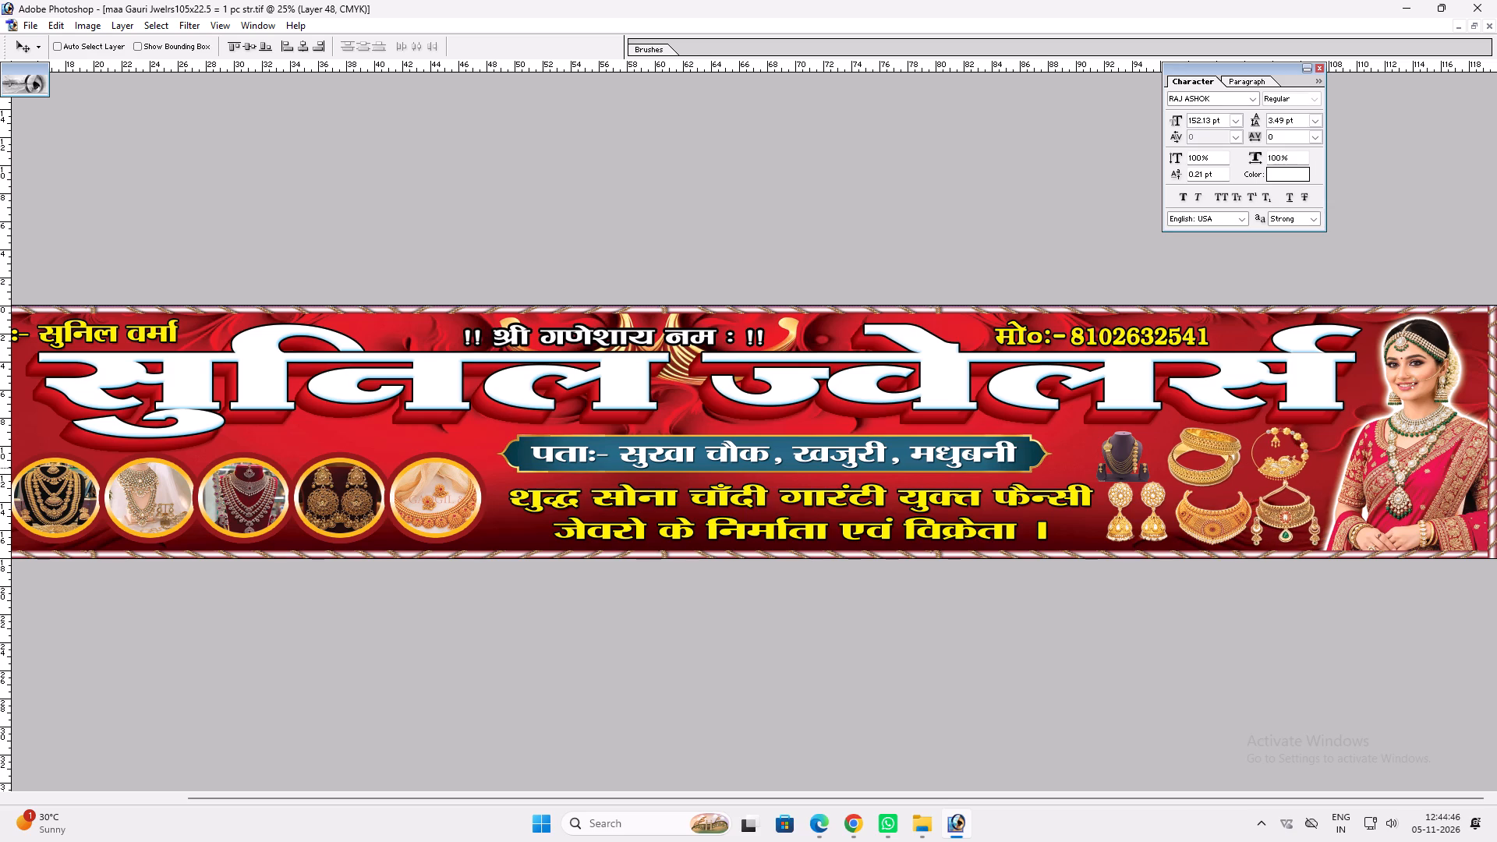
Enlarge the row of five round jewellery pictures slightly.
{"action": "key", "text": "space"}
{"action": "key", "text": "space"}
{"action": "key", "text": "space"}
{"action": "key", "text": "space"}
{"action": "key", "text": "space"}
{"action": "key", "text": "space"}
{"action": "key", "text": "space"}
{"action": "key", "text": "space"}
{"action": "key", "text": "space"}
{"action": "key", "text": "space"}
{"action": "key", "text": "space"}
{"action": "key", "text": "space"}
{"action": "key", "text": "space"}
{"action": "key", "text": "space"}
{"action": "key", "text": "space"}
{"action": "key", "text": "space"}
{"action": "key", "text": "space"}
{"action": "left_click_drag", "start_coordinate": [1090, 476], "coordinate": [1287, 481]}
{"action": "left_click_drag", "start_coordinate": [752, 483], "coordinate": [1011, 466]}
{"action": "left_click", "coordinate": [654, 477], "text": "ctrl"}
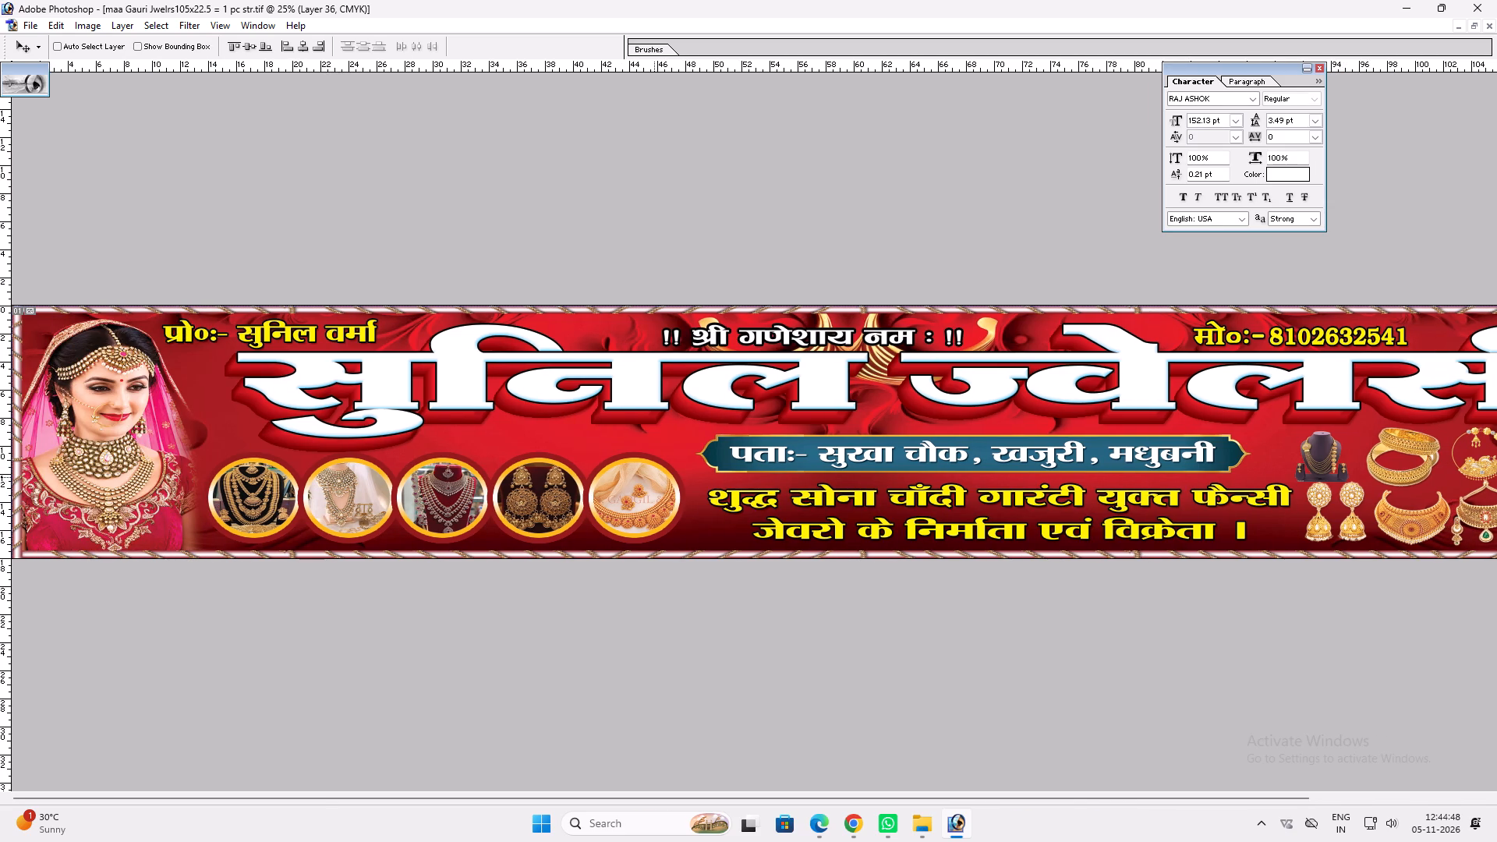
{"action": "key", "text": "ctrl+t"}
{"action": "left_click_drag", "start_coordinate": [646, 458], "coordinate": [653, 455]}
{"action": "key", "text": "shift+Return"}
{"action": "key", "text": "v"}
Move the address plate slightly away from the jewellery circles, toward the necklace-bust image.
{"action": "key", "text": "space"}
{"action": "key", "text": "space"}
{"action": "left_click_drag", "start_coordinate": [682, 491], "coordinate": [799, 499]}
{"action": "left_click", "coordinate": [825, 453], "text": "ctrl"}
{"action": "left_click_drag", "start_coordinate": [825, 453], "coordinate": [837, 451]}
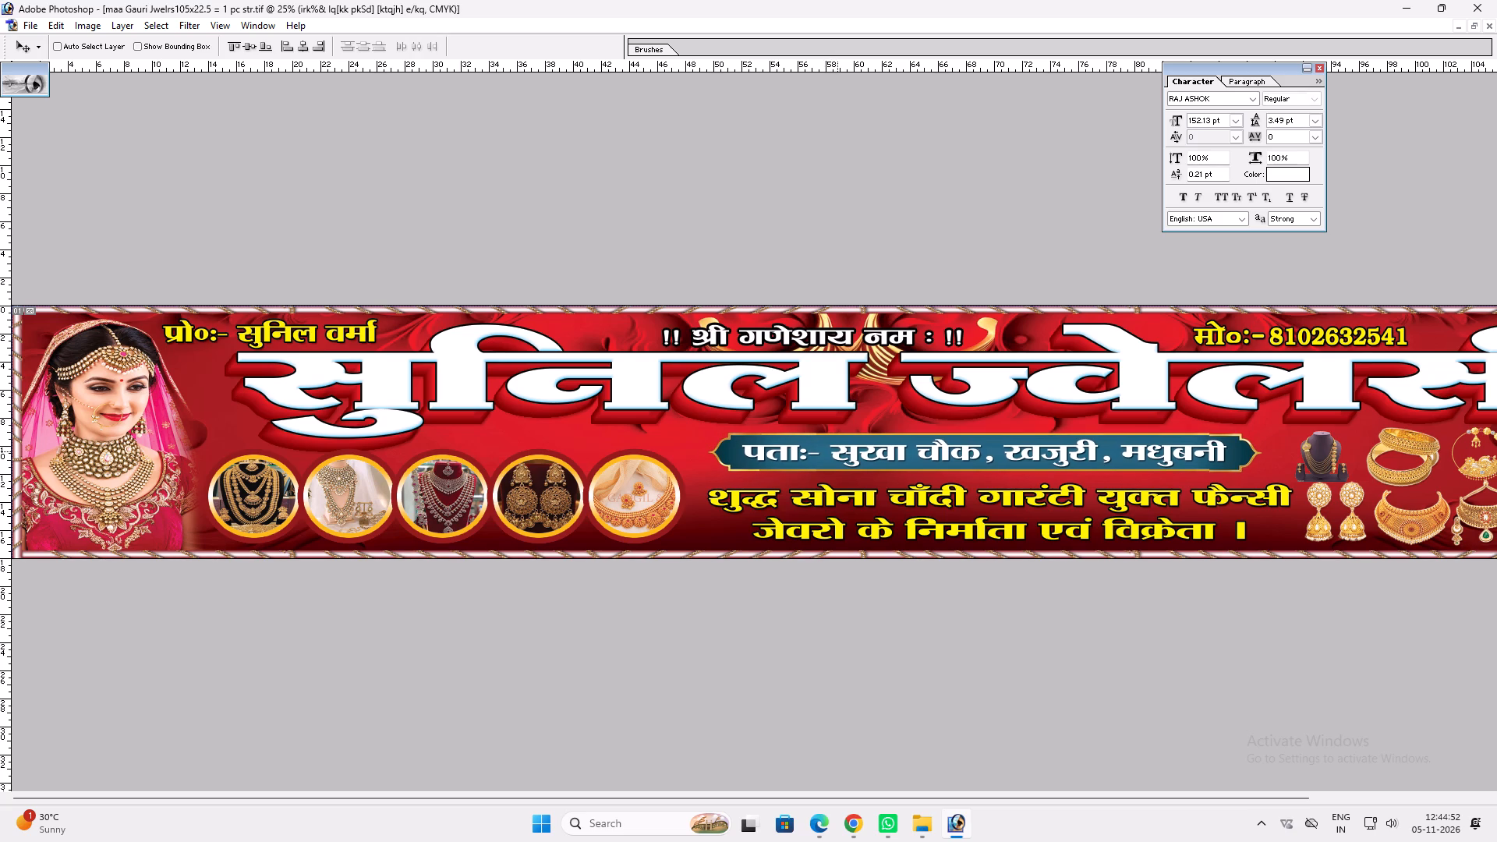
{"action": "left_click_drag", "start_coordinate": [837, 451], "coordinate": [839, 452]}
Stretch the row of five round jewellery pictures slightly once more, toward the shop name.
{"action": "key", "text": "space"}
{"action": "key", "text": "space"}
{"action": "key", "text": "space"}
{"action": "key", "text": "space"}
{"action": "key", "text": "space"}
{"action": "key", "text": "space"}
{"action": "key", "text": "space"}
{"action": "key", "text": "space"}
{"action": "key", "text": "space"}
{"action": "key", "text": "space"}
{"action": "key", "text": "space"}
{"action": "key", "text": "space"}
{"action": "key", "text": "space"}
{"action": "key", "text": "space"}
{"action": "key", "text": "space"}
{"action": "key", "text": "space"}
{"action": "key", "text": "space"}
{"action": "key", "text": "space"}
{"action": "key", "text": "space"}
{"action": "key", "text": "space"}
{"action": "left_click_drag", "start_coordinate": [710, 442], "coordinate": [1004, 471]}
{"action": "left_click_drag", "start_coordinate": [1058, 438], "coordinate": [860, 398]}
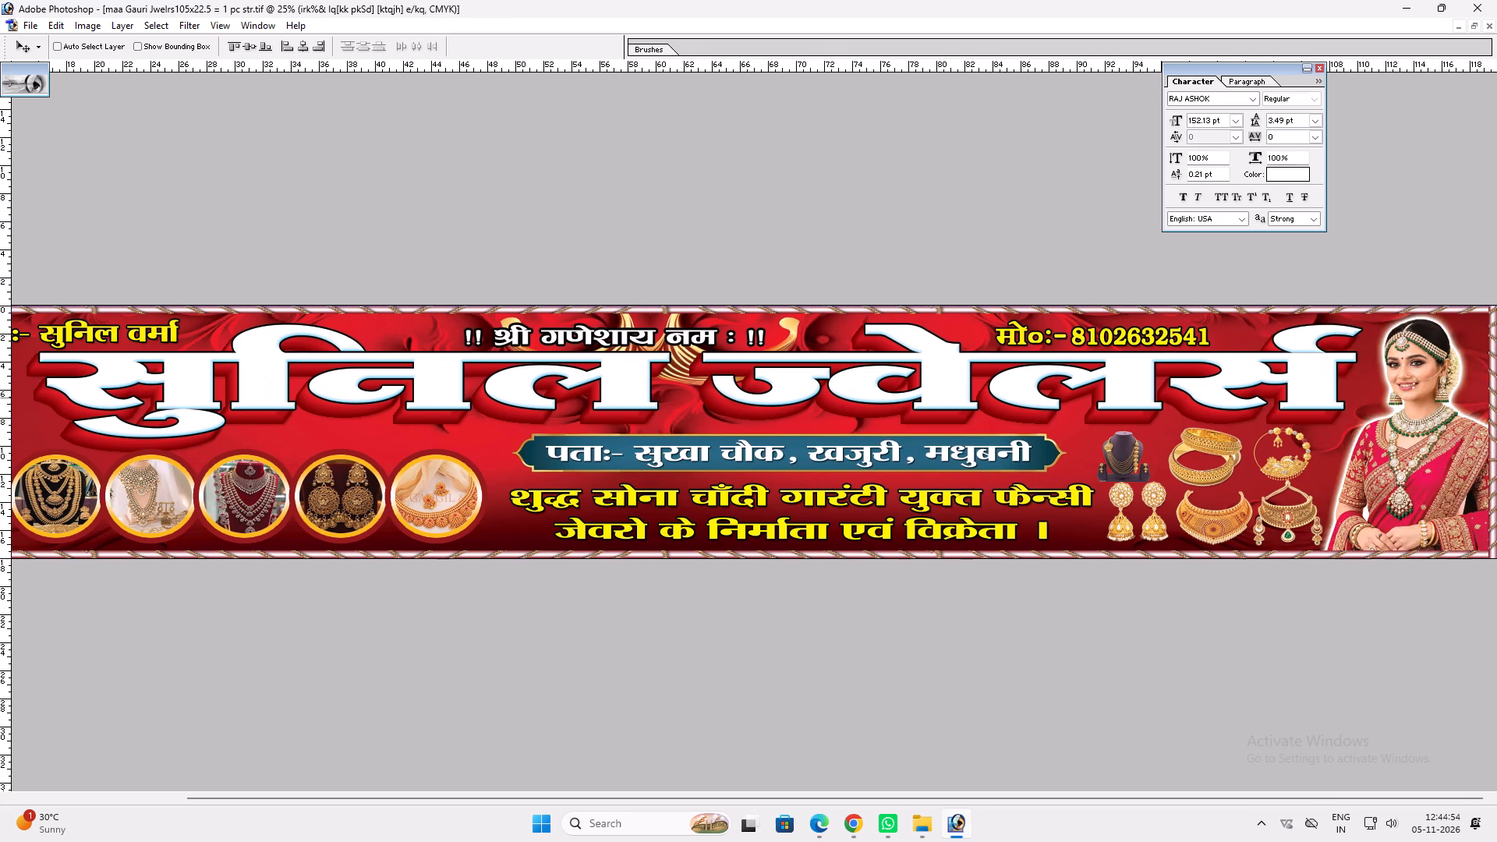
{"action": "right_click", "coordinate": [745, 396]}
{"action": "left_click_drag", "start_coordinate": [783, 404], "coordinate": [807, 409]}
{"action": "key", "text": "v"}
{"action": "left_click", "coordinate": [476, 482], "text": "ctrl"}
{"action": "key", "text": "ctrl+t"}
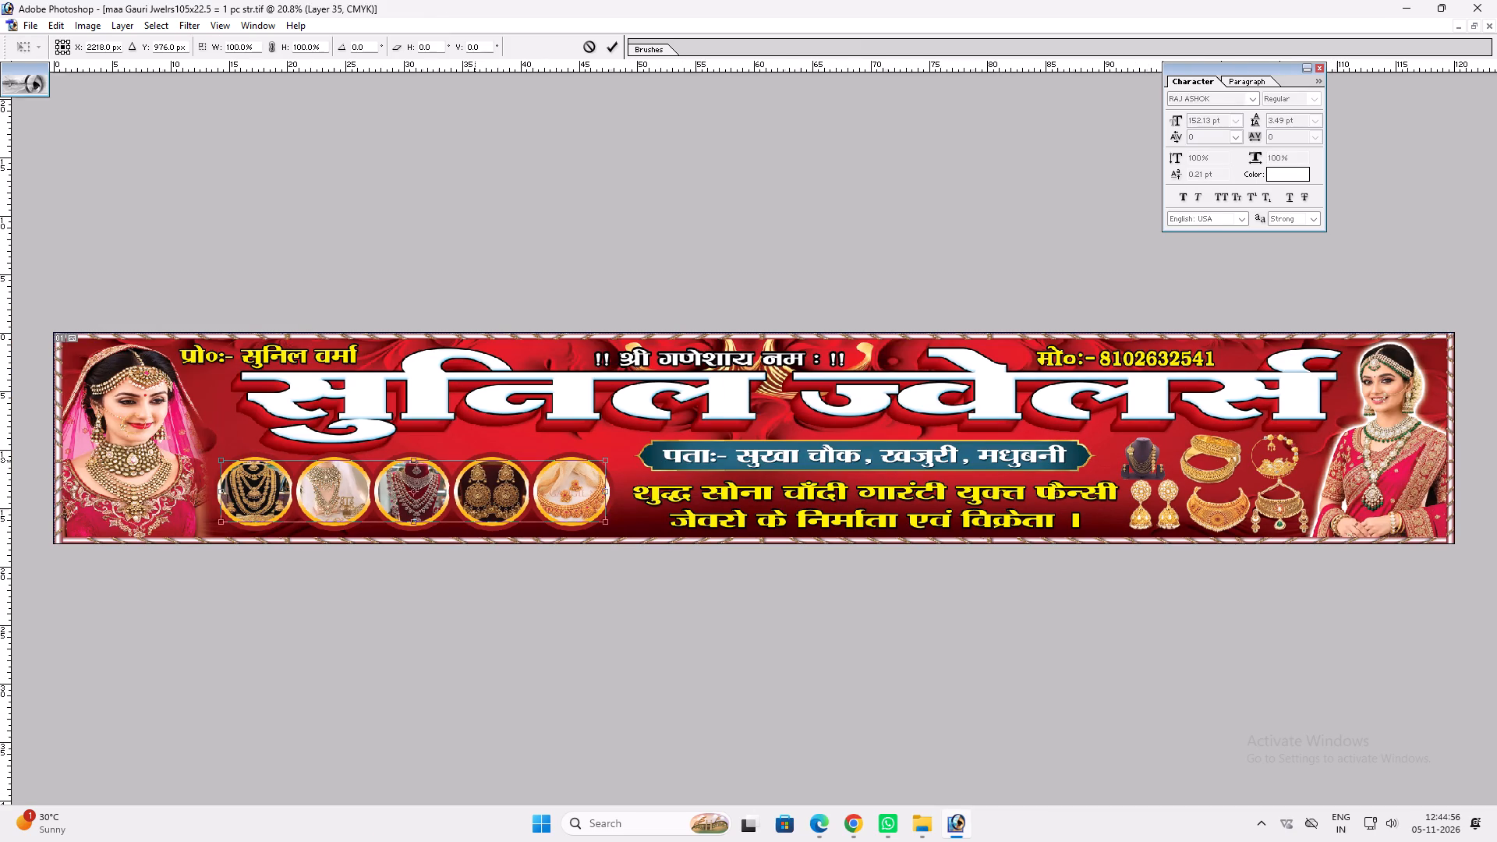
{"action": "left_click_drag", "start_coordinate": [476, 456], "coordinate": [484, 453], "text": "shift"}
{"action": "key", "text": "shift+Return"}
{"action": "key", "text": "v"}
Remove the white outer glow from the standing bride at the banner's right end.
{"action": "scroll", "coordinate": [553, 494], "scroll_direction": "up", "scroll_amount": 1}
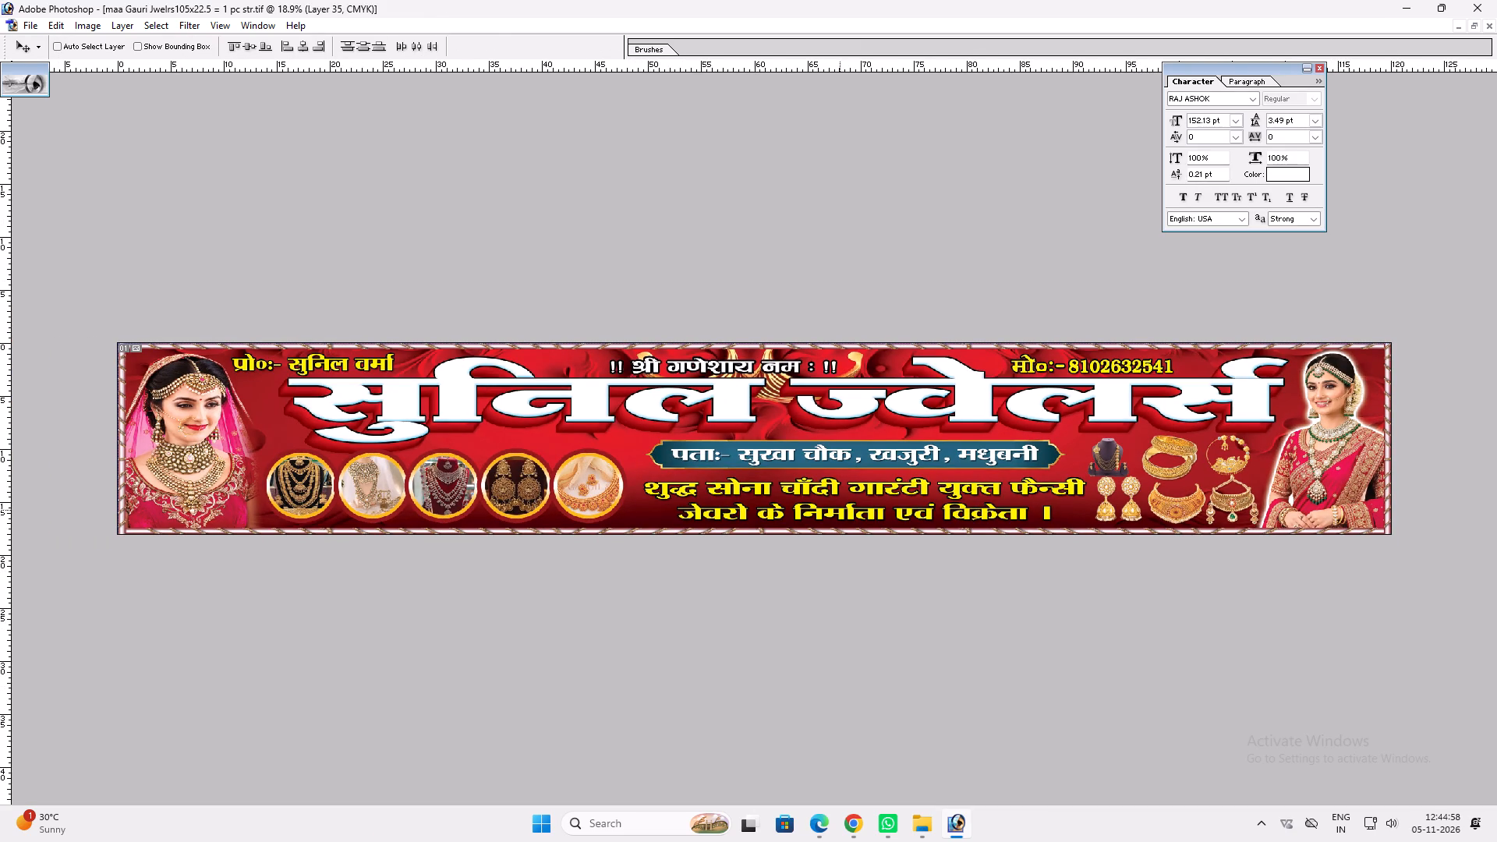
{"action": "left_click", "coordinate": [1313, 445], "text": "ctrl"}
{"action": "key", "text": "alt+l"}
{"action": "key", "text": "alt+y"}
{"action": "key", "text": "alt+o"}
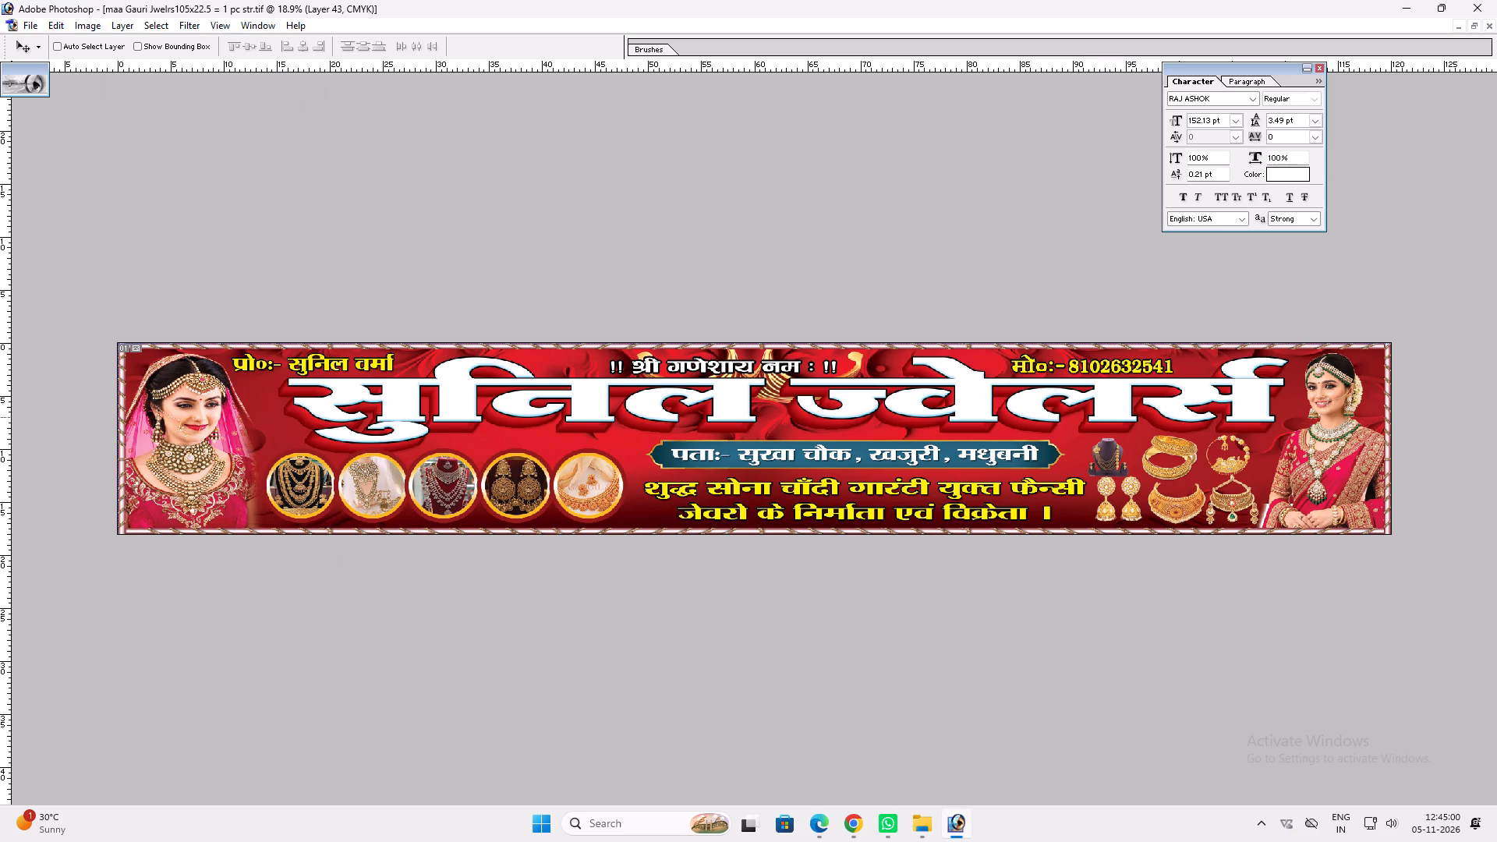
Capture a screen snip of the whole banner from edge to edge.
{"action": "key", "text": "Print"}
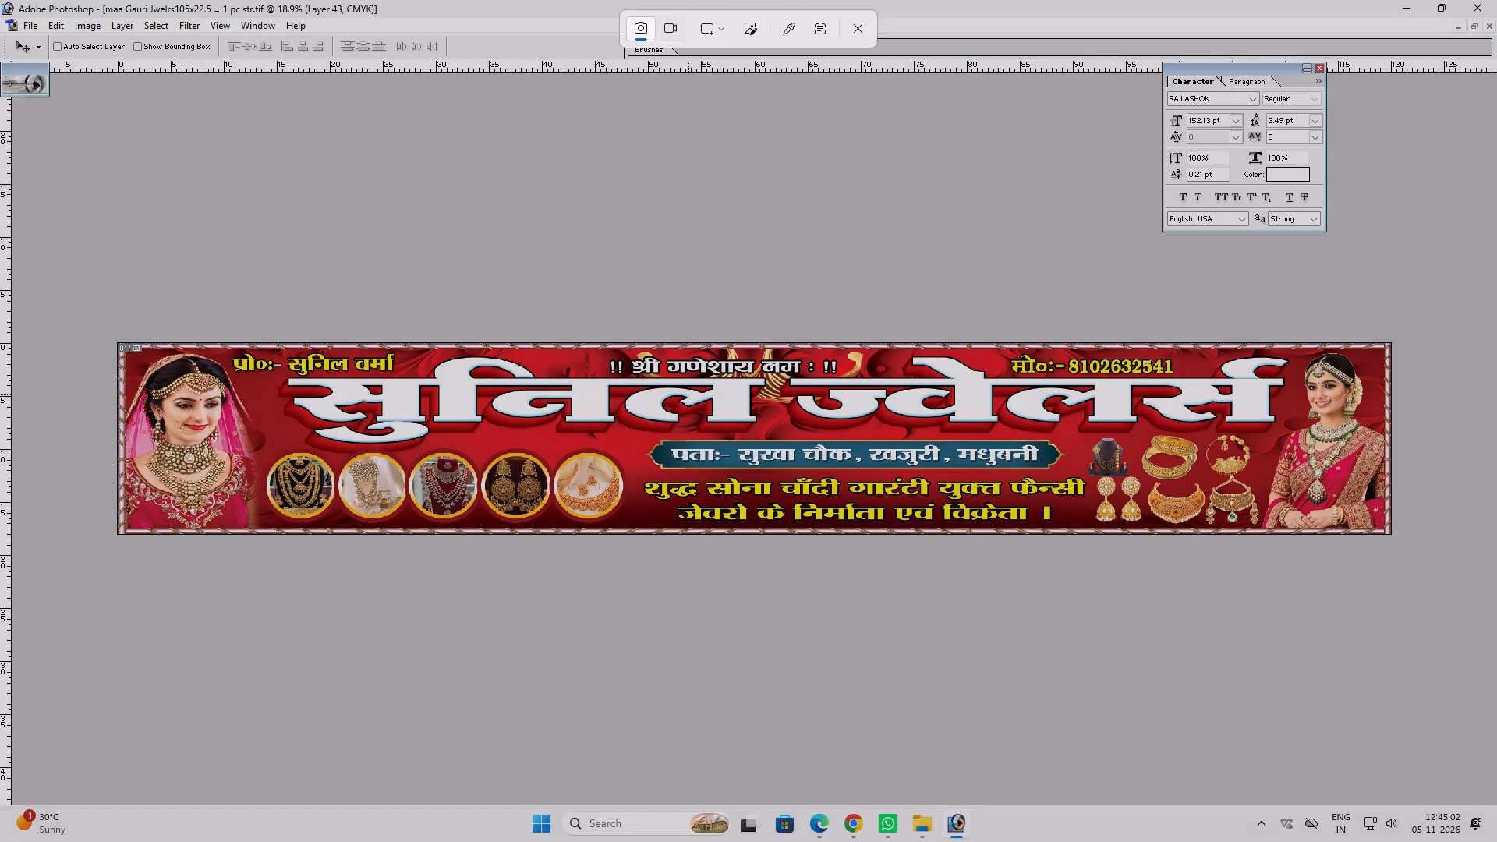
{"action": "left_click_drag", "start_coordinate": [110, 339], "coordinate": [1389, 537]}
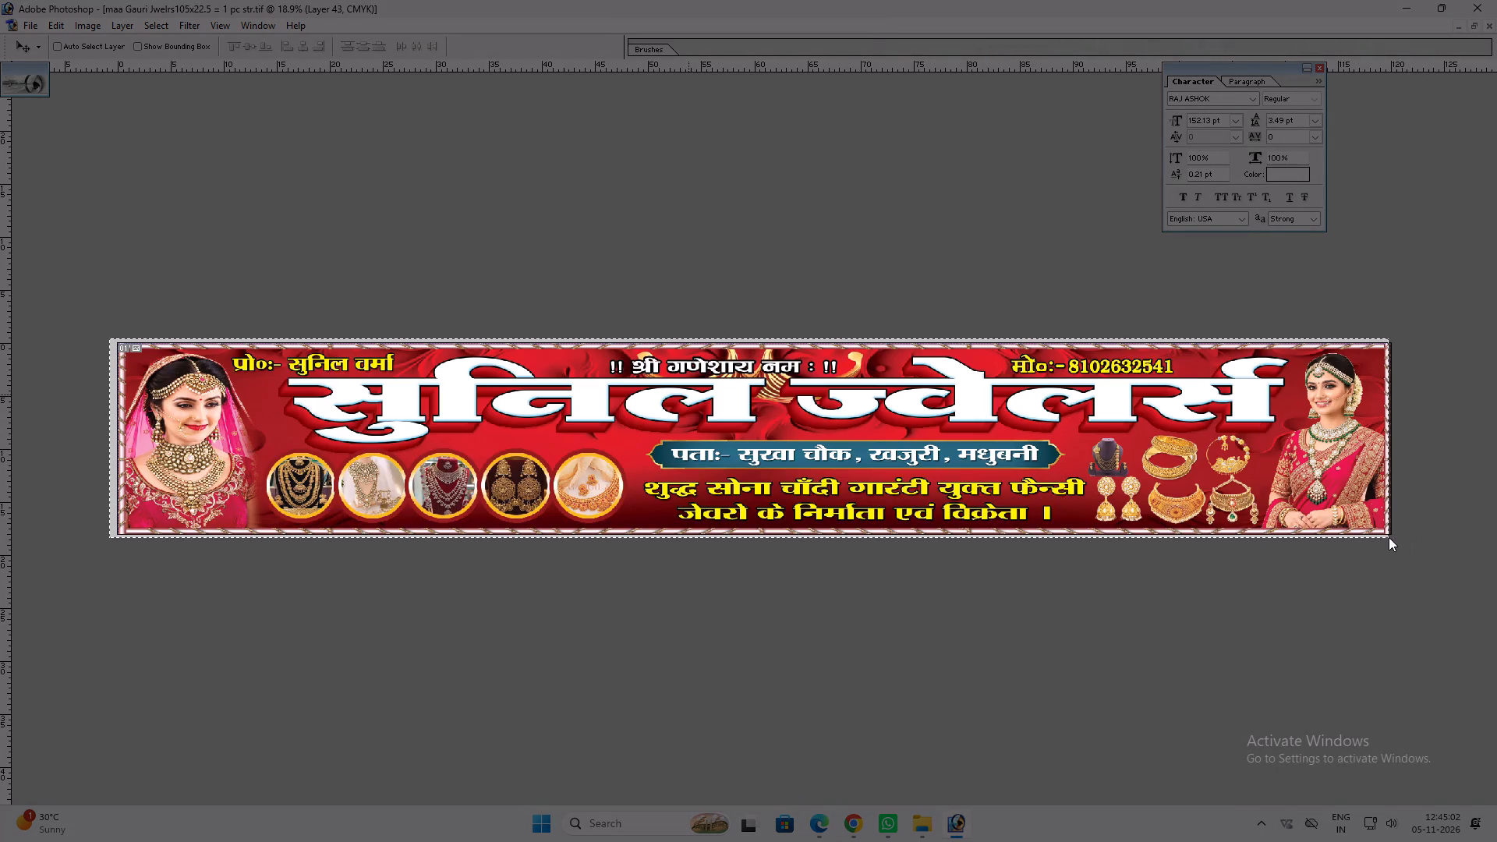
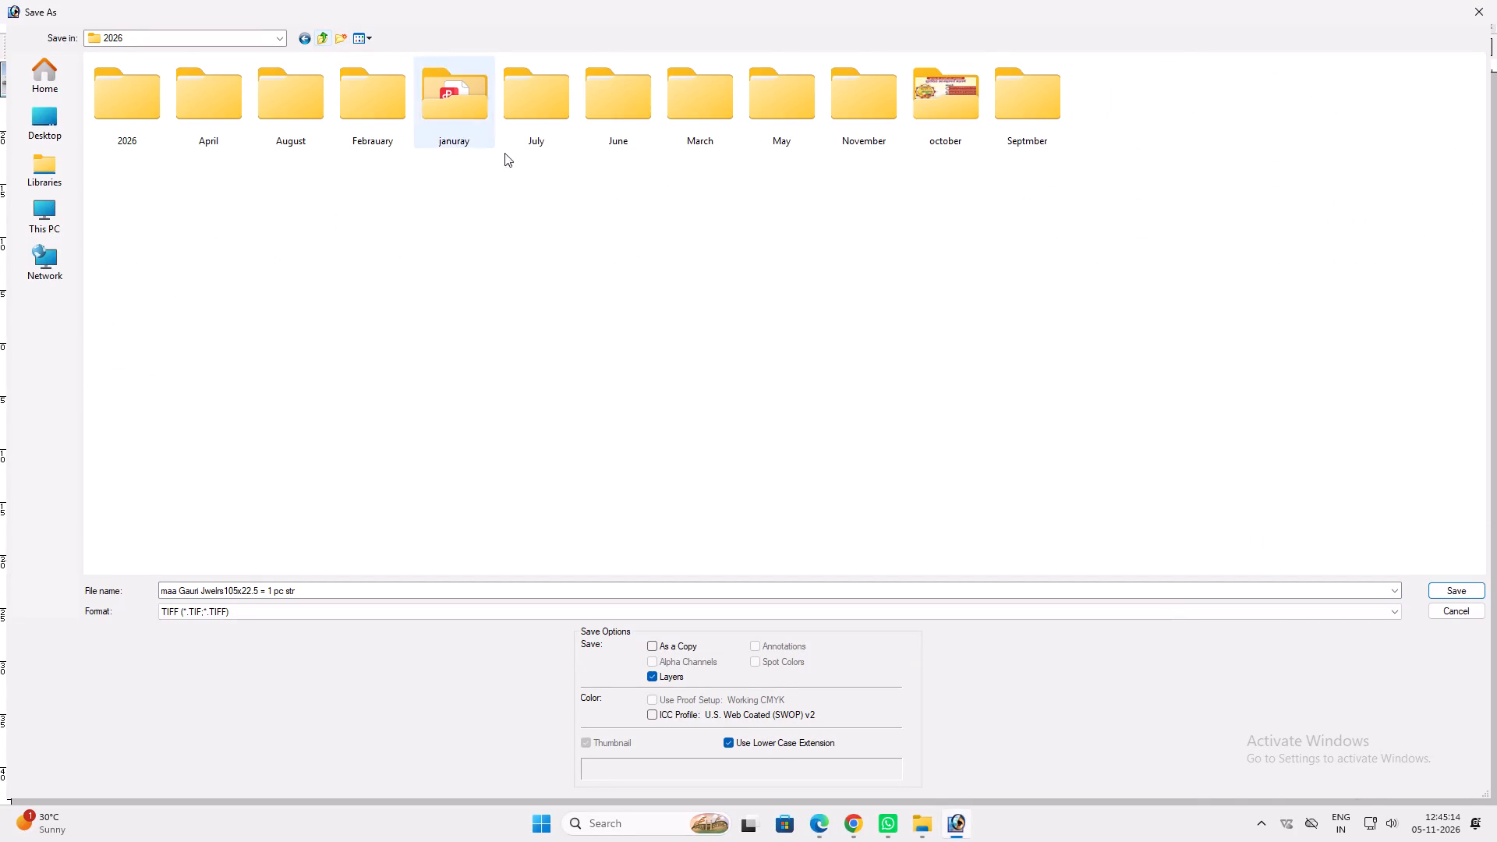
Create a new folder named after the client inside the November folder's 05.11.2026 folder.
{"action": "double_click", "coordinate": [863, 104]}
{"action": "double_click", "coordinate": [488, 112]}
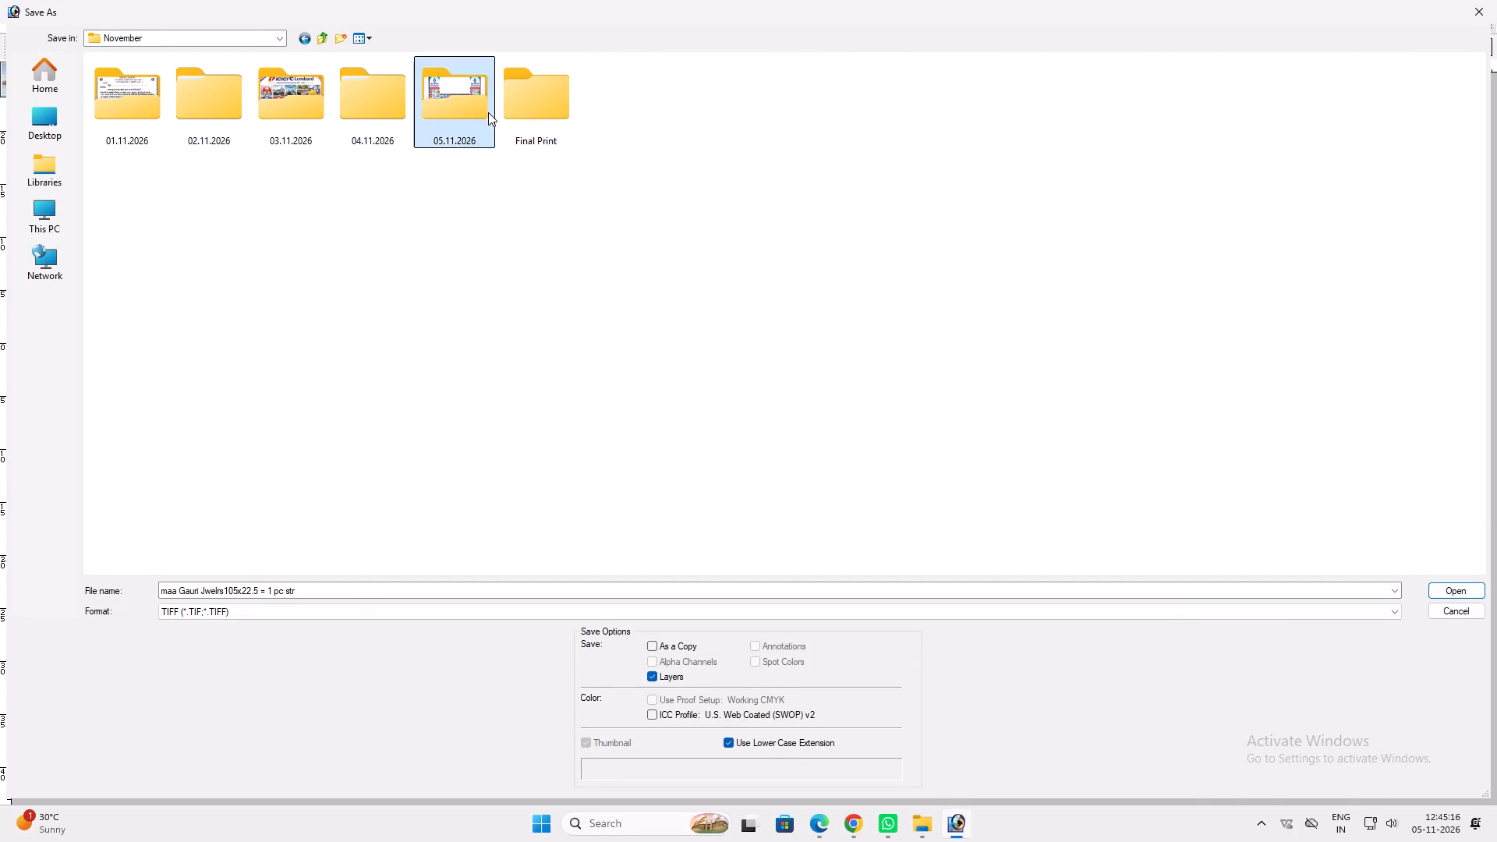
{"action": "left_click", "coordinate": [343, 34]}
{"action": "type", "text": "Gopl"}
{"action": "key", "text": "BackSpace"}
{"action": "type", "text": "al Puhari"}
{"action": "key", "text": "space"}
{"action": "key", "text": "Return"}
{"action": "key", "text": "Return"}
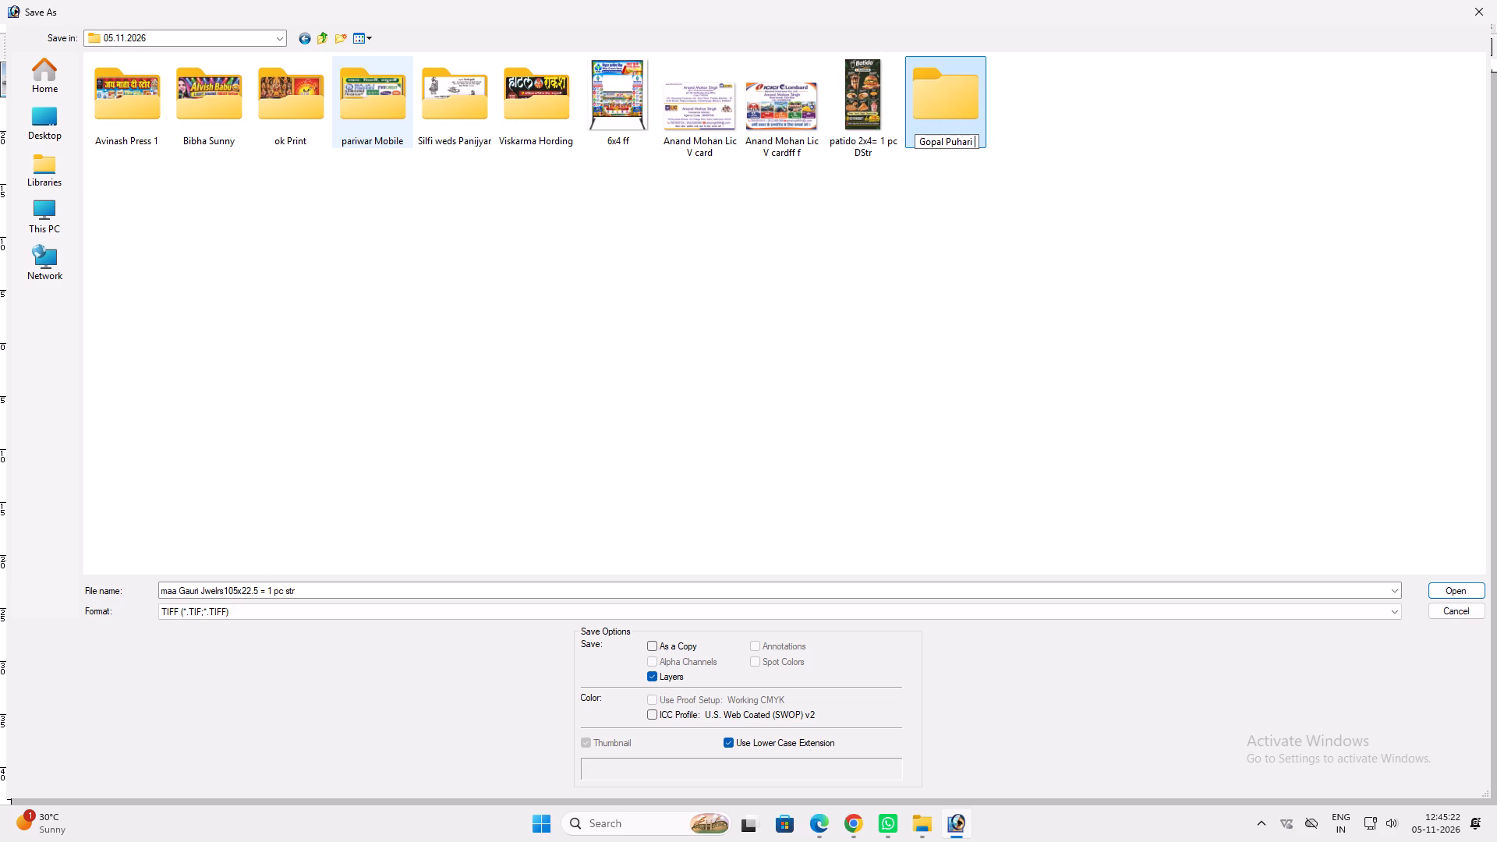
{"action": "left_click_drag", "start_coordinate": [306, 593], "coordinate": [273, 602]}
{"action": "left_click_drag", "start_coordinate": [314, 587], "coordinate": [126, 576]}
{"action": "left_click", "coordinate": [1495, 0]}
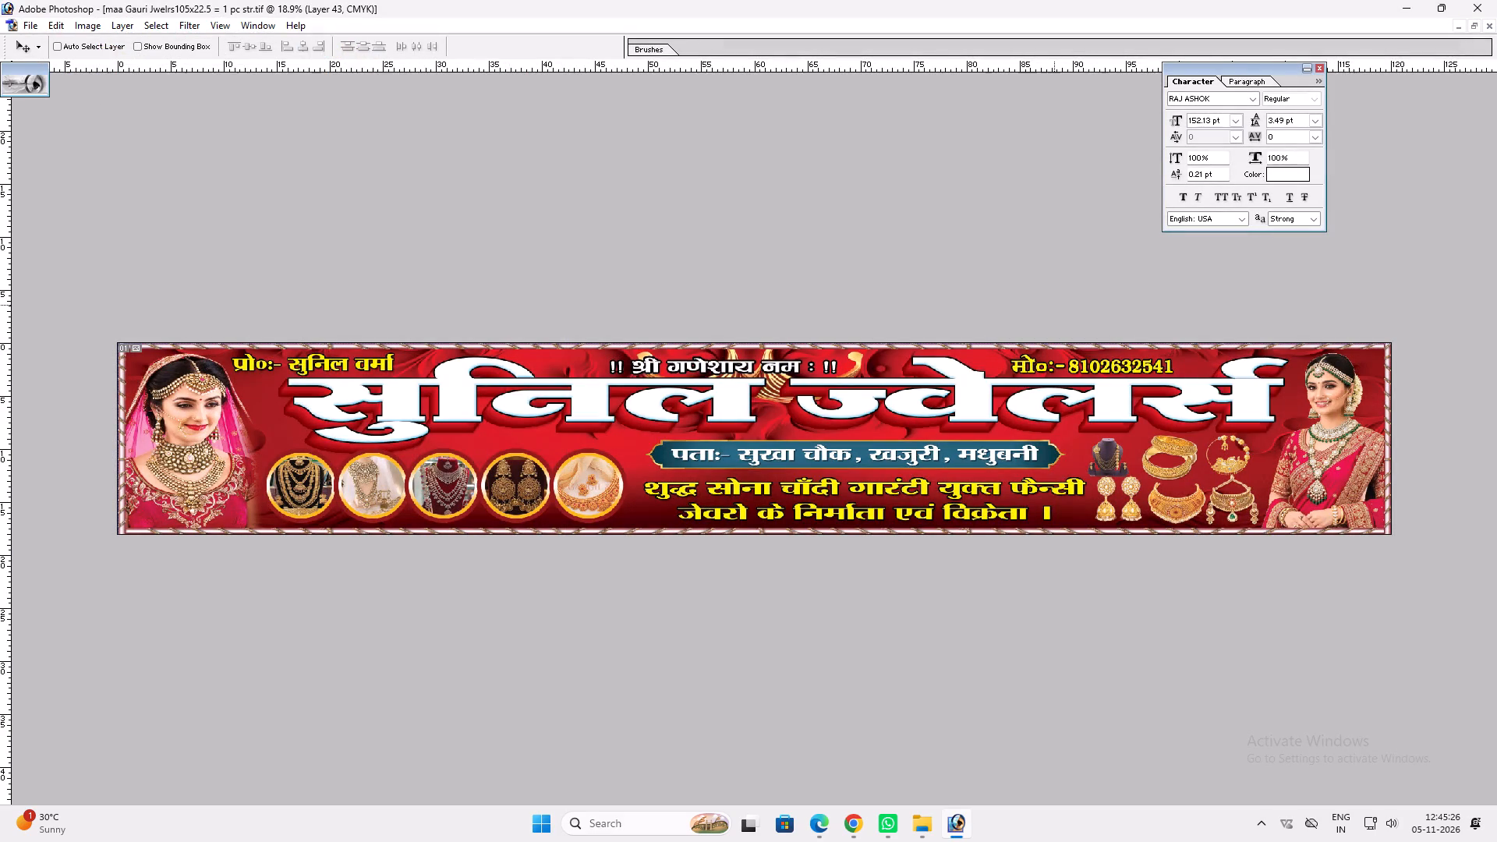
Save the banner as a layered TIFF named "sunil Jwelers 10x1.5= 1 pc Str" in the new client folder under November, 05.11.2026.
{"action": "key", "text": "ctrl+shift+s"}
{"action": "double_click", "coordinate": [324, 44]}
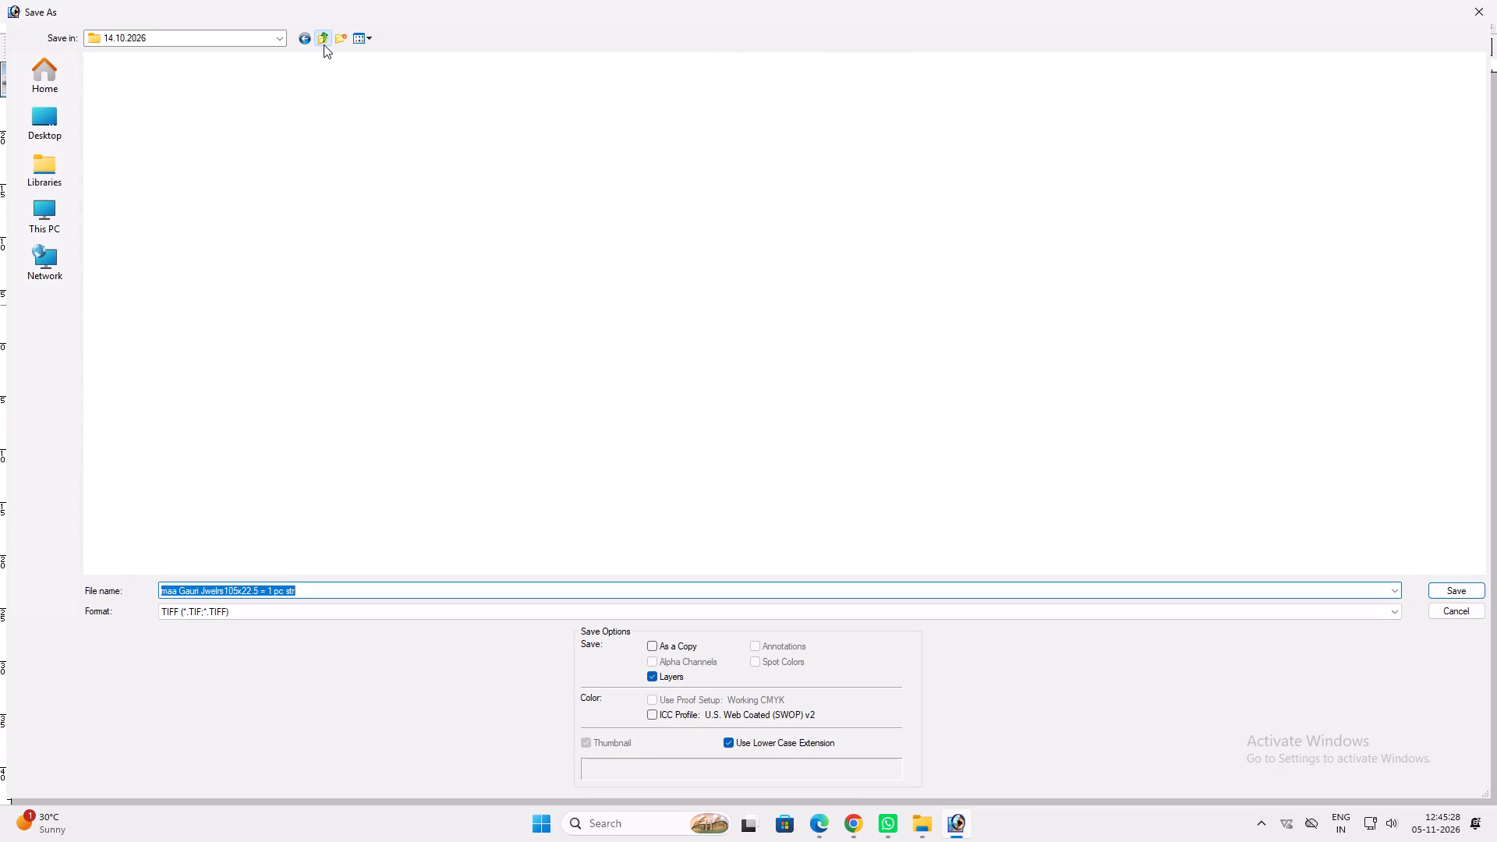
{"action": "left_click", "coordinate": [324, 46]}
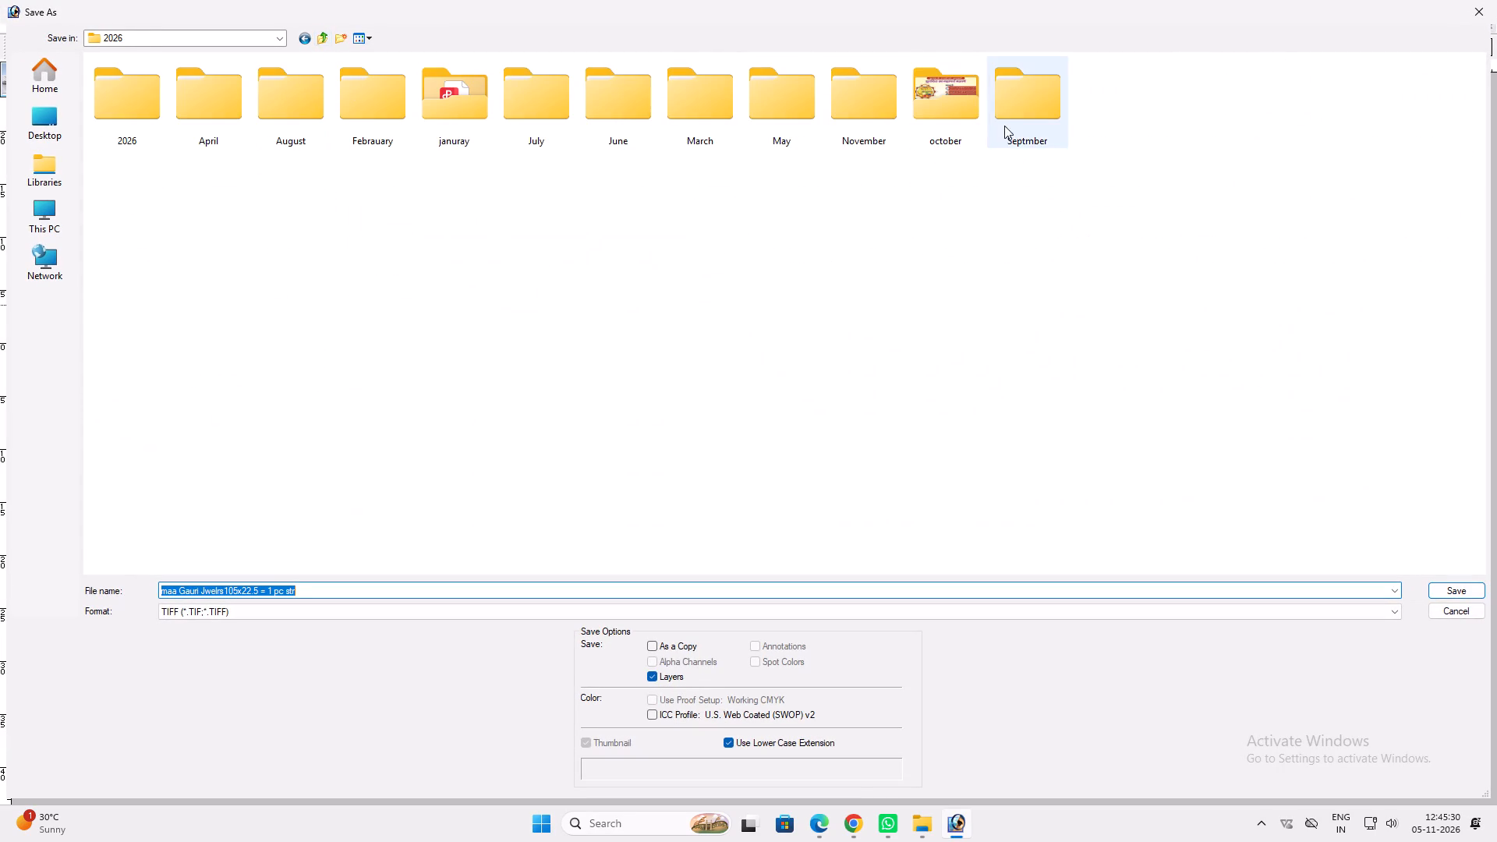
{"action": "left_click", "coordinate": [934, 108]}
{"action": "left_click", "coordinate": [816, 129]}
{"action": "left_click", "coordinate": [894, 111]}
{"action": "triple_click", "coordinate": [887, 111]}
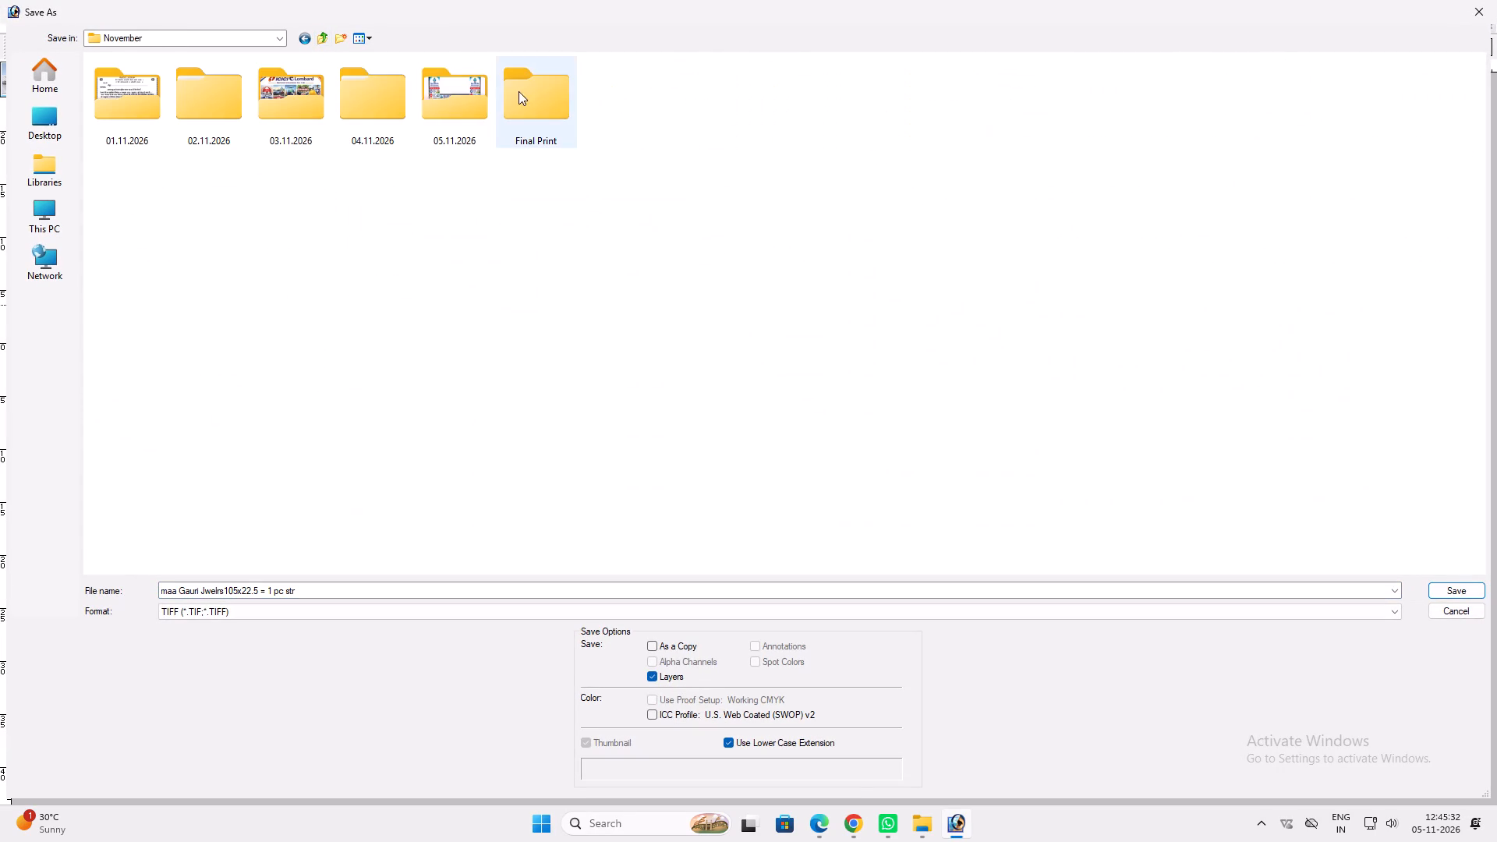
{"action": "double_click", "coordinate": [449, 93]}
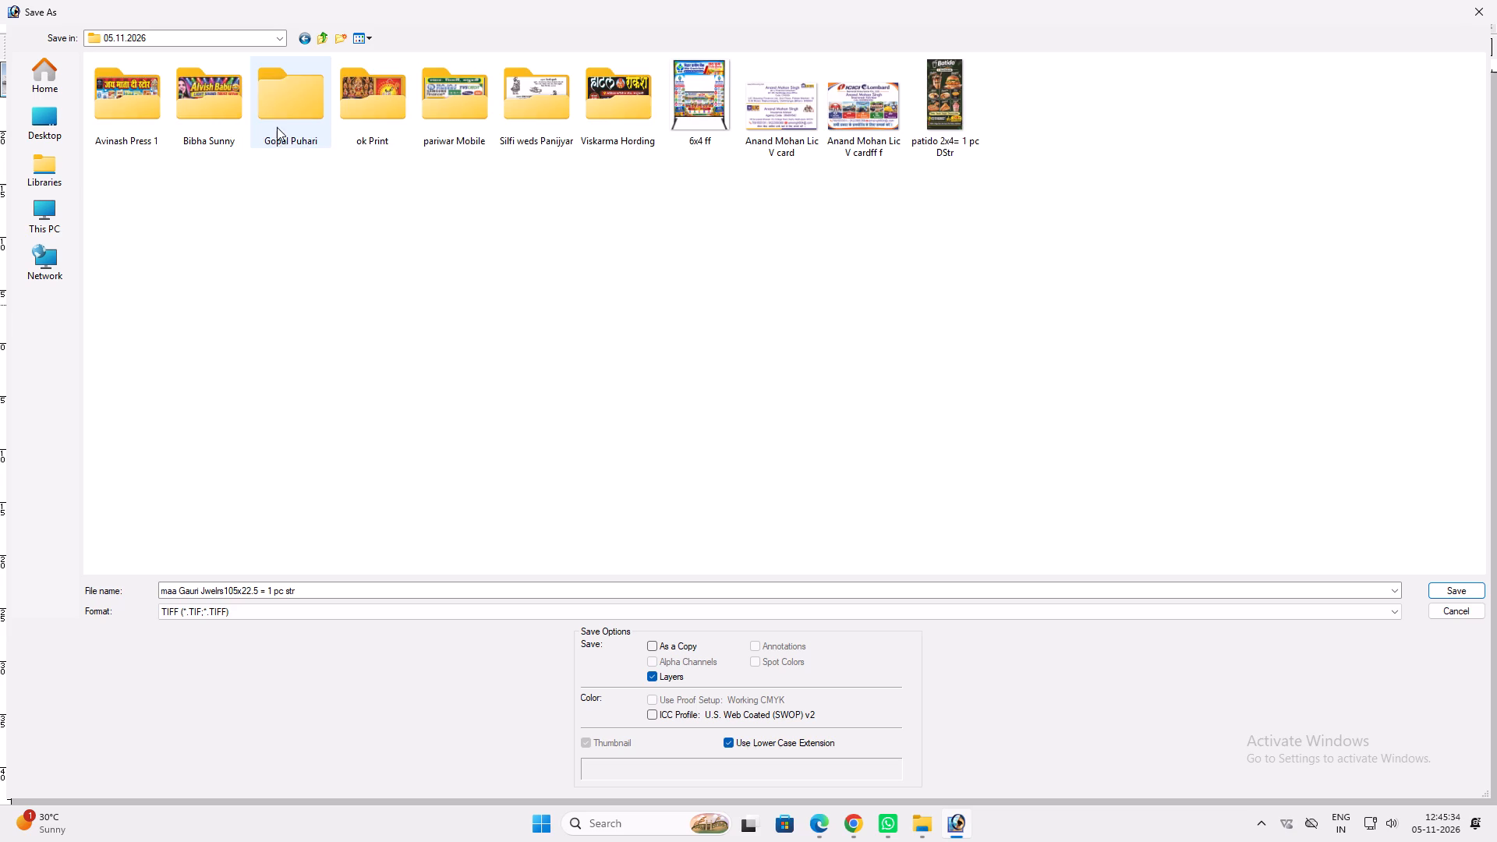
{"action": "double_click", "coordinate": [277, 127]}
{"action": "left_click", "coordinate": [364, 593]}
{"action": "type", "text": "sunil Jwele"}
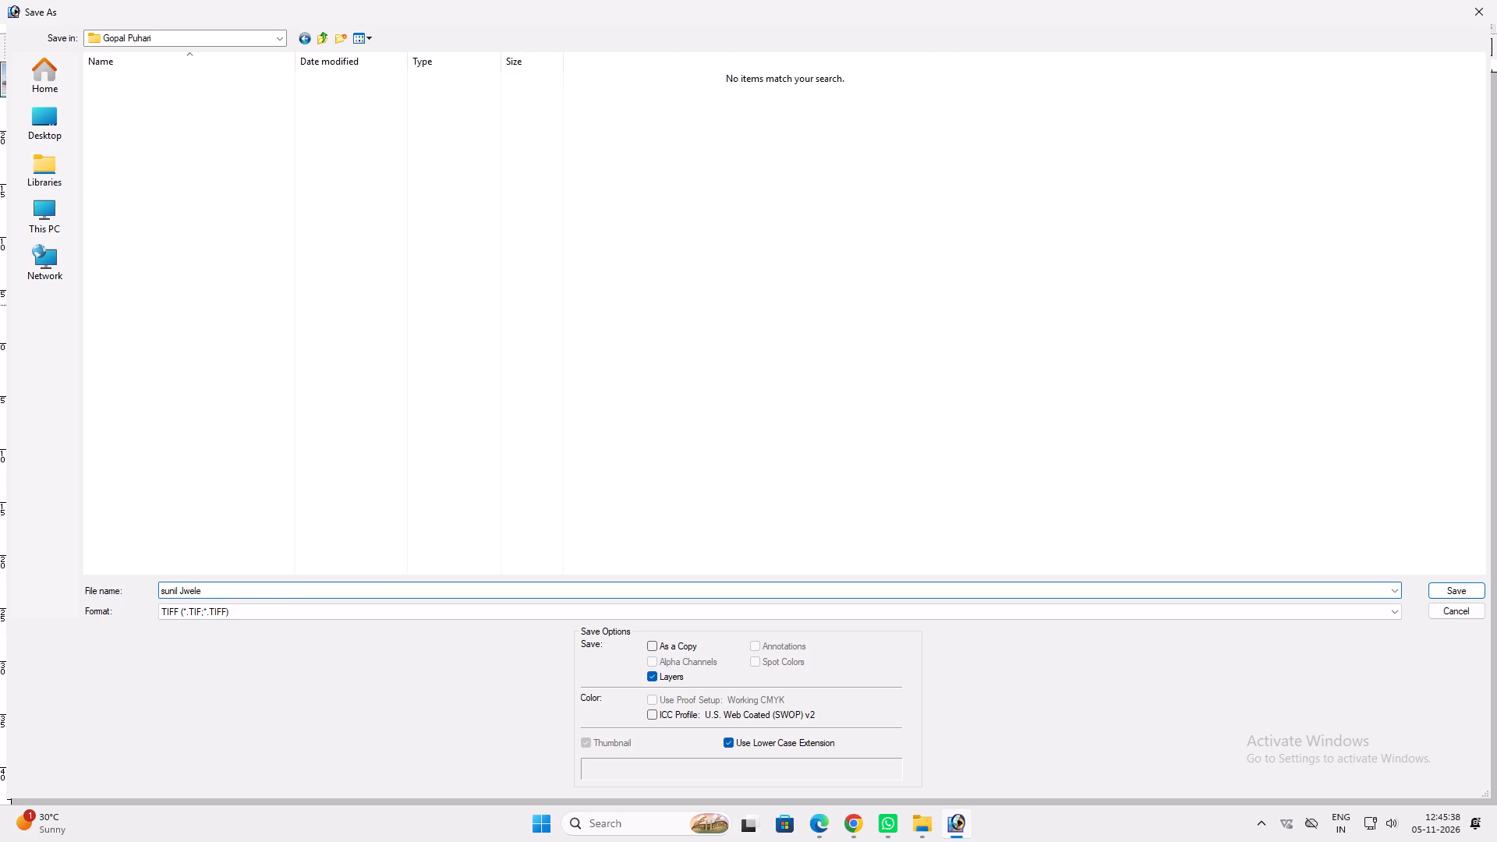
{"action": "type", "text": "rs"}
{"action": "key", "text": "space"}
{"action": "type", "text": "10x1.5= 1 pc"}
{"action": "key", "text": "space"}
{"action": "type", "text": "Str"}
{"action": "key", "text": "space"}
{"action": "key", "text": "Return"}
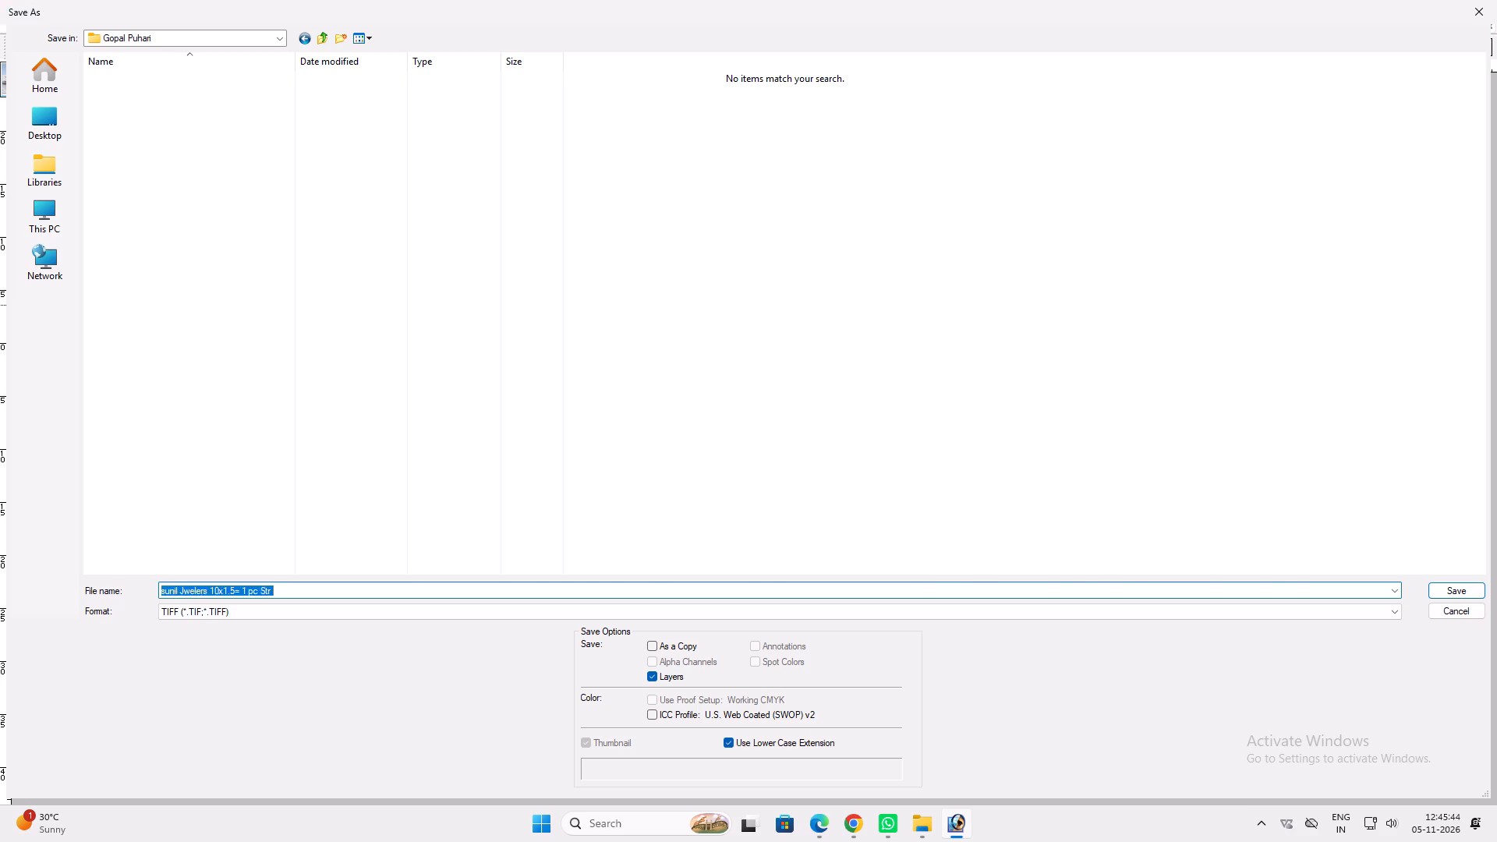
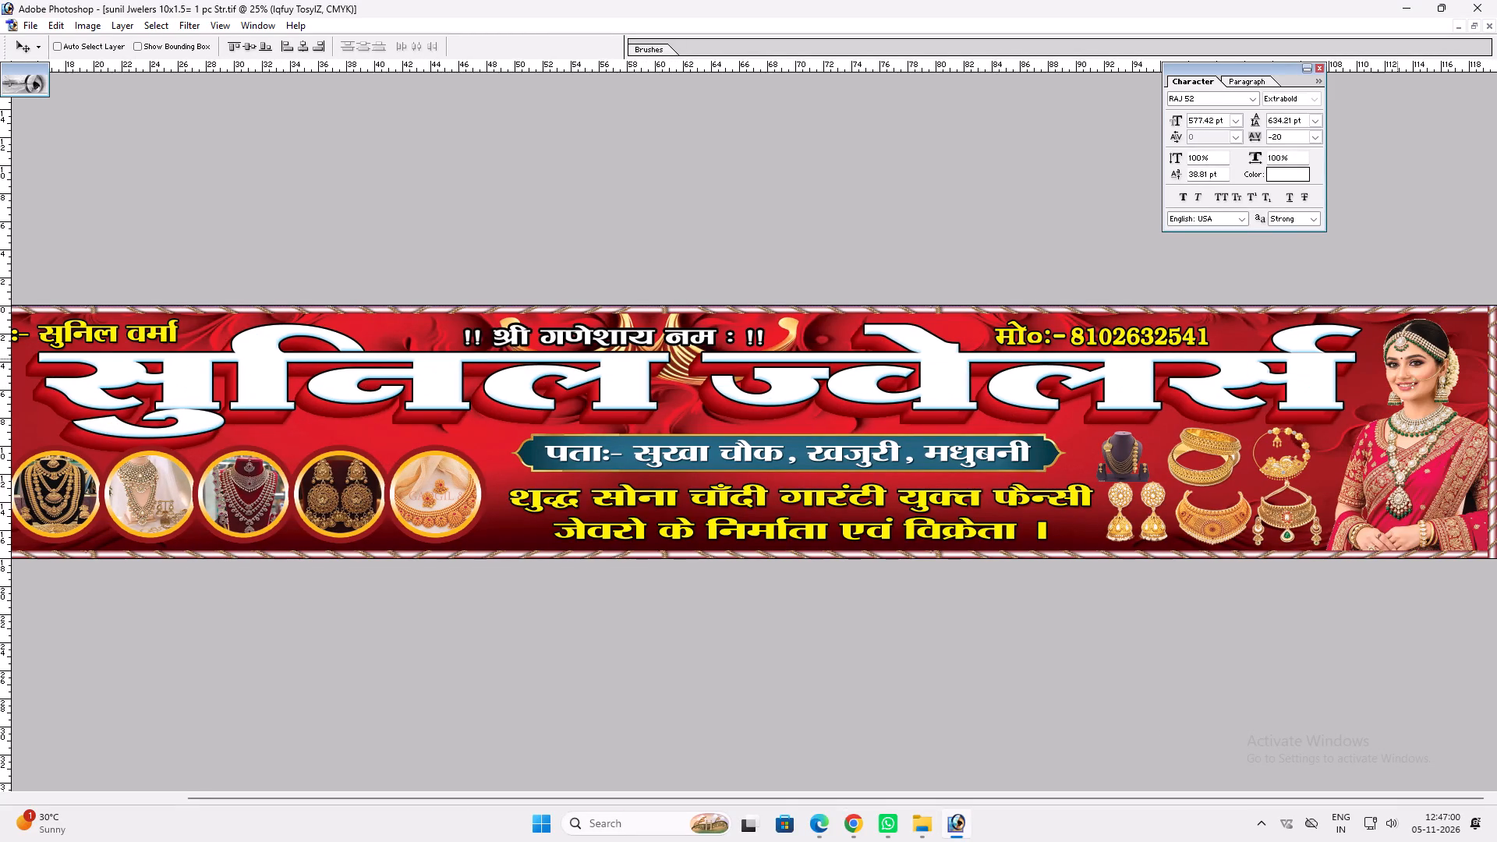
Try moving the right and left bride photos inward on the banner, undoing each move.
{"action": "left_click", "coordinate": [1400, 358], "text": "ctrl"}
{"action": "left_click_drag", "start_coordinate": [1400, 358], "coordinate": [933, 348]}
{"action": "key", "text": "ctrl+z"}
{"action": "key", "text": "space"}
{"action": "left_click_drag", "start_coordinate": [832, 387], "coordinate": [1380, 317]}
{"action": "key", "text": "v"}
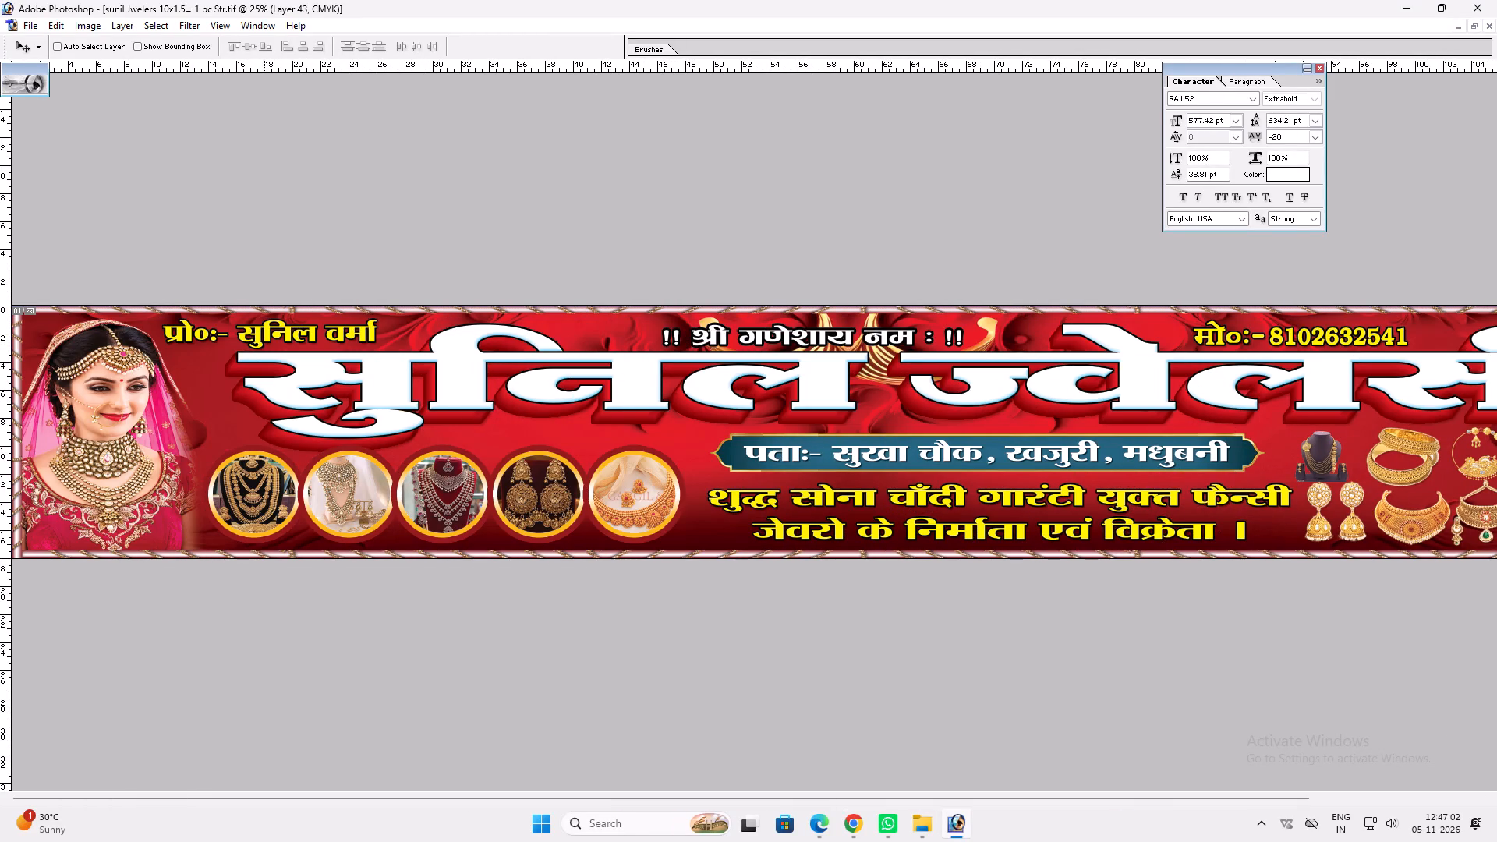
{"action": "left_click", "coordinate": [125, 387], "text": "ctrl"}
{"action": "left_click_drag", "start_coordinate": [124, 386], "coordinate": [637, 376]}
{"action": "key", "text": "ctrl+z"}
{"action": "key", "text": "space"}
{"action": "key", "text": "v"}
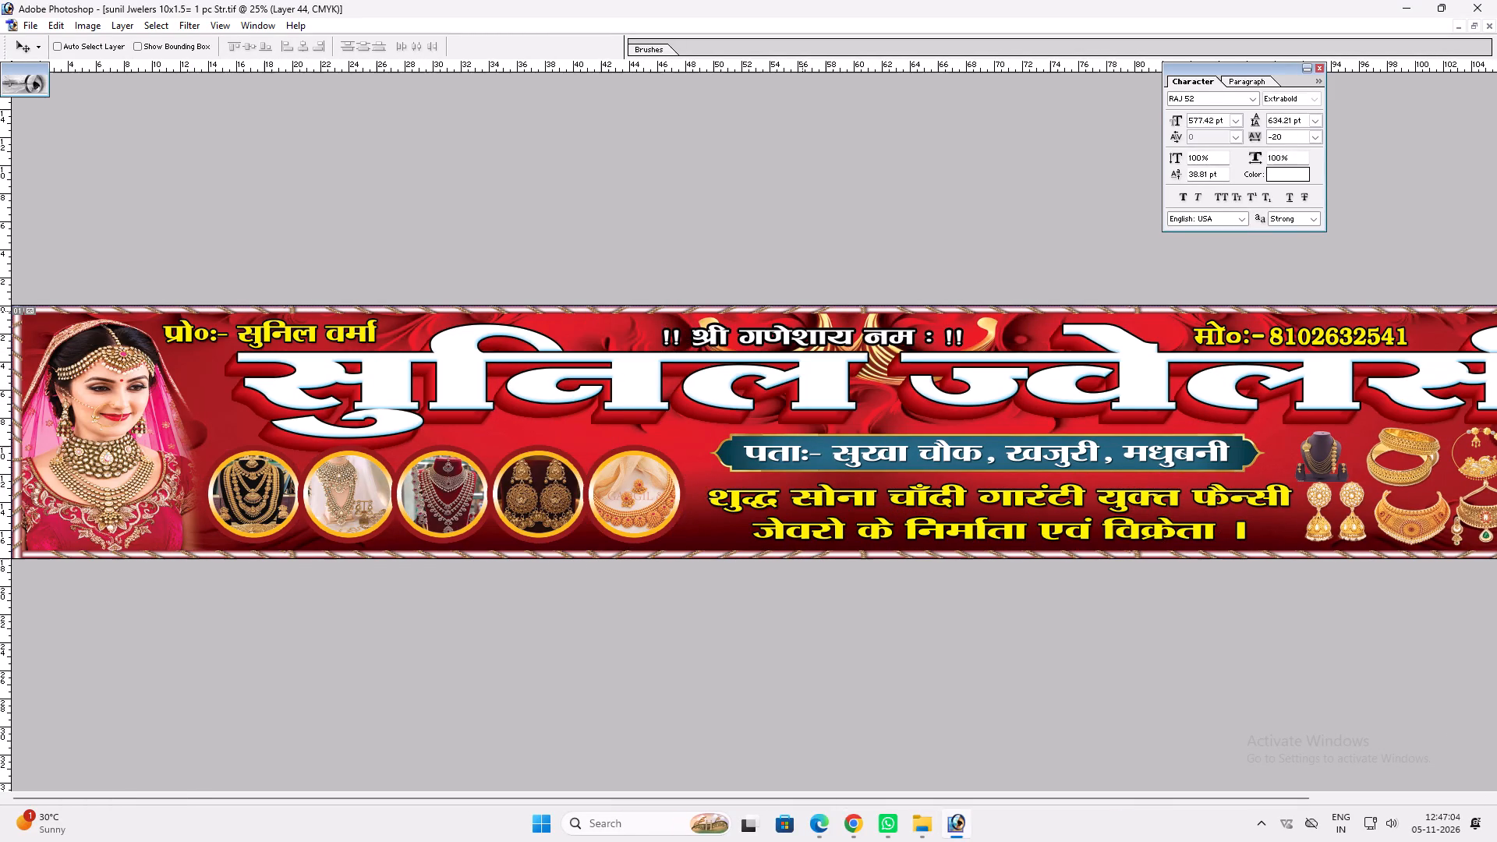
Delete the existing rope borders along the banner's top and bottom edges.
{"action": "left_click", "coordinate": [799, 310], "text": "ctrl"}
{"action": "key", "text": "alt+l"}
{"action": "key", "text": "alt+l"}
{"action": "key", "text": "alt+l"}
{"action": "key", "text": "v"}
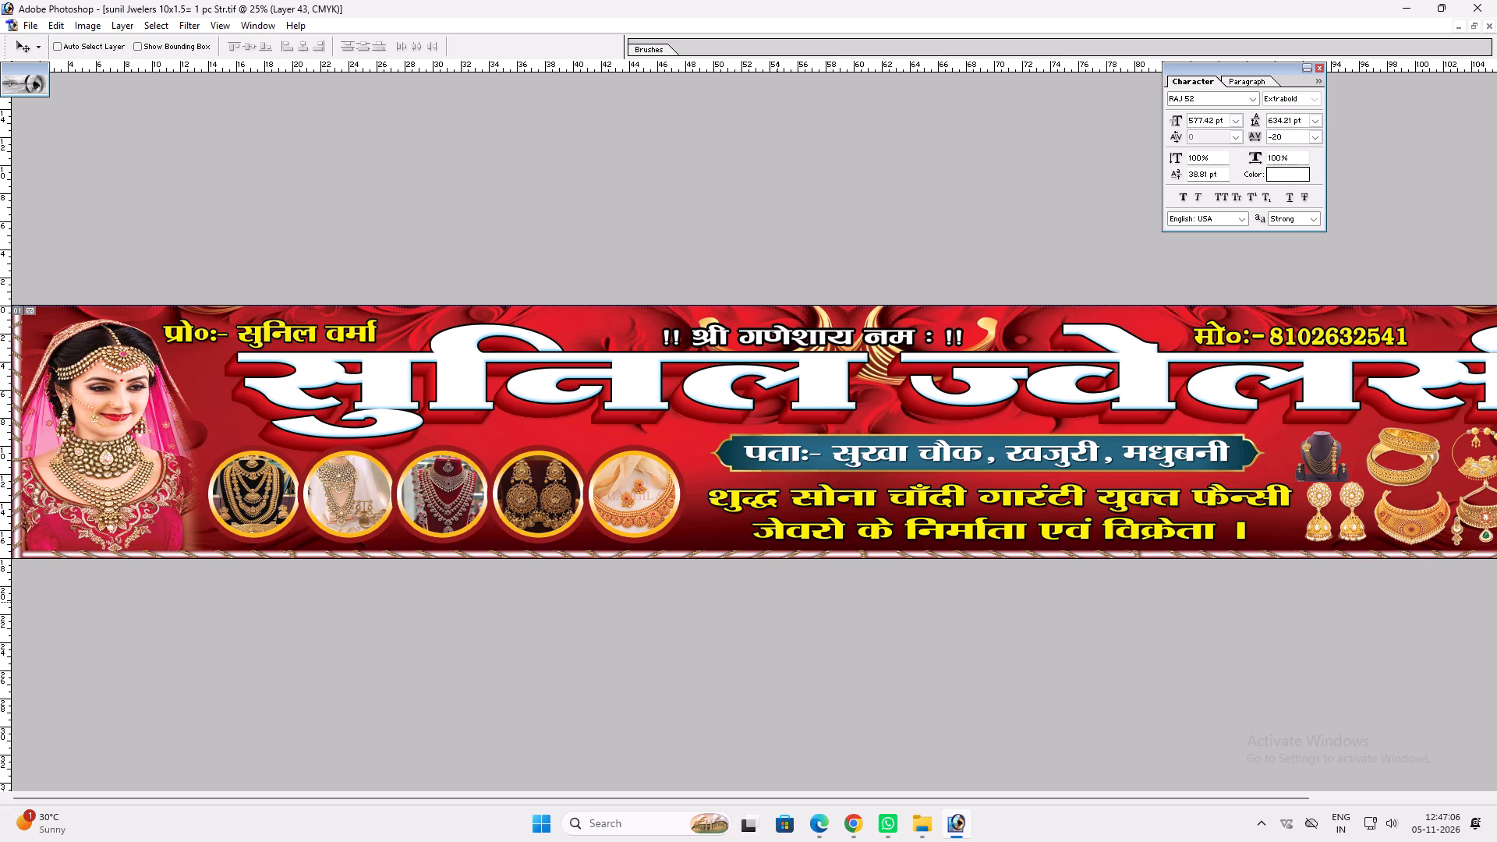
{"action": "left_click", "coordinate": [758, 557], "text": "ctrl"}
{"action": "key", "text": "alt+l"}
{"action": "key", "text": "alt+l"}
{"action": "key", "text": "alt+l"}
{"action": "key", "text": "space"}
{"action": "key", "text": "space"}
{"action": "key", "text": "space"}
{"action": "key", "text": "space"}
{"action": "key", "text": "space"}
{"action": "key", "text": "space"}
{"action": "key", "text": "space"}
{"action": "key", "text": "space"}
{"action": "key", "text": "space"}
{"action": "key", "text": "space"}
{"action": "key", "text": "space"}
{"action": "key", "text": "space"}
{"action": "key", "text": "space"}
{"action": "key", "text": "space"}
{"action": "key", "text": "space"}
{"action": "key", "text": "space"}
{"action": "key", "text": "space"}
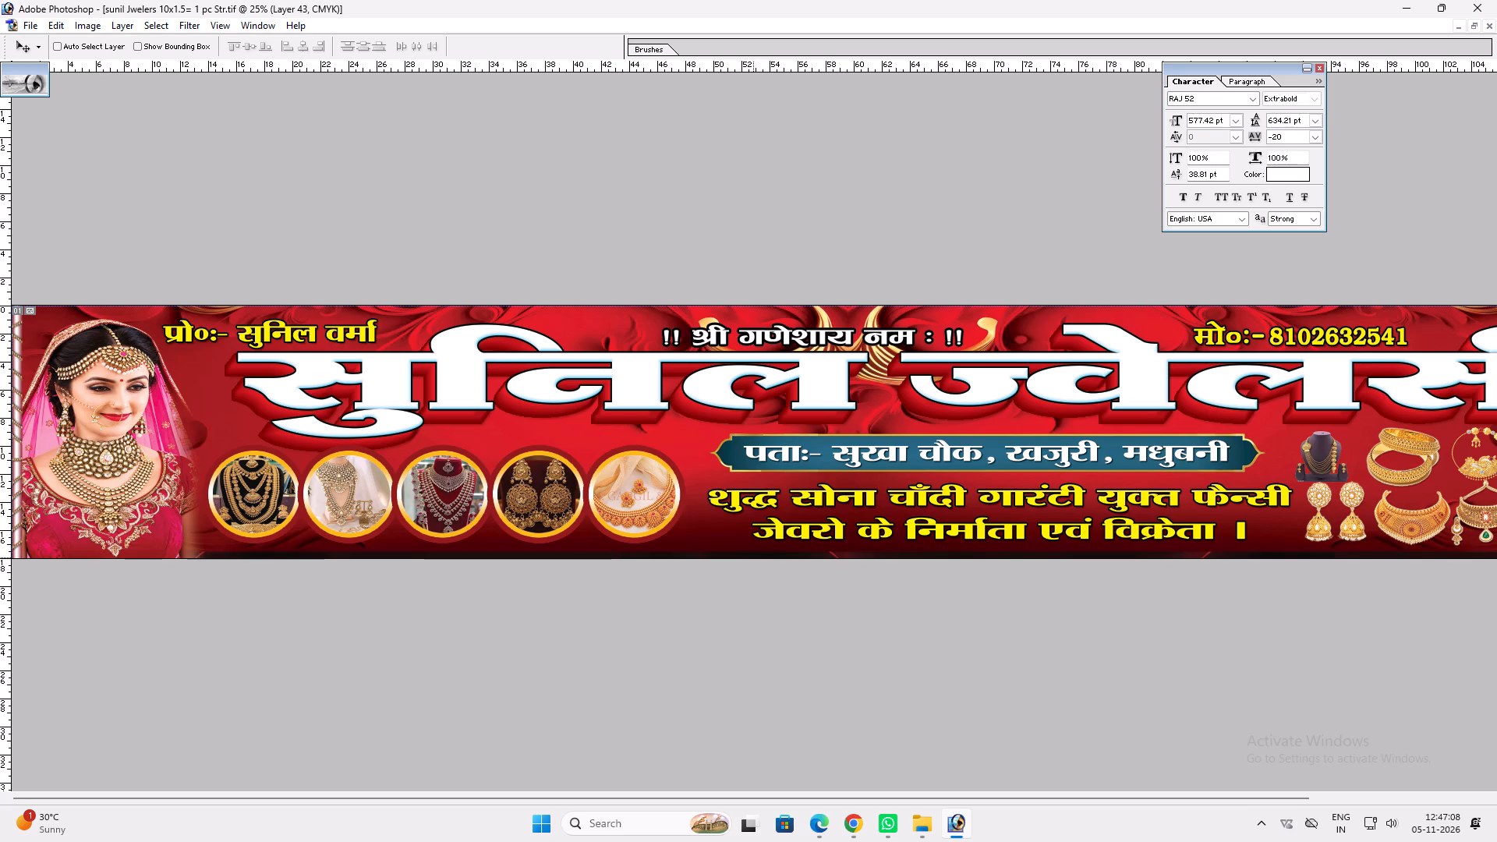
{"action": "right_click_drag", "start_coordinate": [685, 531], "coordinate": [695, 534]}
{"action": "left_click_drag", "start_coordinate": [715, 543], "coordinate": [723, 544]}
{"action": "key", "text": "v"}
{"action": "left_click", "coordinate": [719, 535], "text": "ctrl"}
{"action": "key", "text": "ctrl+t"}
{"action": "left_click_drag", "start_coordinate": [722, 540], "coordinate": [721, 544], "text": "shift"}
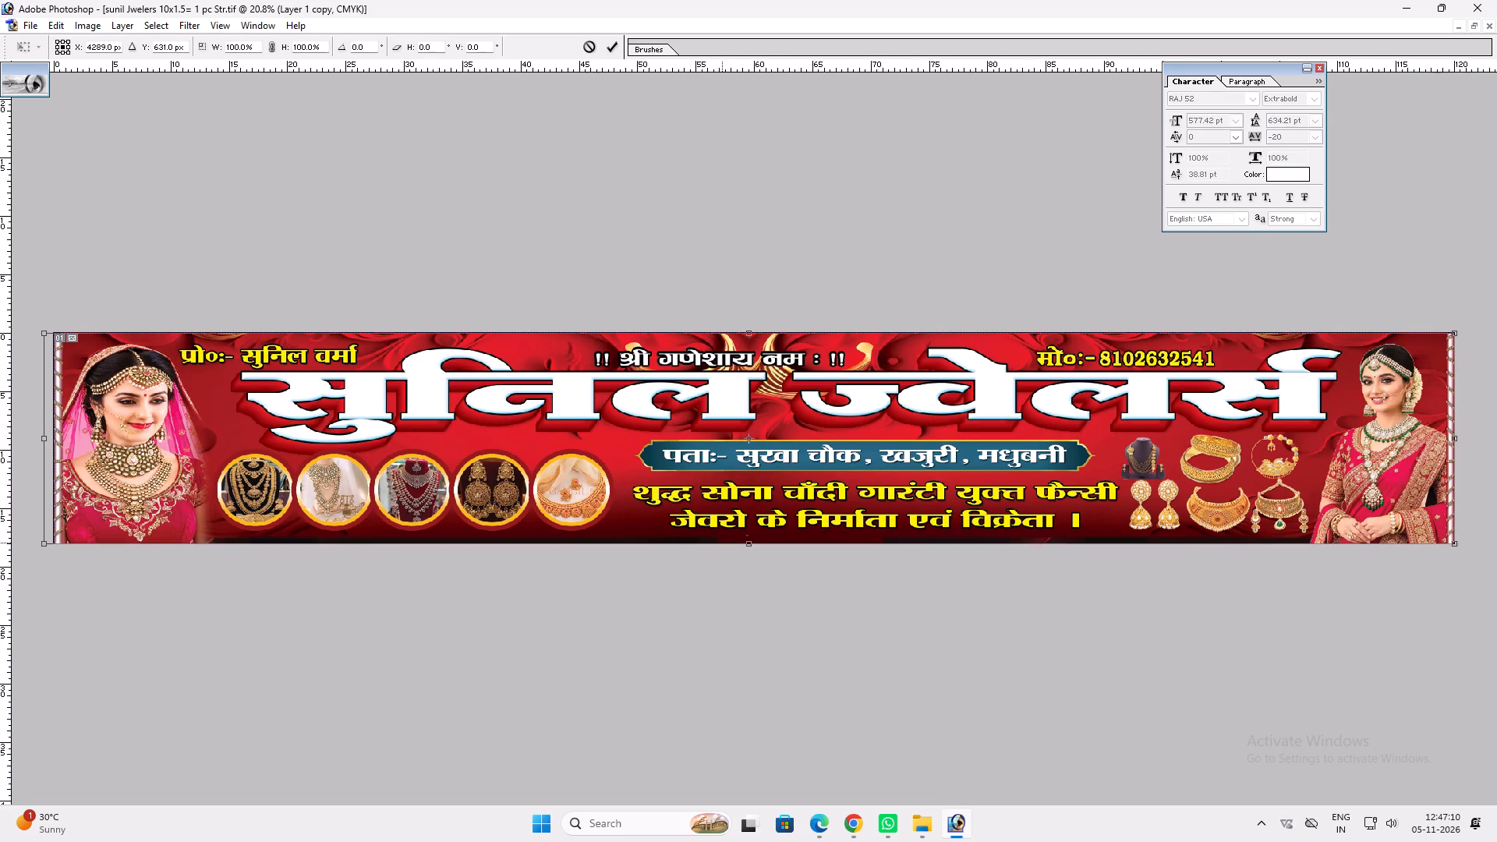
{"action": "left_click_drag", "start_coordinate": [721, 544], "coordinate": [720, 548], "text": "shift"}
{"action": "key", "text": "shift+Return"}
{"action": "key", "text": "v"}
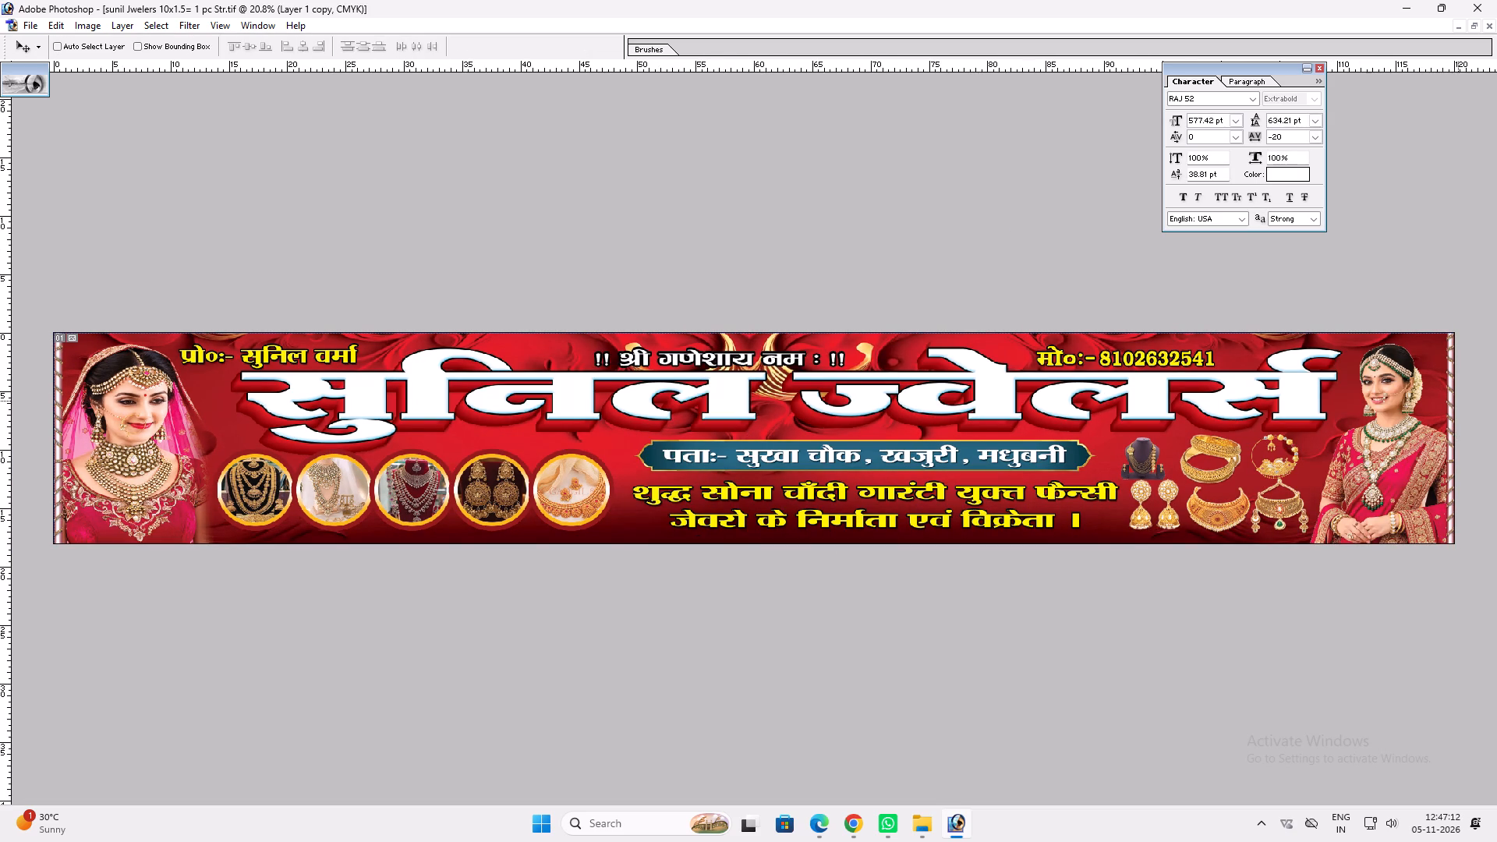
Delete the vertical rope borders at the banner's right and left ends.
{"action": "left_click", "coordinate": [1452, 394], "text": "ctrl"}
{"action": "key", "text": "alt+l"}
{"action": "key", "text": "alt+l"}
{"action": "key", "text": "alt+l"}
{"action": "key", "text": "v"}
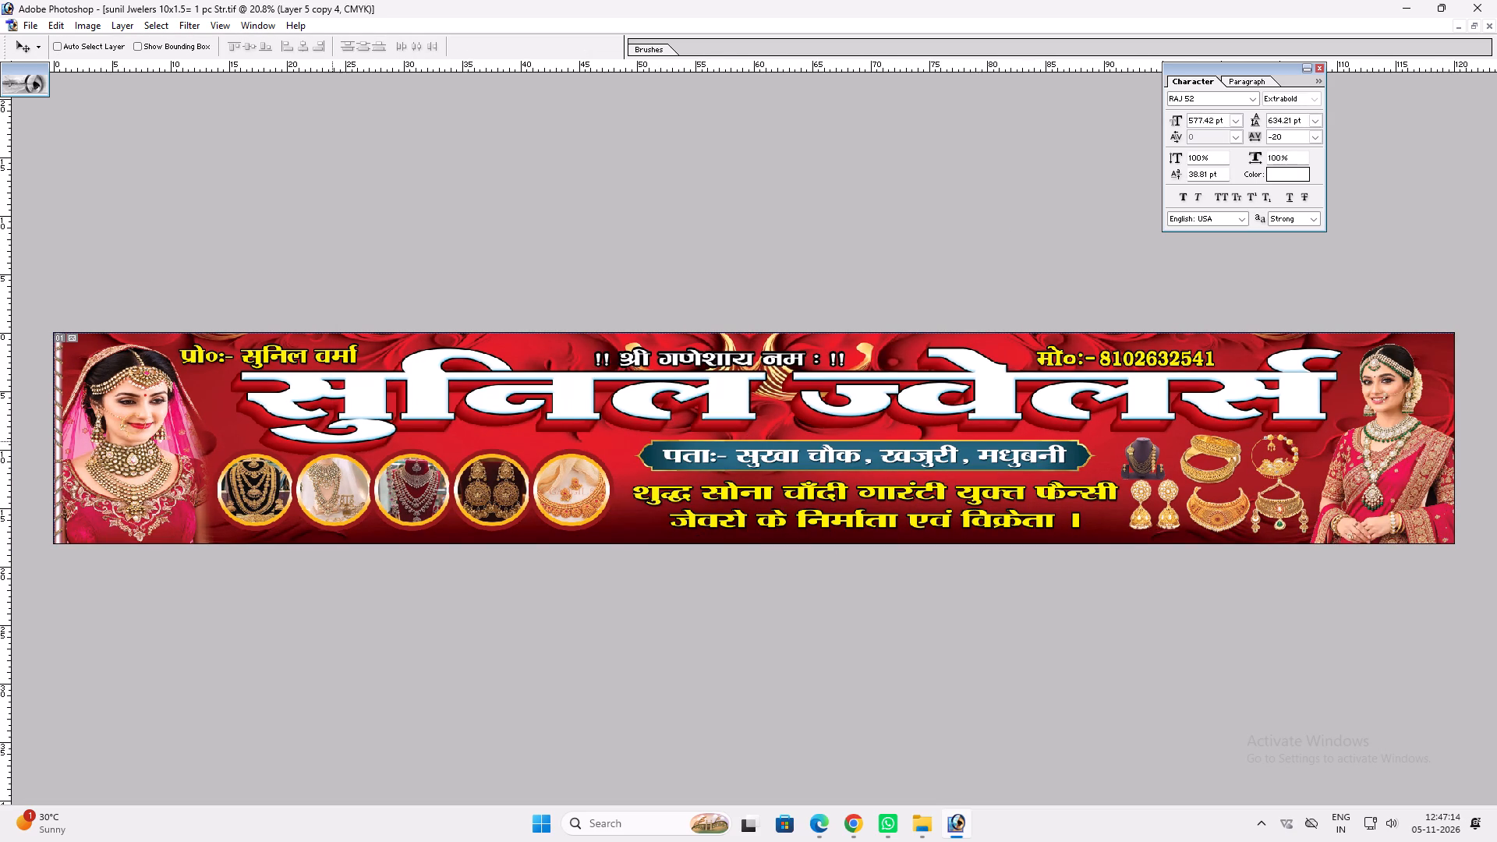
{"action": "left_click", "coordinate": [59, 391], "text": "ctrl"}
{"action": "key", "text": "alt+l"}
{"action": "key", "text": "alt+l"}
{"action": "key", "text": "alt+l"}
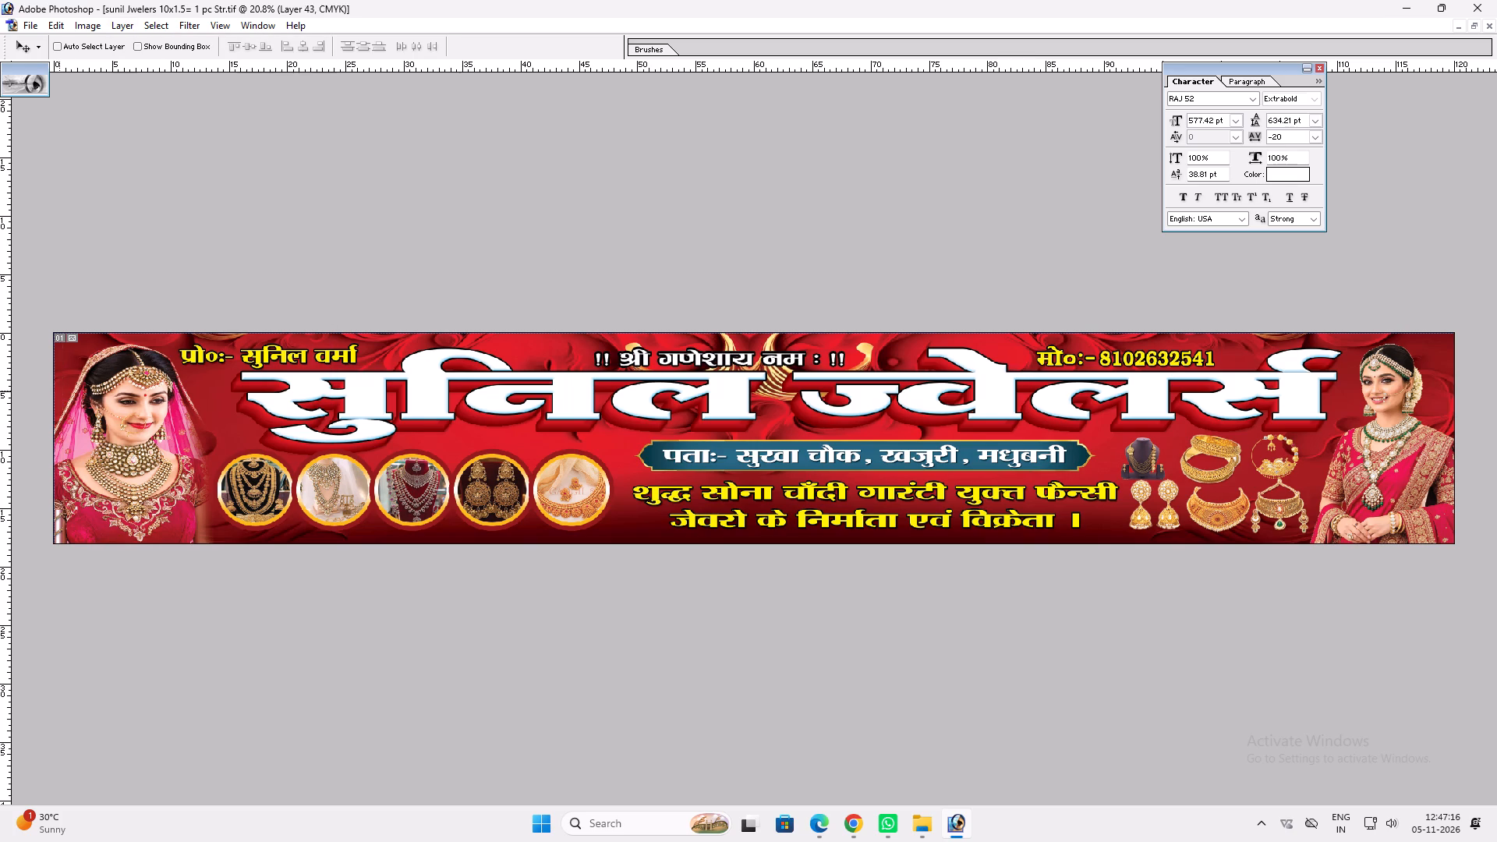
{"action": "key", "text": "v"}
Delete the bright red floral background layer so the dark maroon background beneath it is used.
{"action": "left_click", "coordinate": [526, 448], "text": "ctrl"}
{"action": "key", "text": "alt+l"}
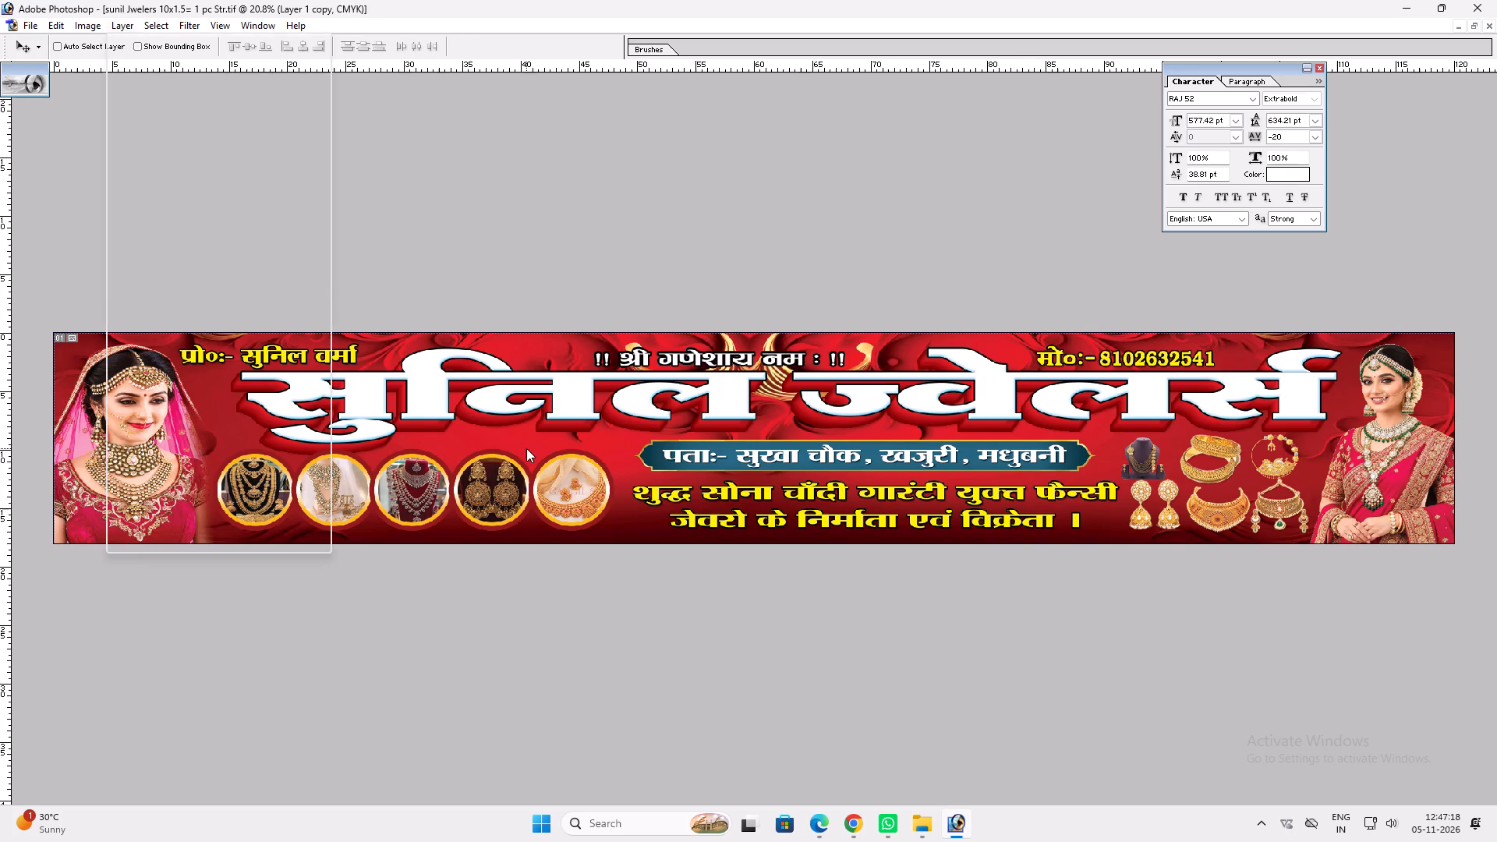
{"action": "key", "text": "alt+l"}
{"action": "key", "text": "alt+l"}
{"action": "key", "text": "alt+l"}
{"action": "key", "text": "v"}
{"action": "left_click", "coordinate": [538, 448]}
{"action": "key", "text": "v"}
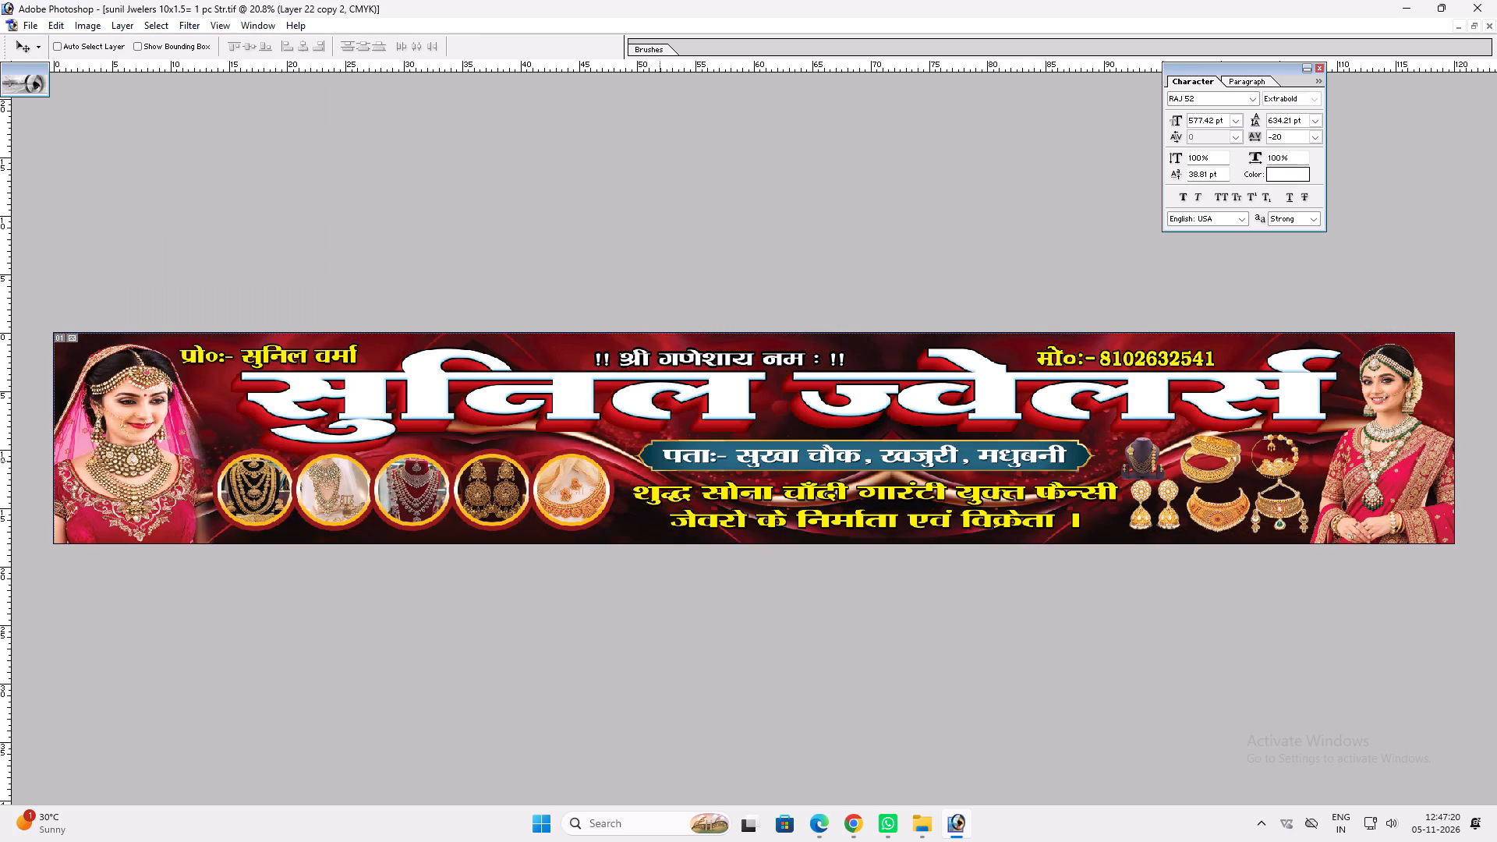
{"action": "left_click", "coordinate": [622, 443], "text": "ctrl"}
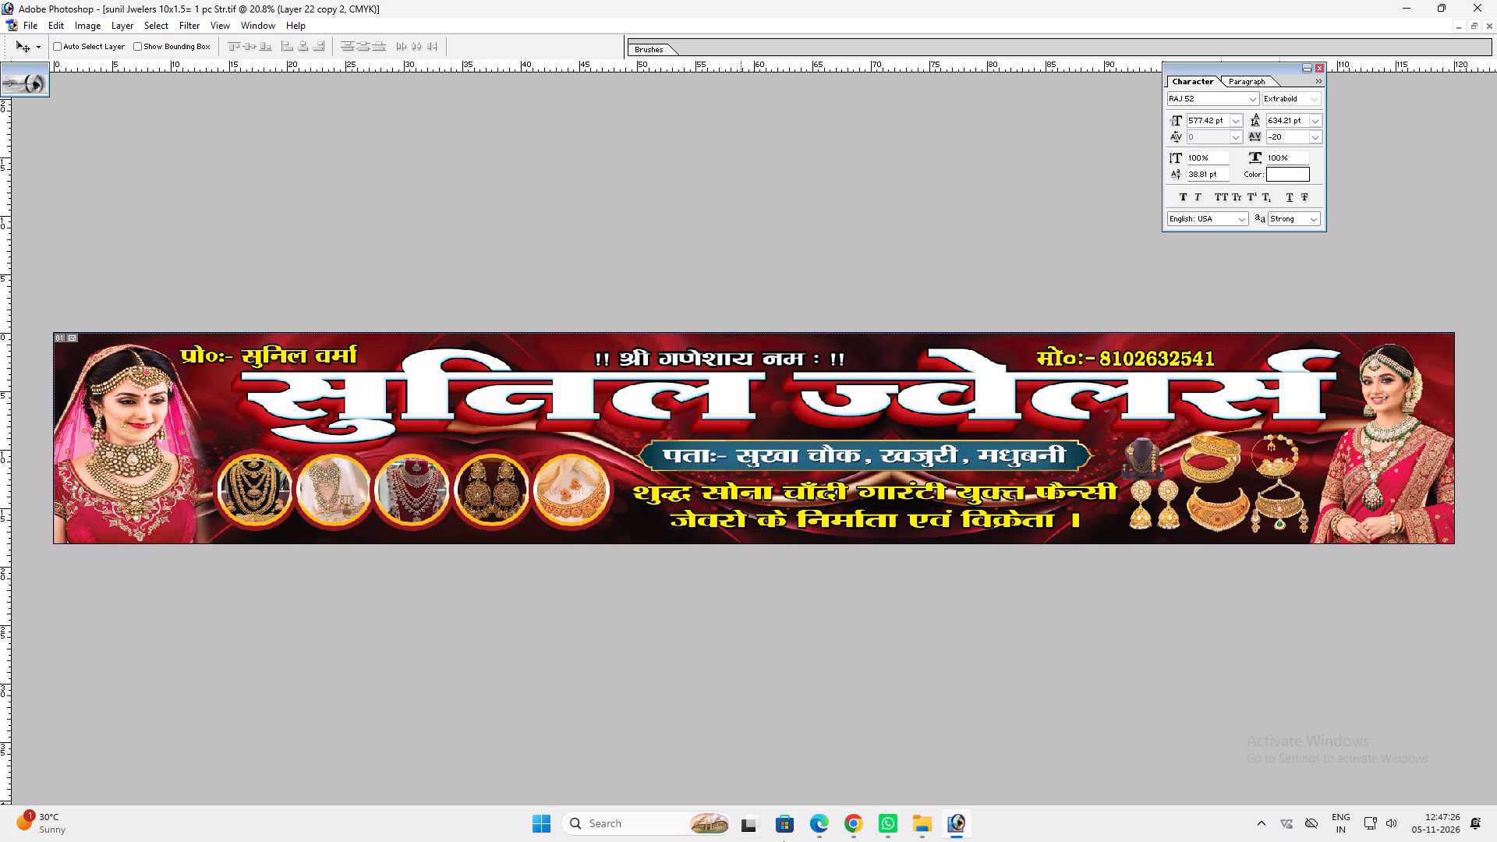
Open the "Rohit ( Boder )" file from the januray folder under 2026 on Local Disk (H:) in Photoshop.
{"action": "left_click", "coordinate": [918, 822]}
{"action": "scroll", "coordinate": [136, 480], "scroll_direction": "down", "scroll_amount": 1}
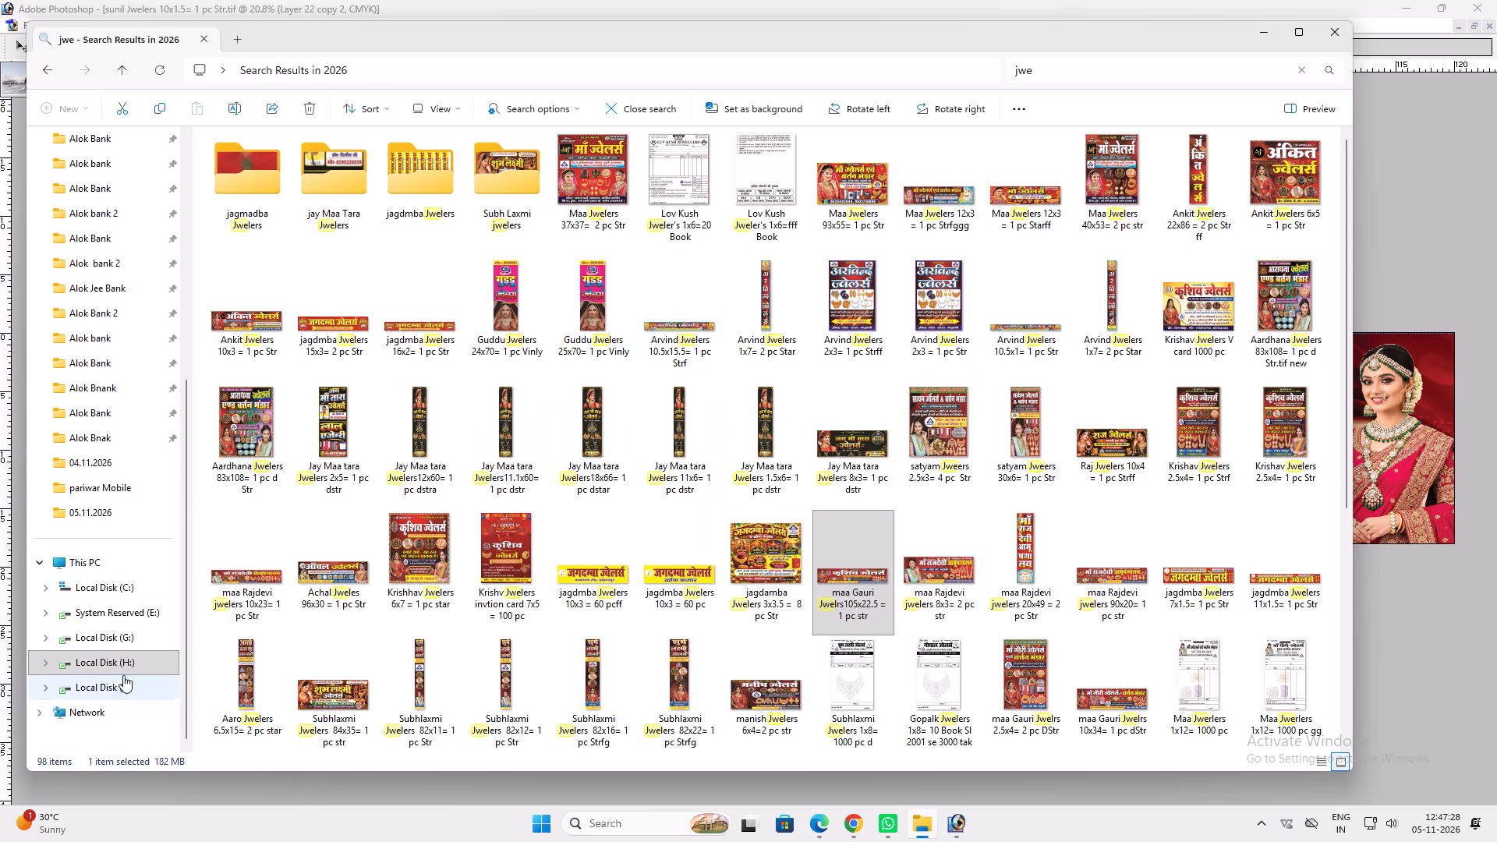
{"action": "left_click", "coordinate": [120, 667]}
{"action": "double_click", "coordinate": [237, 152]}
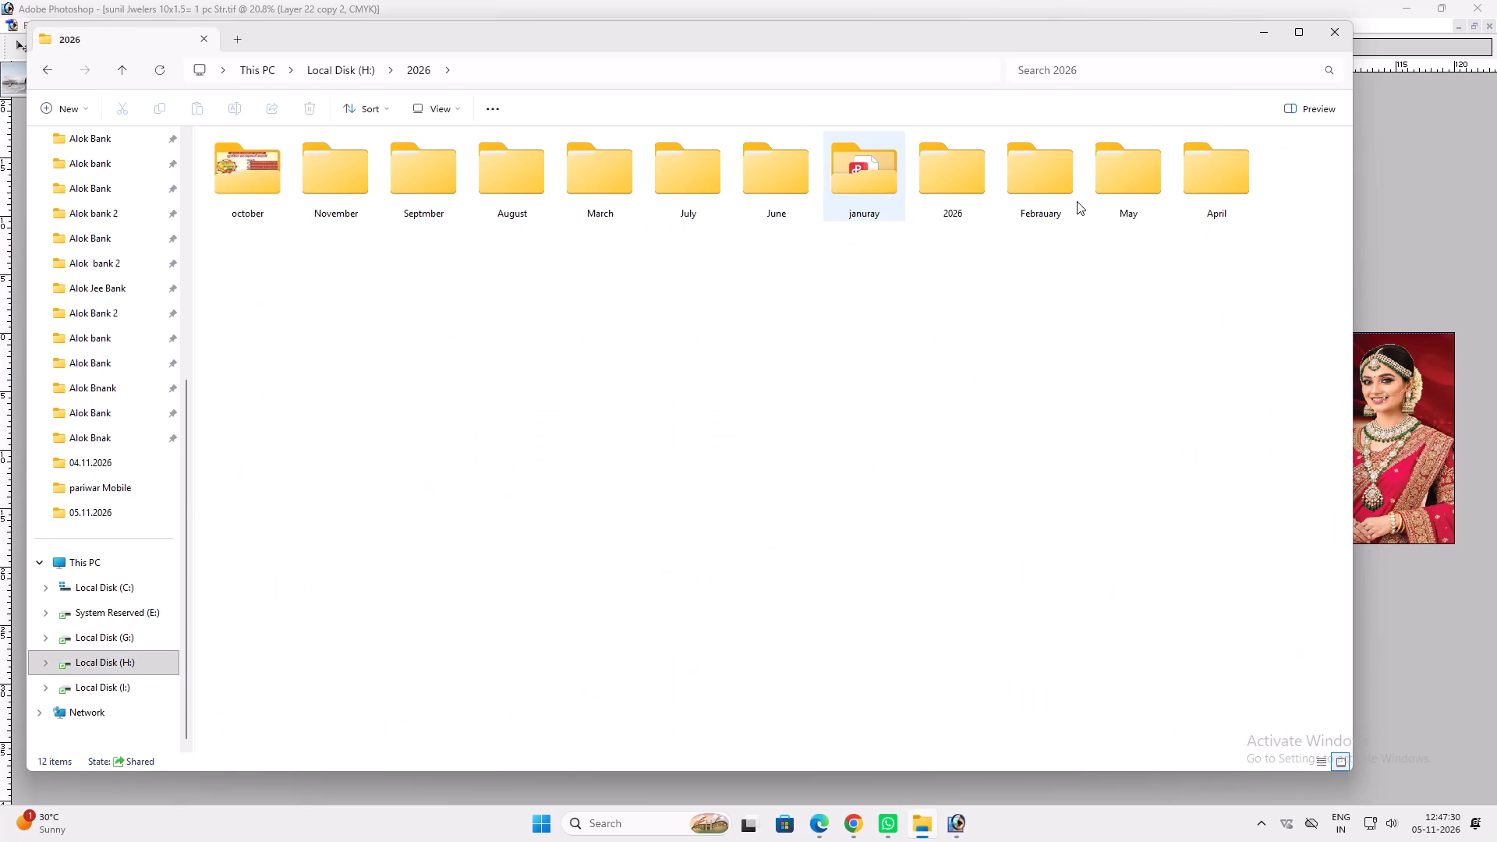
{"action": "double_click", "coordinate": [885, 194]}
{"action": "left_click_drag", "start_coordinate": [589, 361], "coordinate": [973, 820]}
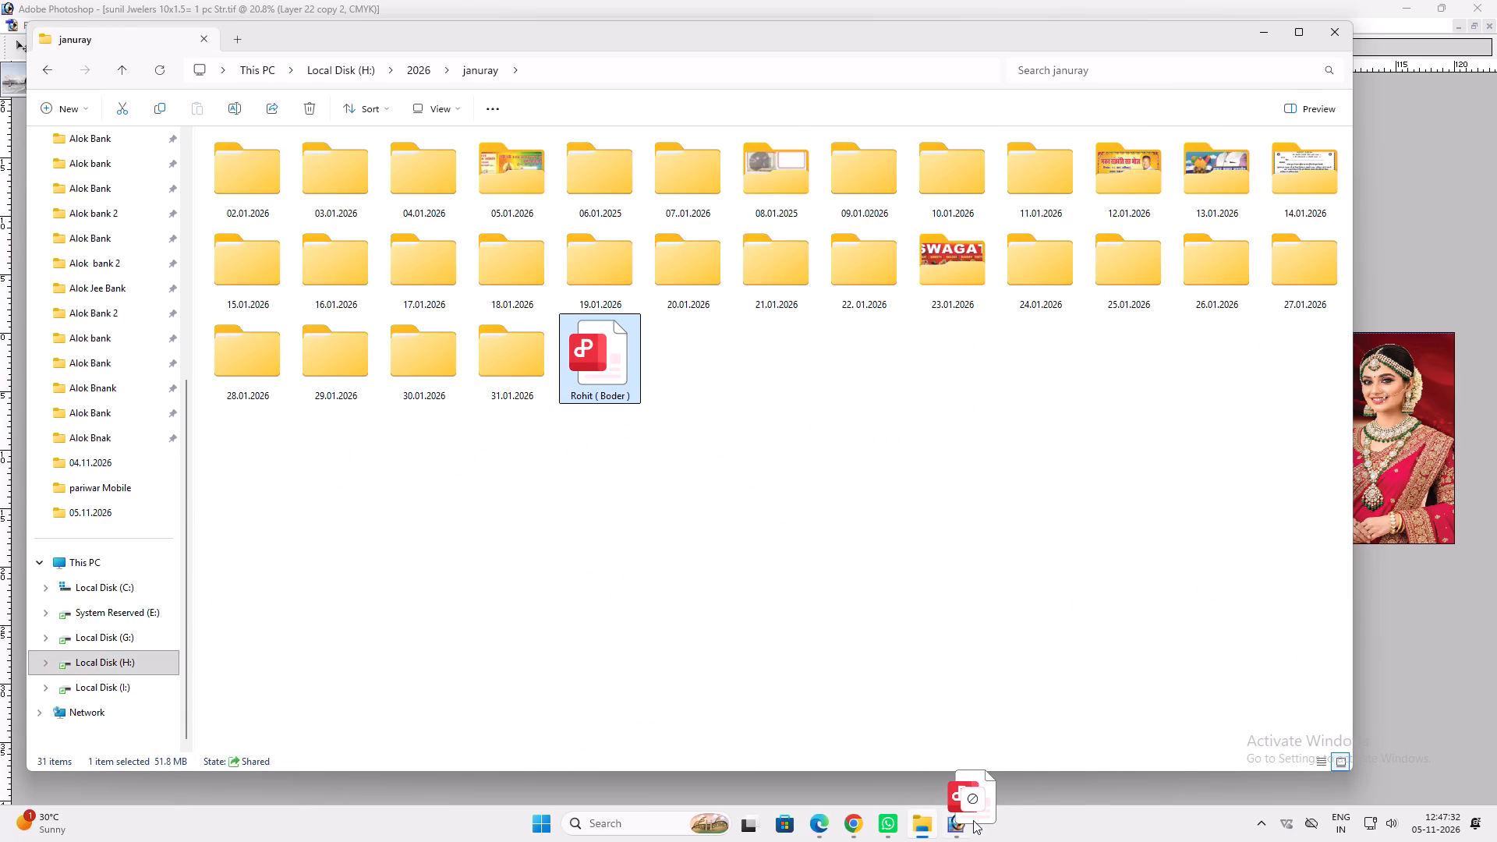
{"action": "left_click_drag", "start_coordinate": [973, 820], "coordinate": [869, 485]}
{"action": "key", "text": "Return"}
{"action": "left_click", "coordinate": [915, 836]}
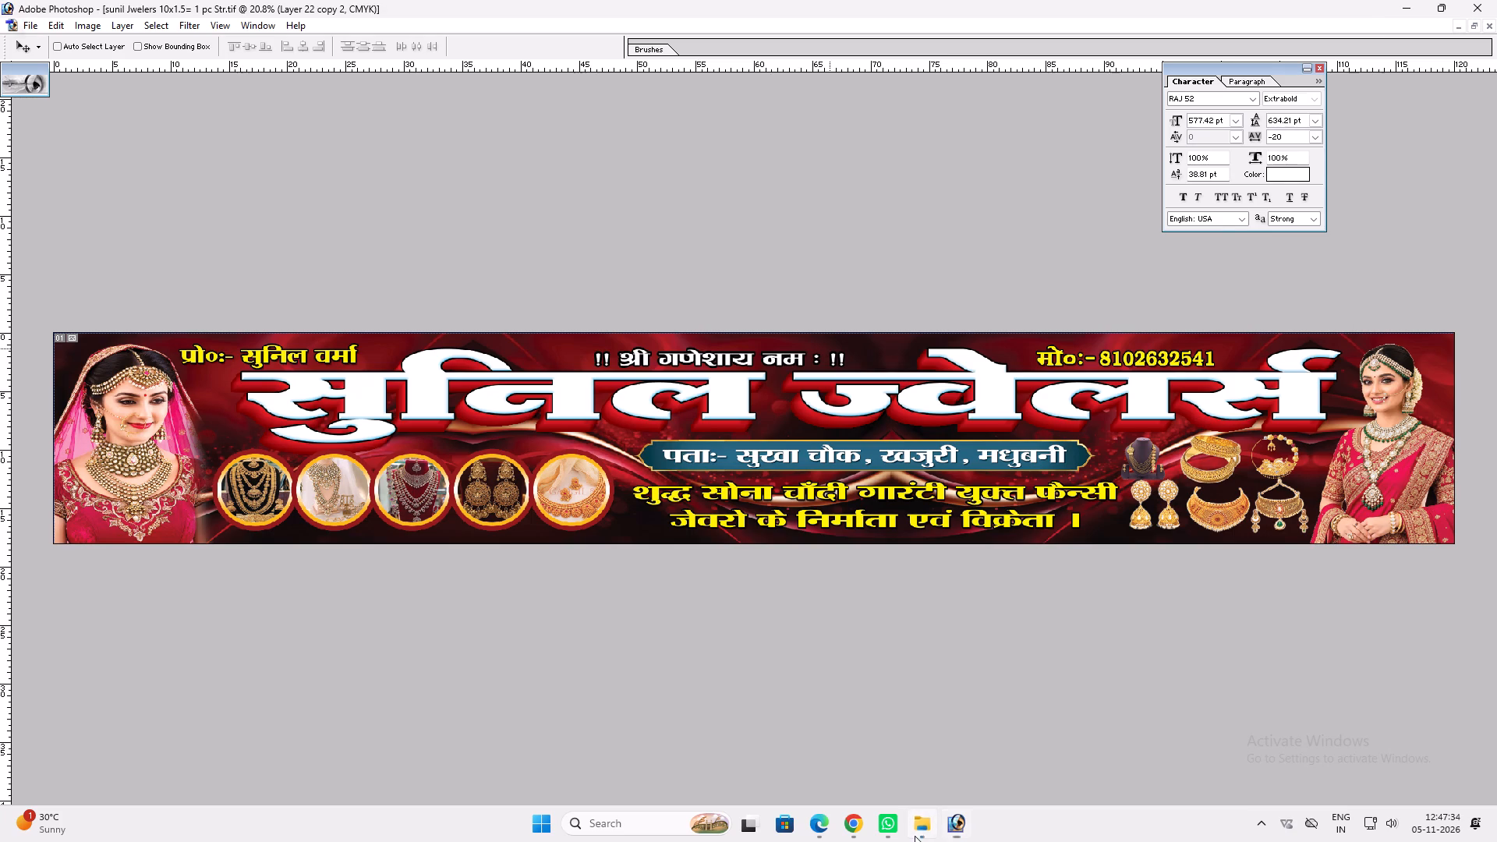
{"action": "left_click", "coordinate": [961, 819]}
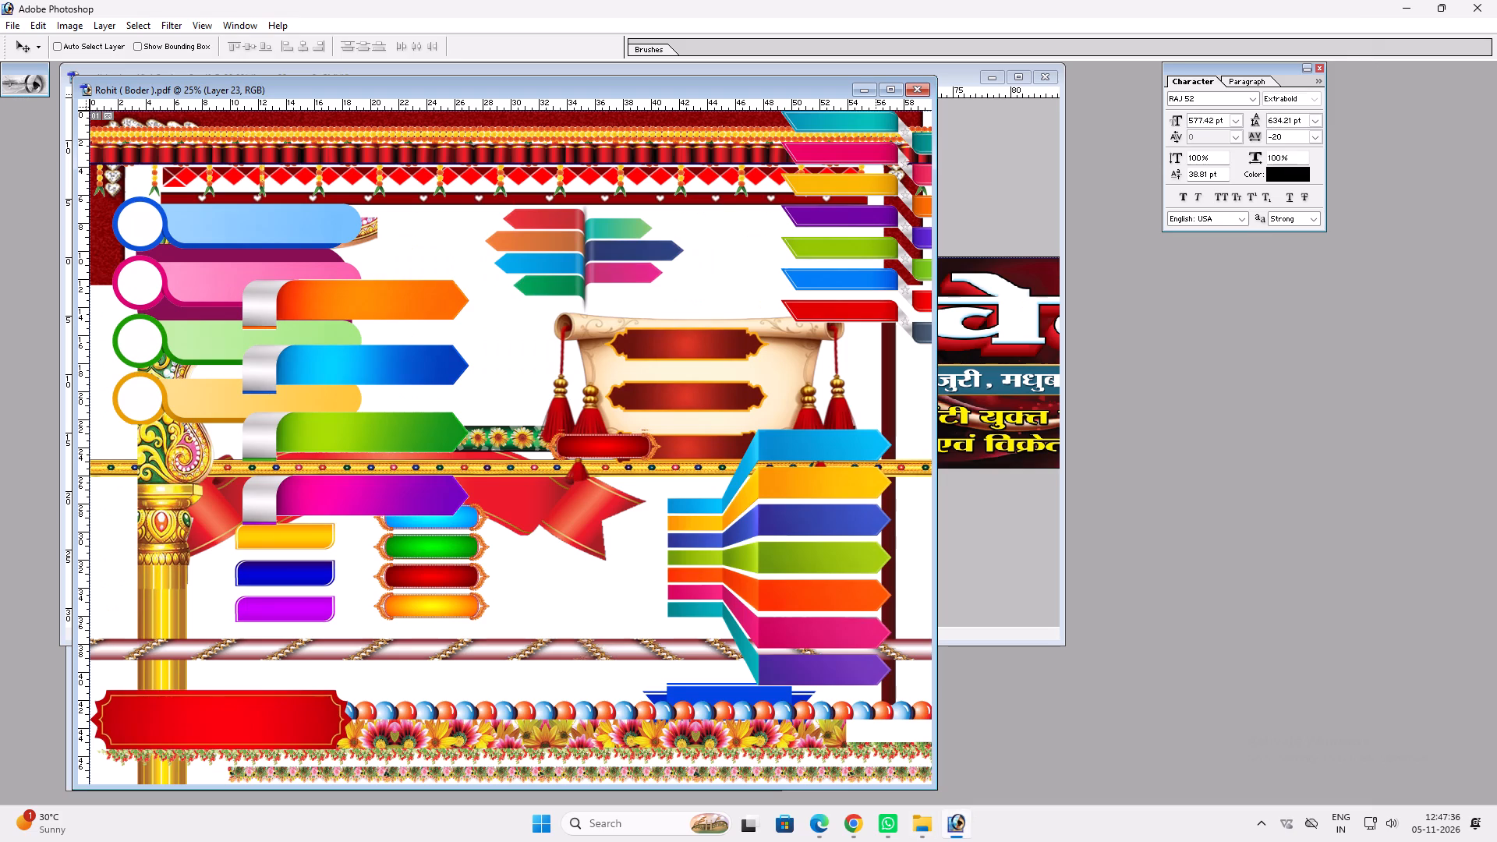
Copy the narrow floral border strip from the border file into the banner and place it in the top left corner.
{"action": "key", "text": "v"}
{"action": "left_click", "coordinate": [783, 671], "text": "ctrl"}
{"action": "left_click", "coordinate": [791, 777], "text": "ctrl"}
{"action": "left_click_drag", "start_coordinate": [790, 777], "coordinate": [1069, 380]}
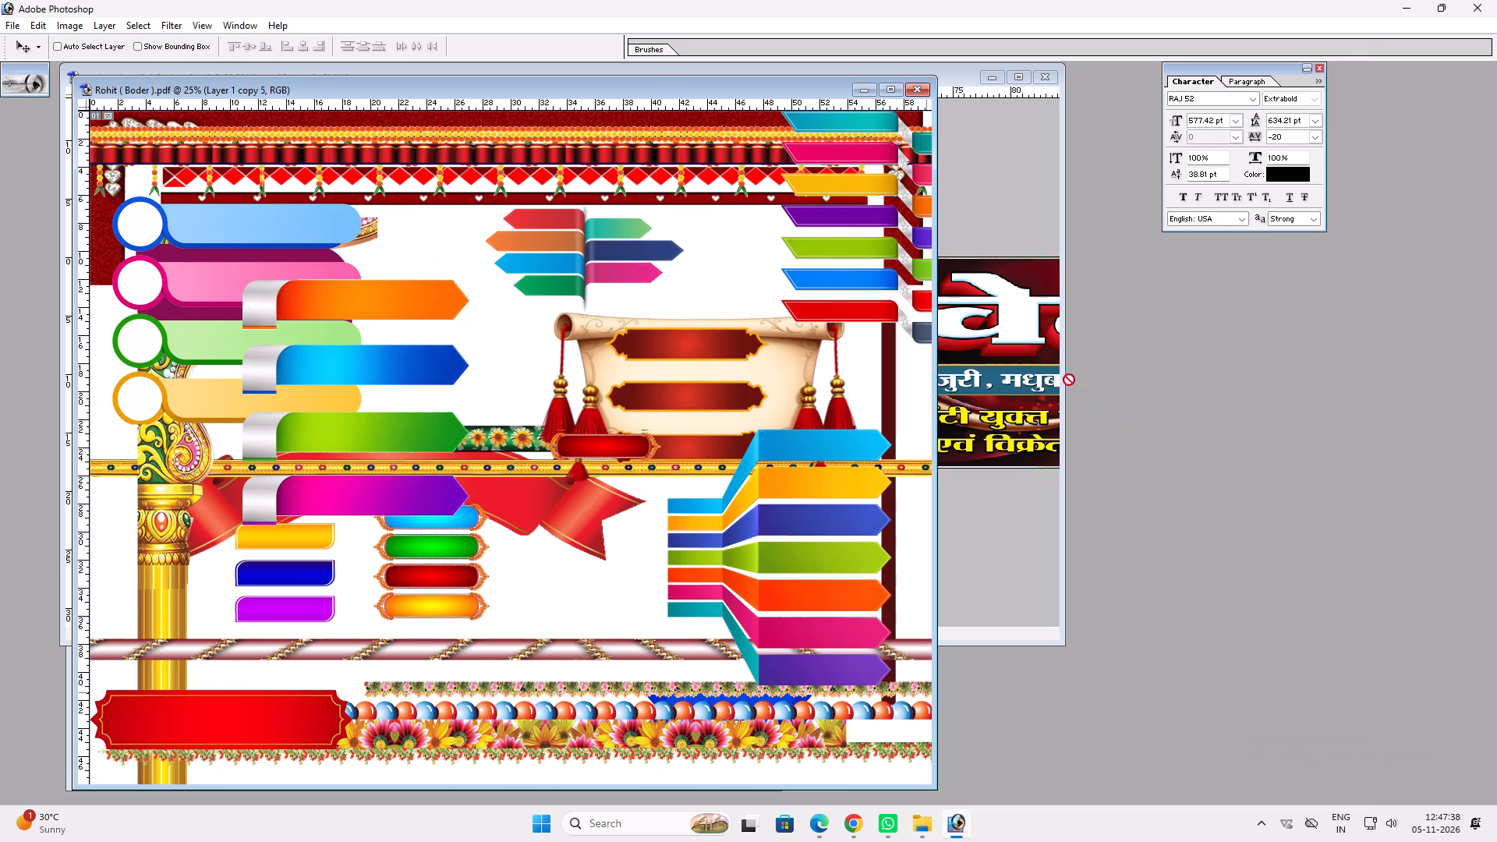
{"action": "left_click_drag", "start_coordinate": [1069, 380], "coordinate": [1045, 366]}
{"action": "left_click", "coordinate": [1018, 78]}
{"action": "key", "text": "v"}
{"action": "left_click_drag", "start_coordinate": [1142, 494], "coordinate": [695, 423]}
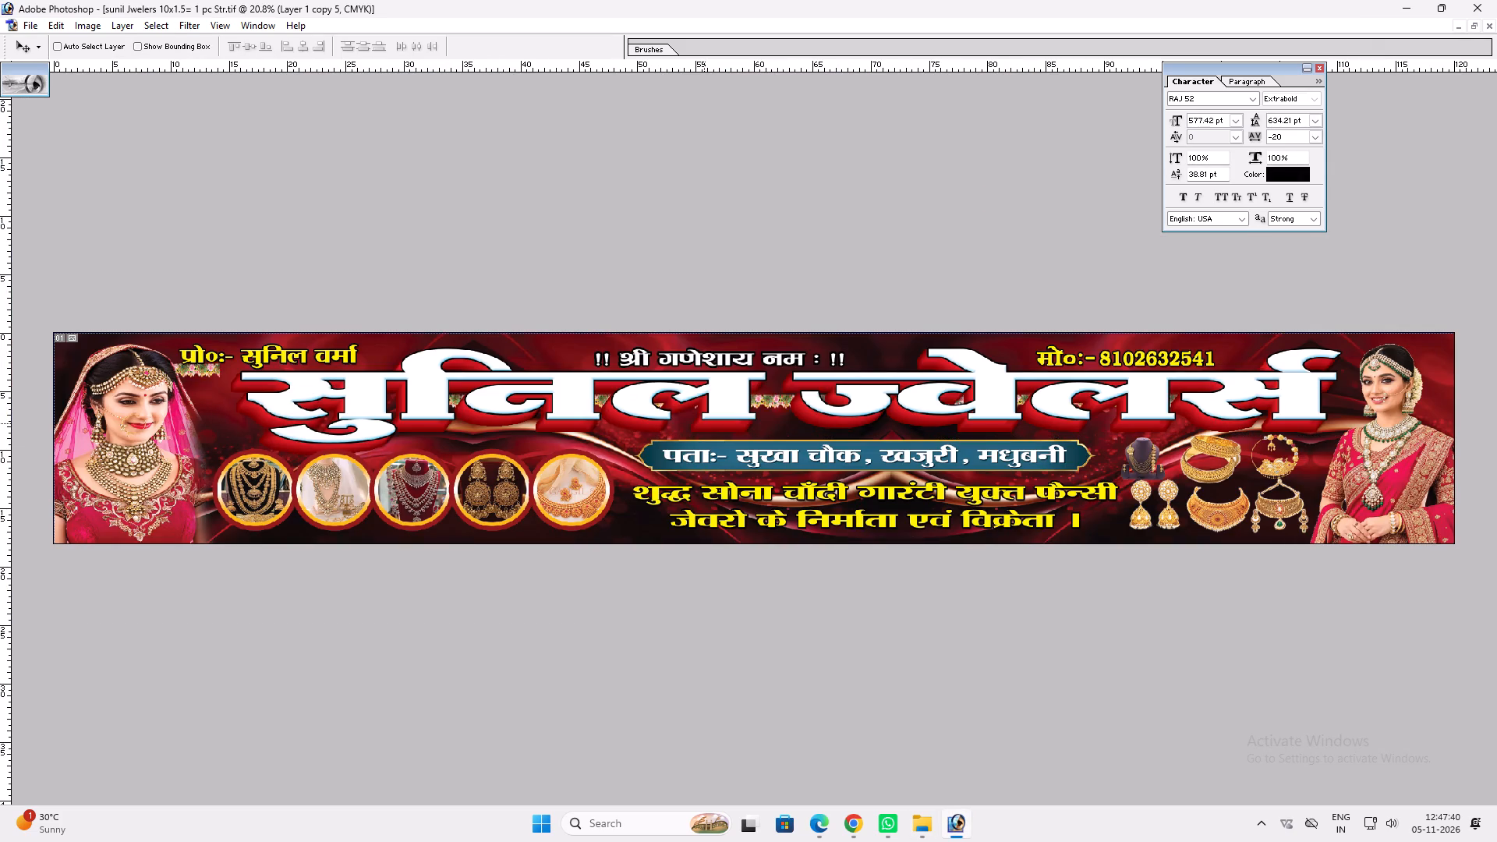
{"action": "left_click_drag", "start_coordinate": [695, 423], "coordinate": [633, 394]}
Scale the floral strip down to about 50 inches long, keeping it along the top edge from the left corner.
{"action": "key", "text": "ctrl+t"}
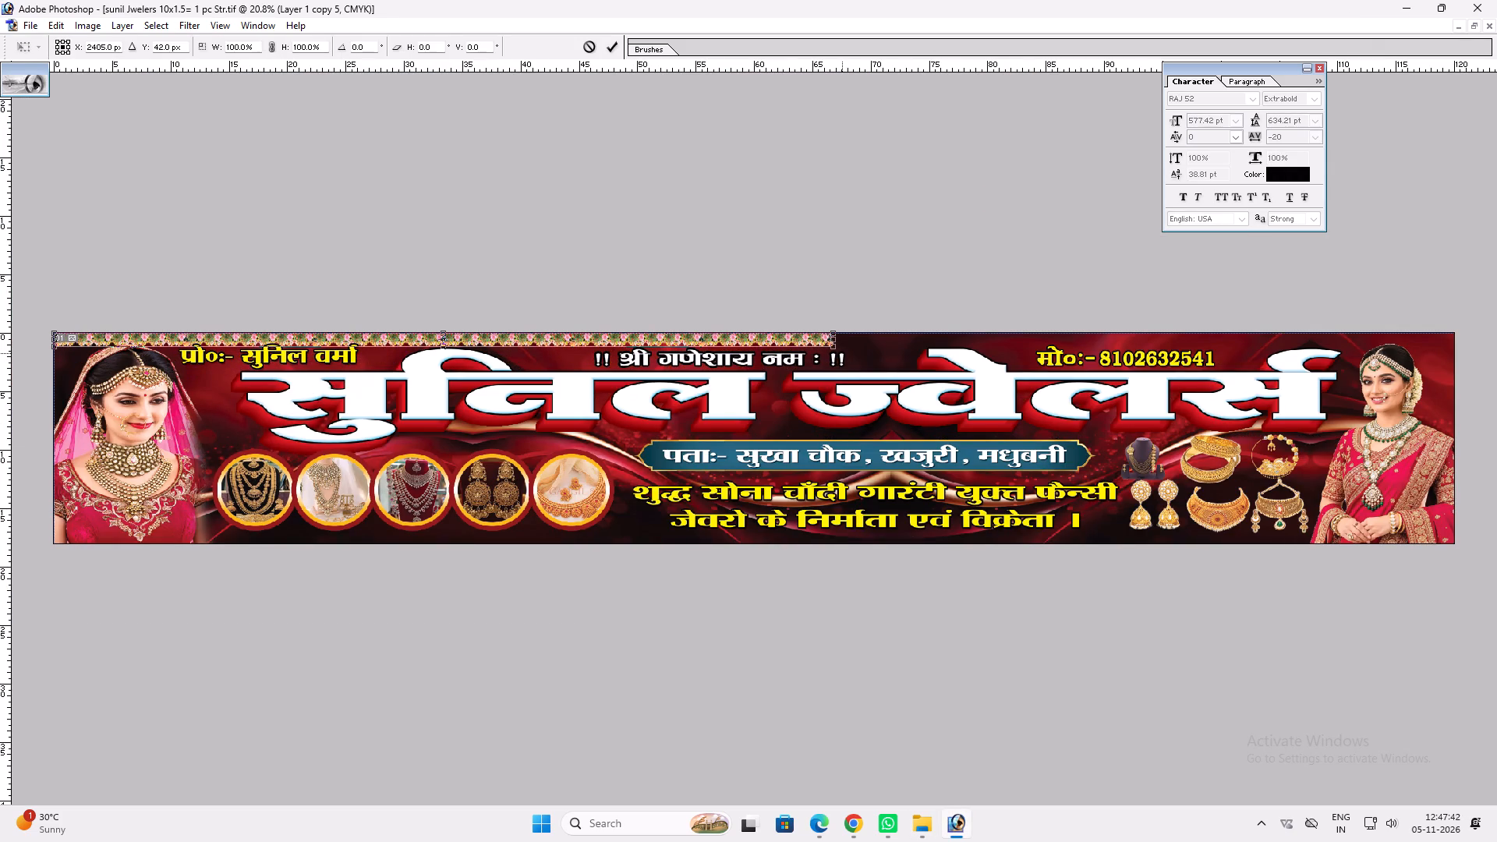
{"action": "left_click_drag", "start_coordinate": [831, 346], "coordinate": [635, 345], "text": "shift"}
{"action": "key", "text": "shift+Return"}
{"action": "key", "text": "v"}
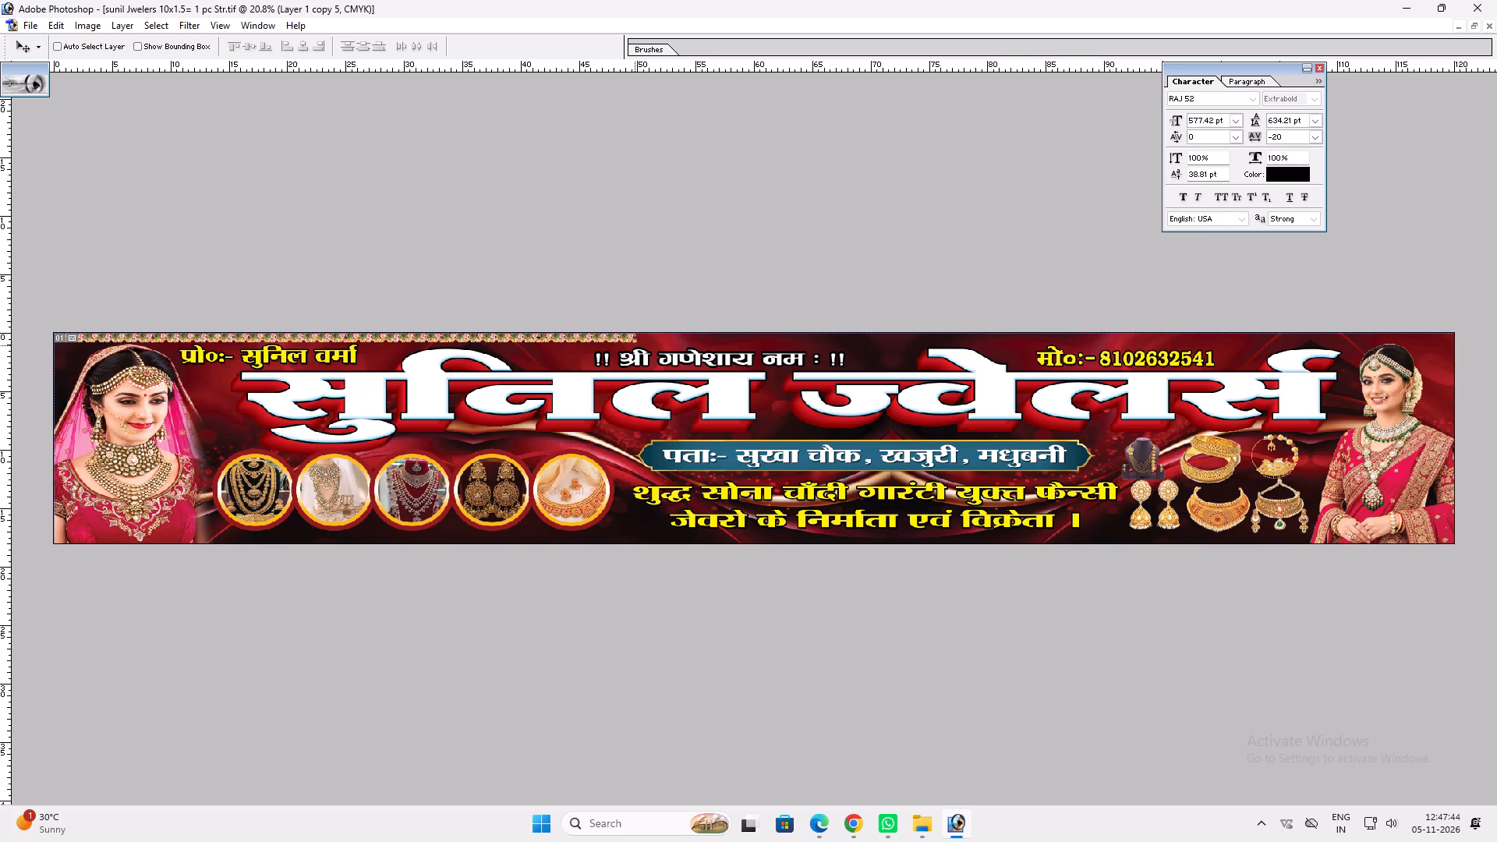
Duplicate the floral strip along the top edge, merging the first two pieces, until it spans the banner's full width.
{"action": "left_click_drag", "start_coordinate": [586, 338], "coordinate": [1132, 307], "text": "alt+shift"}
{"action": "left_click", "coordinate": [570, 334], "text": "ctrl+shift"}
{"action": "left_click_drag", "start_coordinate": [564, 334], "coordinate": [586, 329]}
{"action": "key", "text": "ctrl+z"}
{"action": "key", "text": "ctrl+e"}
{"action": "left_click_drag", "start_coordinate": [983, 352], "coordinate": [1326, 361], "text": "alt+shift"}
{"action": "key", "text": "v"}
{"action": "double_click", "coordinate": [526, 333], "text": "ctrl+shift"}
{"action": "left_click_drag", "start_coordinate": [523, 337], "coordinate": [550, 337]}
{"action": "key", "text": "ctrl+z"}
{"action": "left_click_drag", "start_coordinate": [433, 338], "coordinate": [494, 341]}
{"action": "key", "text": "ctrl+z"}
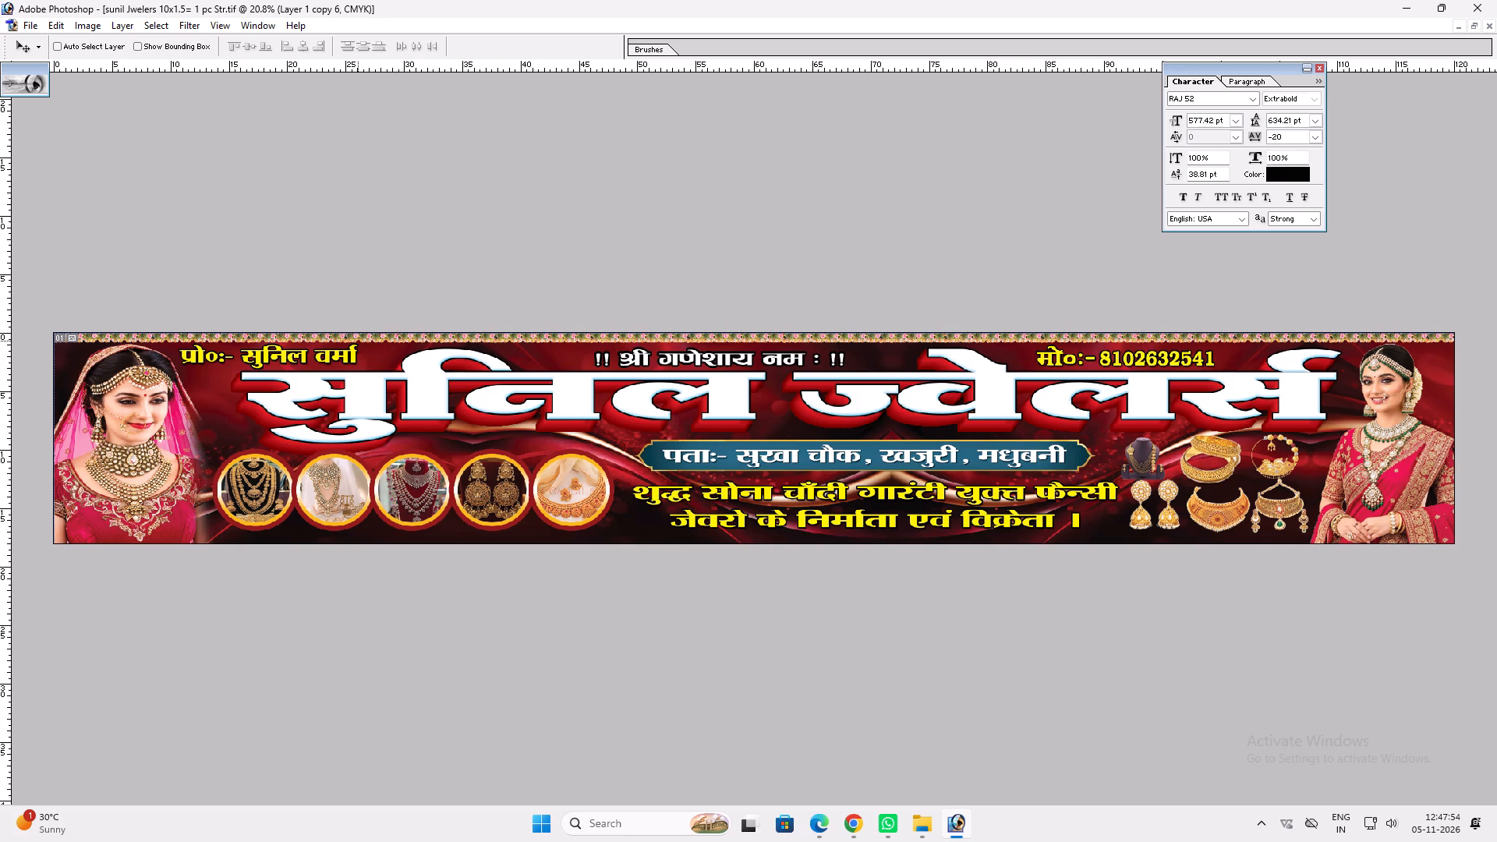
Nudge the added top border piece up two steps and merge the top border into a single layer.
{"action": "left_click", "coordinate": [356, 339], "text": "ctrl+shift"}
{"action": "key", "text": "Up"}
{"action": "key", "text": "Up"}
{"action": "key", "text": "v"}
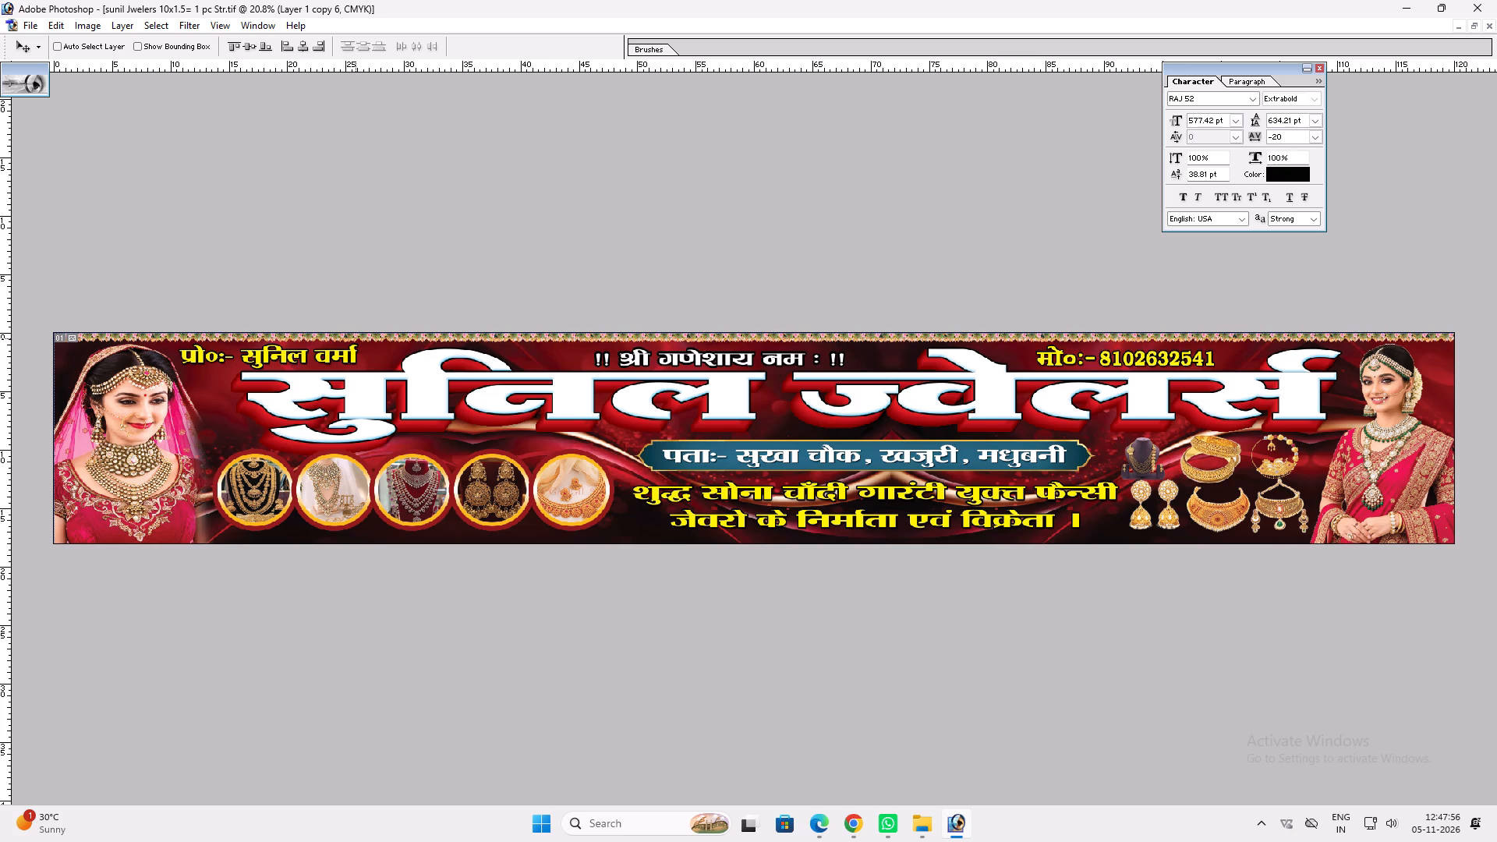
{"action": "key", "text": "ctrl+e"}
Place a copy of the top border along the bottom edge, rotate it 180° and nudge it down one step.
{"action": "left_click_drag", "start_coordinate": [397, 343], "coordinate": [407, 540], "text": "alt+shift"}
{"action": "key", "text": "ctrl+t"}
{"action": "right_click", "coordinate": [407, 540], "text": "ctrl"}
{"action": "left_click", "coordinate": [469, 670]}
{"action": "key", "text": "Return"}
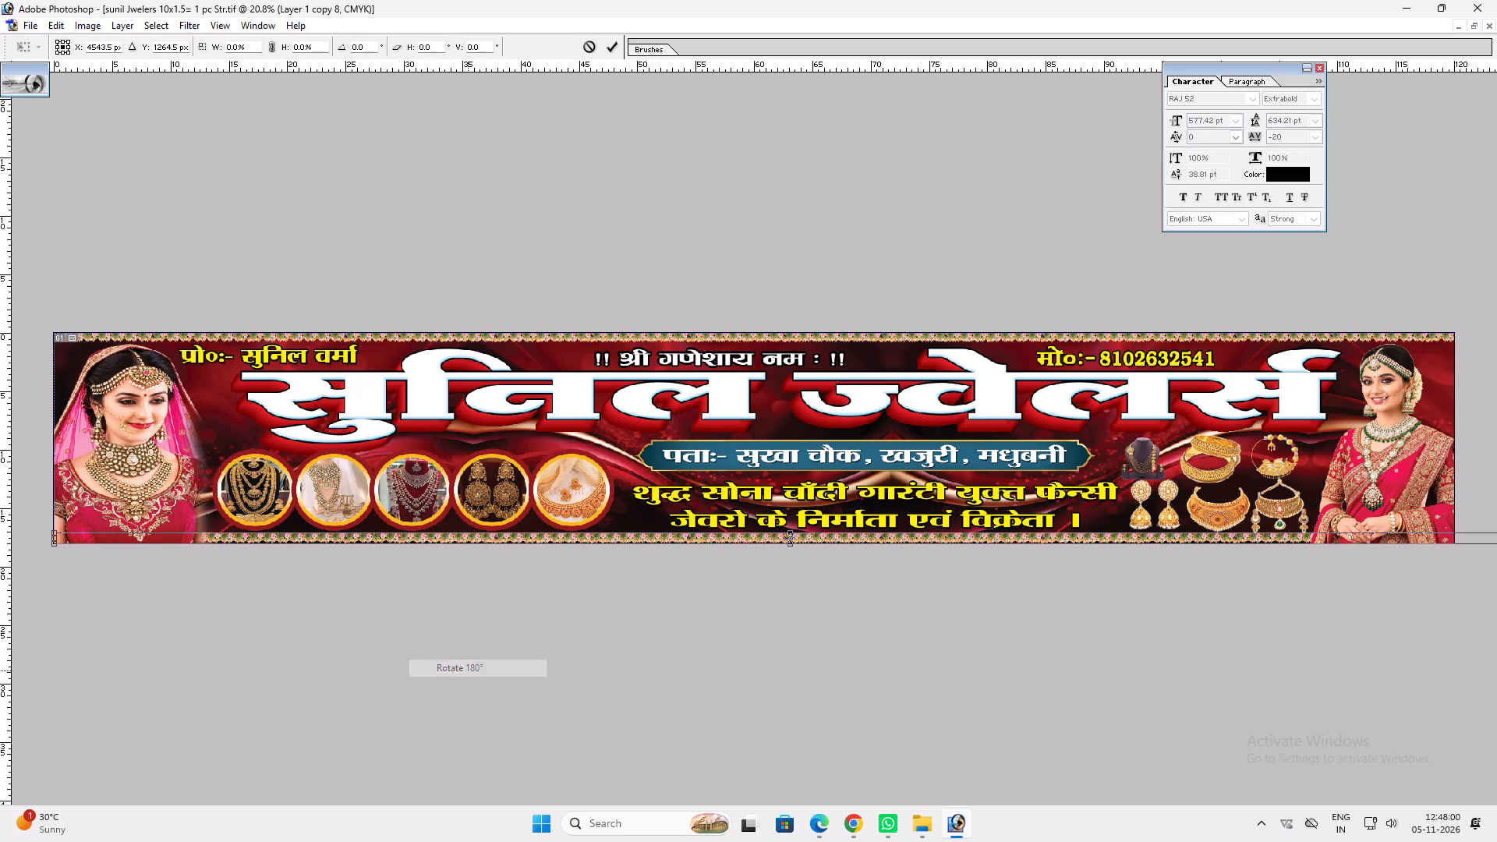
{"action": "key", "text": "v"}
{"action": "key", "text": "Down"}
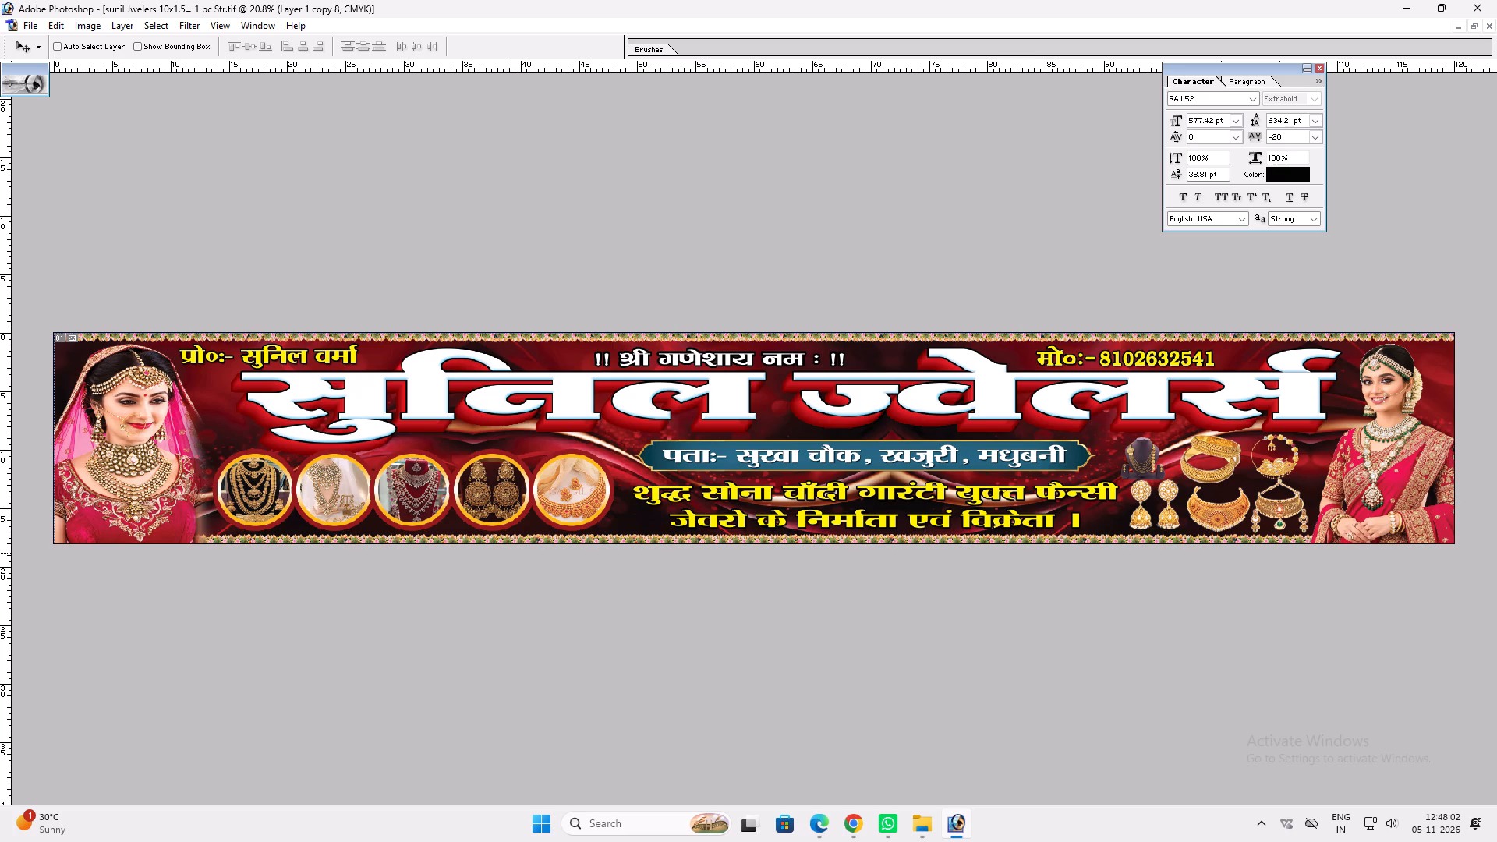
Rotate a copy of the floral border to vertical, bring it to the front and place it along the banner's right edge.
{"action": "left_click_drag", "start_coordinate": [513, 550], "coordinate": [509, 508], "text": "alt+shift"}
{"action": "key", "text": "ctrl+t"}
{"action": "right_click", "coordinate": [511, 507], "text": "ctrl"}
{"action": "left_click", "coordinate": [586, 671]}
{"action": "key", "text": "Return"}
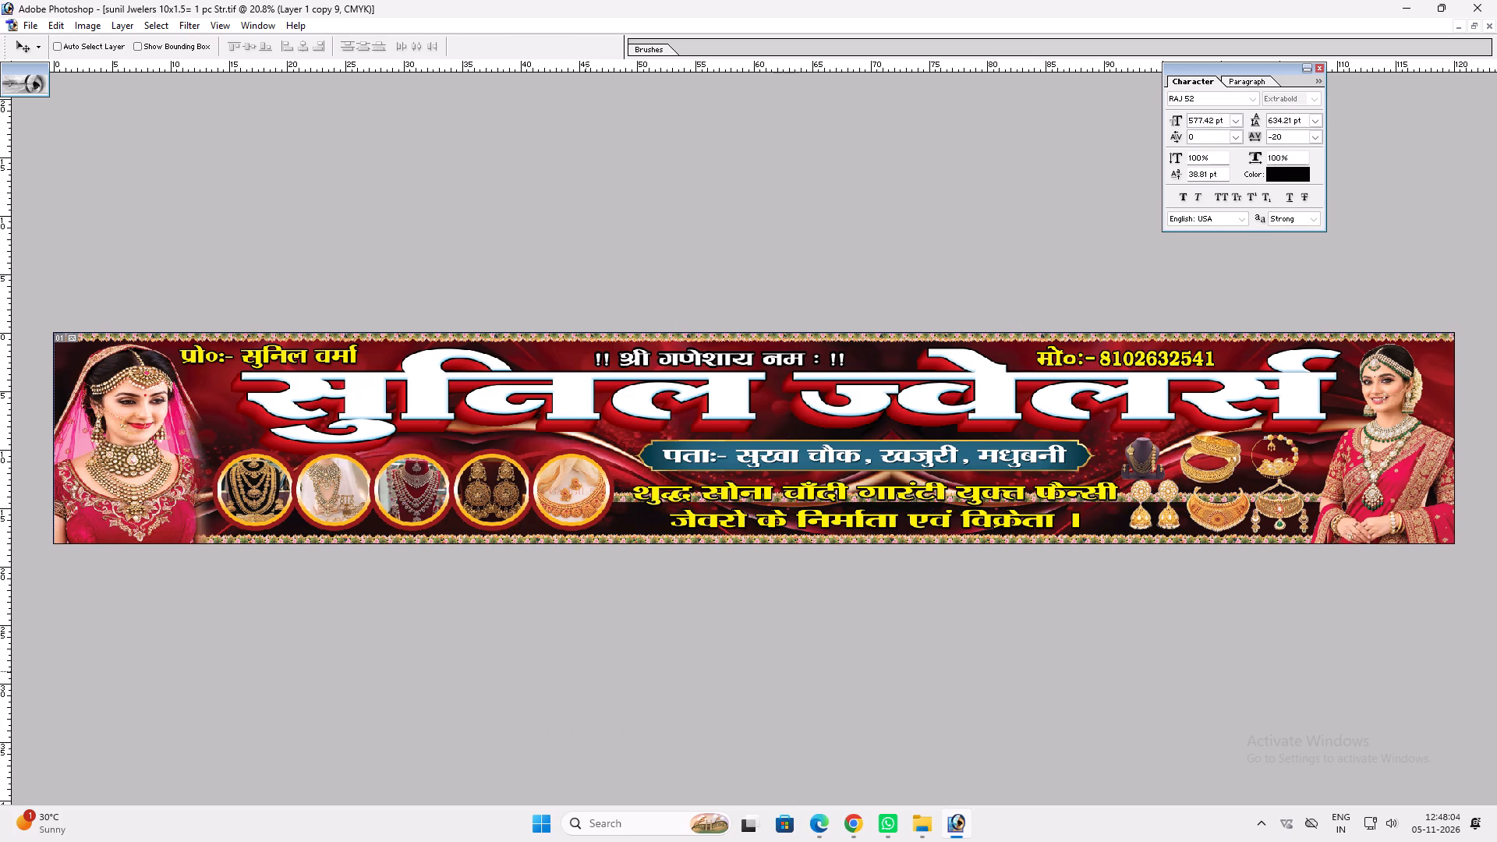
{"action": "key", "text": "ctrl+shift+bracketright"}
{"action": "type", "text": "vv"}
{"action": "left_click_drag", "start_coordinate": [801, 430], "coordinate": [1209, 443], "text": "shift"}
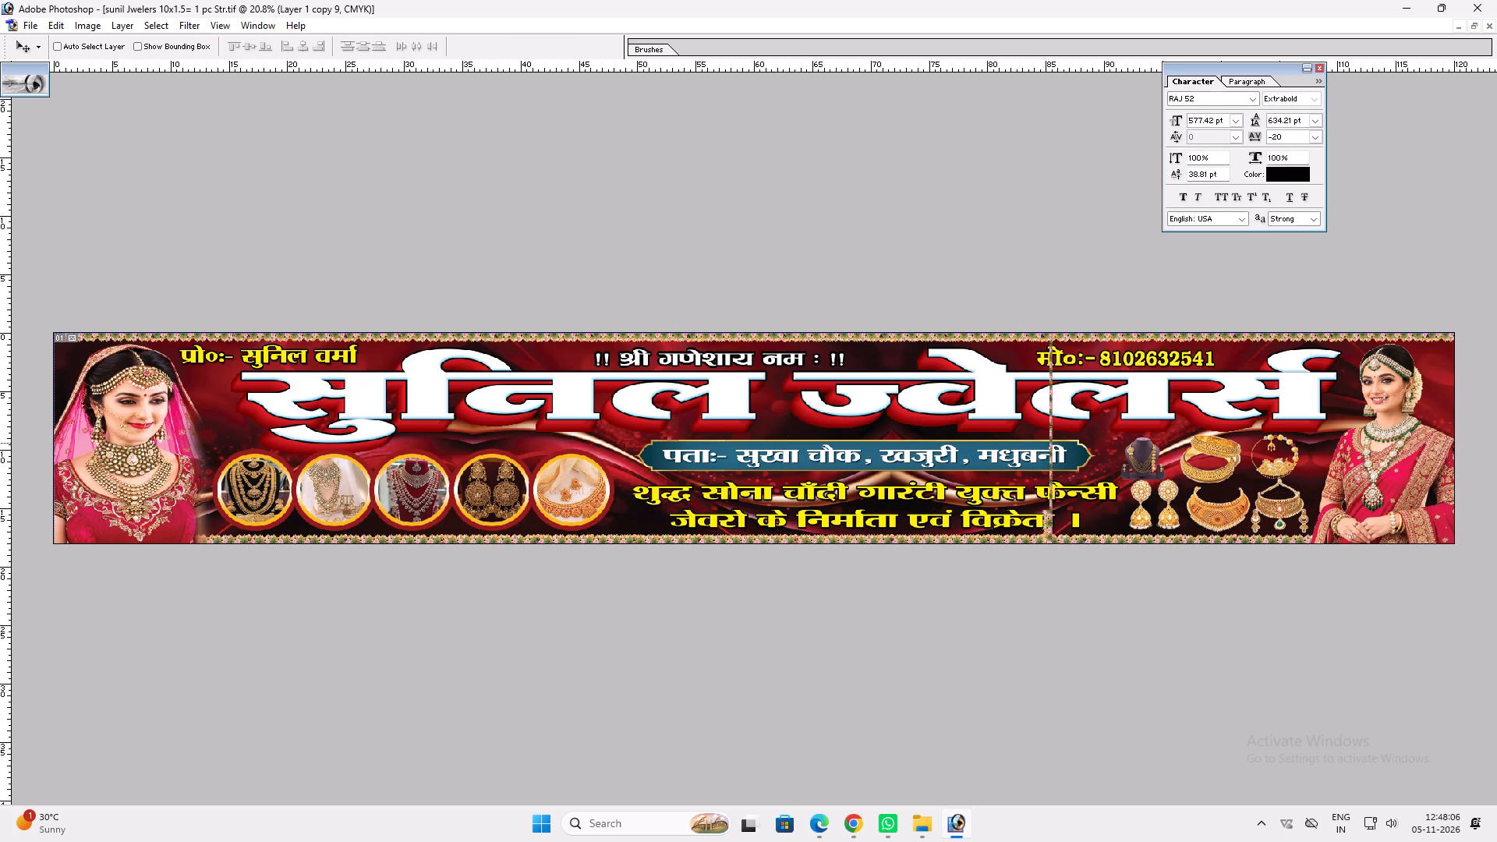
{"action": "left_click_drag", "start_coordinate": [1209, 443], "coordinate": [1458, 451], "text": "shift"}
Duplicate the right side border, turn the copy to face inward and place it along the banner's left edge.
{"action": "left_click_drag", "start_coordinate": [1448, 447], "coordinate": [302, 444], "text": "alt"}
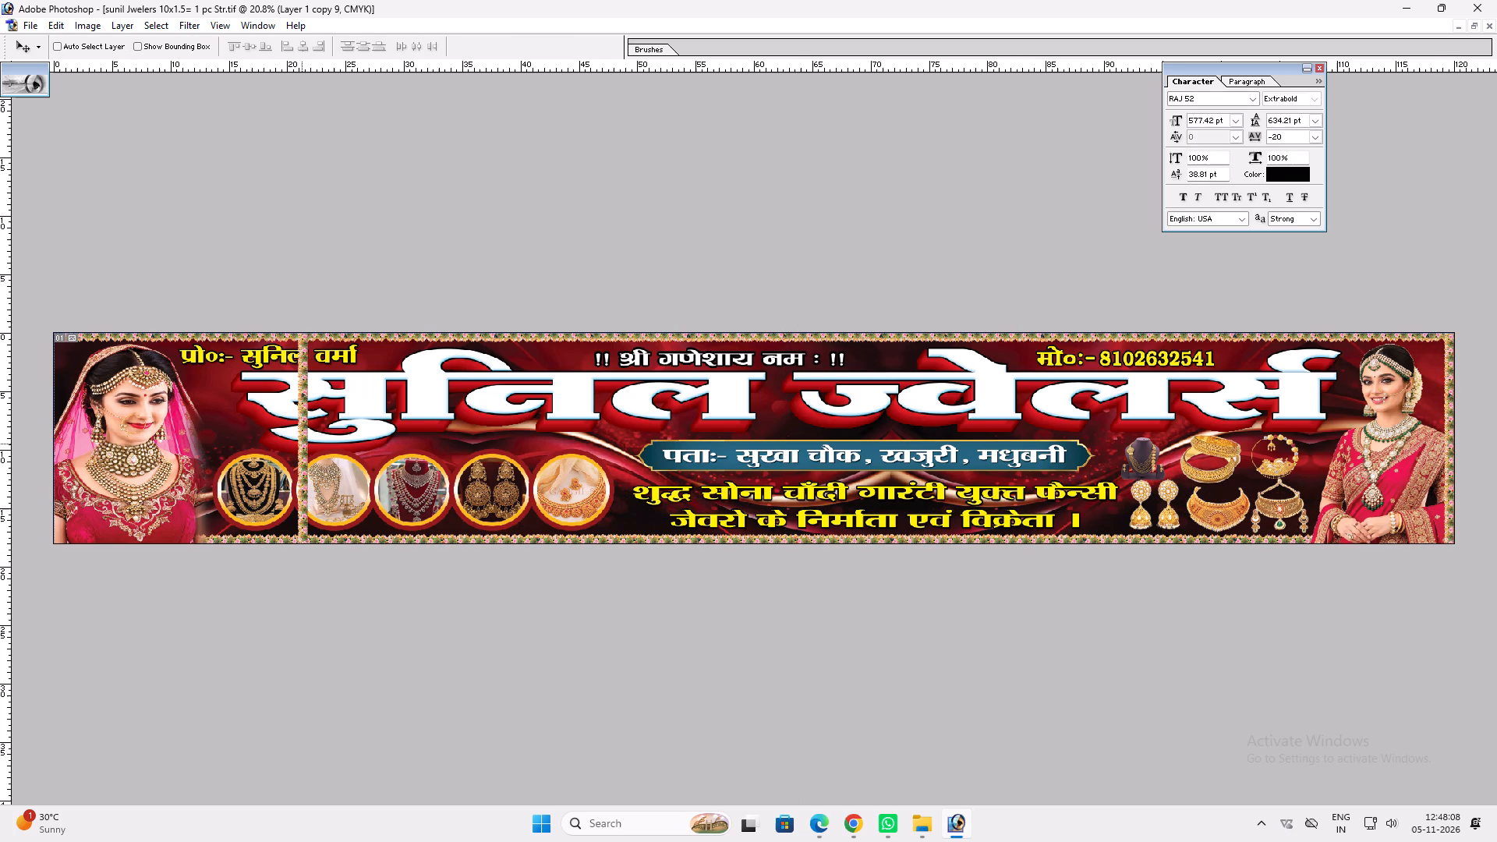
{"action": "key", "text": "ctrl+t"}
{"action": "right_click", "coordinate": [302, 444], "text": "ctrl"}
{"action": "left_click", "coordinate": [398, 631]}
{"action": "key", "text": "Return"}
{"action": "key", "text": "v"}
{"action": "left_click_drag", "start_coordinate": [362, 441], "coordinate": [247, 418], "text": "shift"}
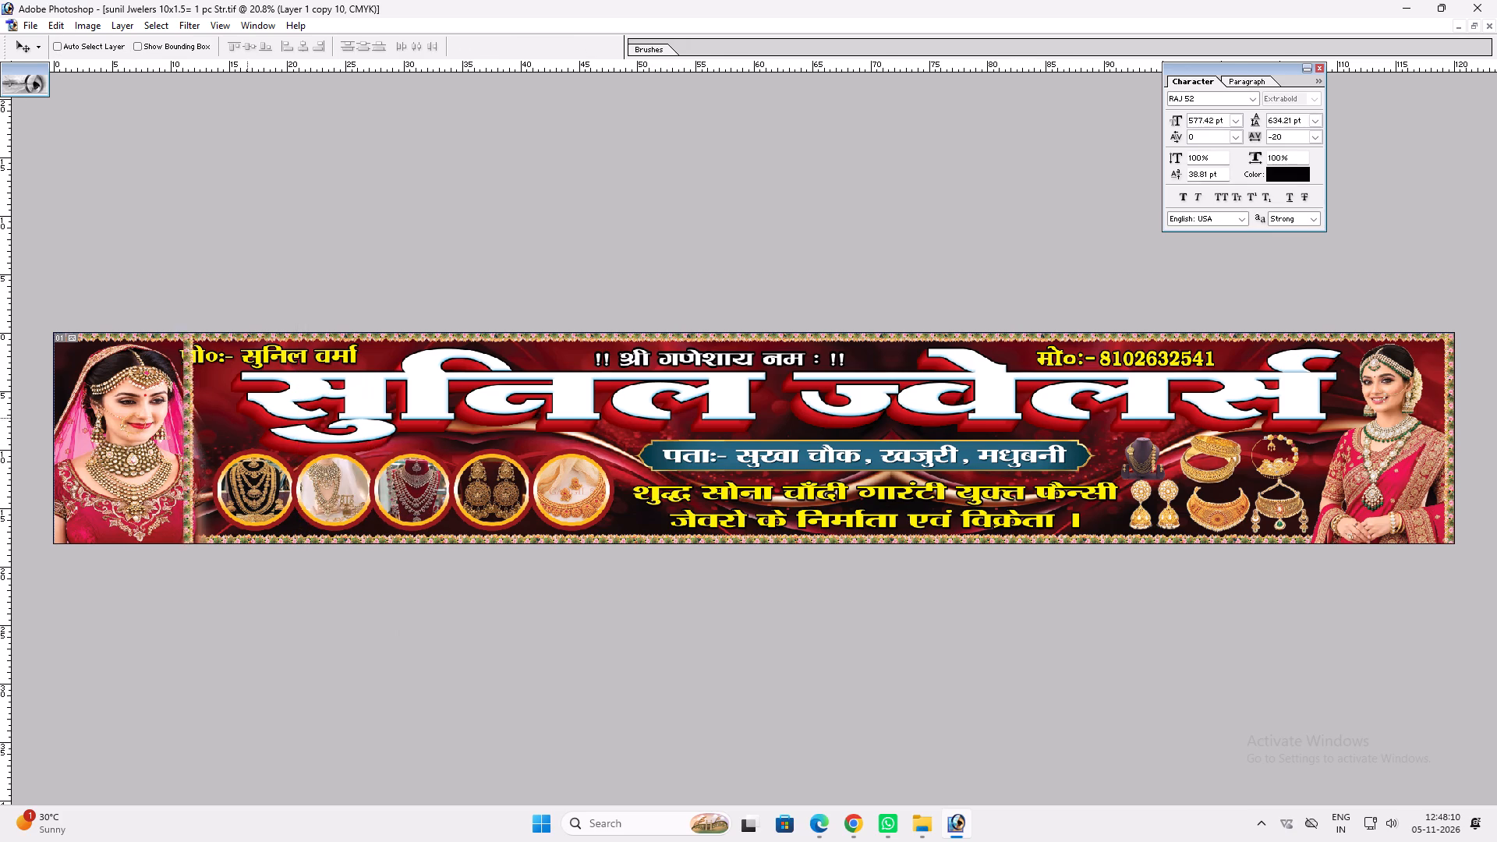
{"action": "left_click_drag", "start_coordinate": [247, 418], "coordinate": [122, 391], "text": "shift"}
{"action": "key", "text": "v"}
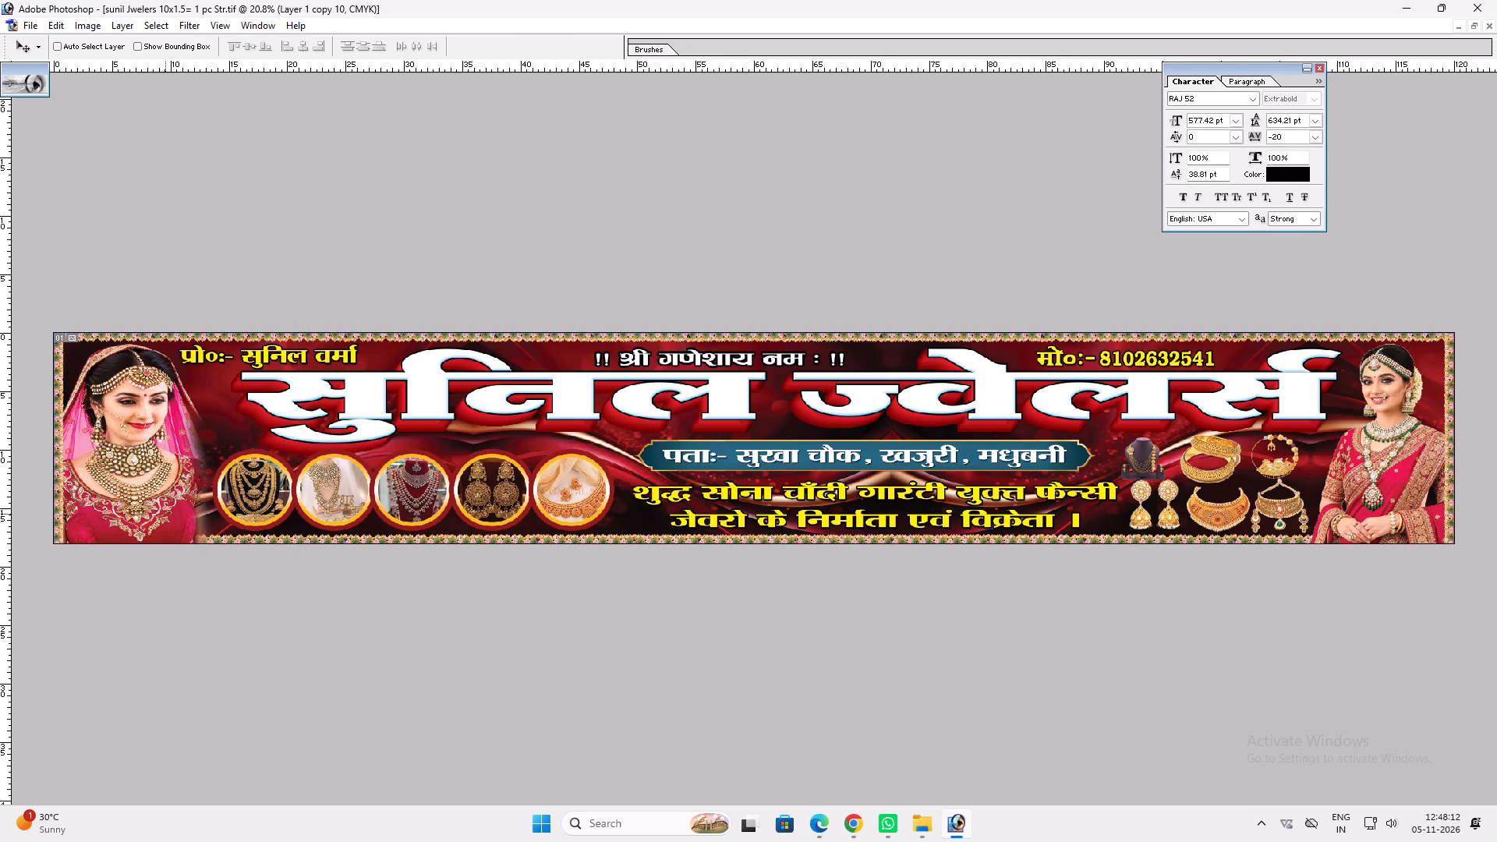
Send the left bride photo to the back, and raise it to sit above the background but behind the floral border.
{"action": "left_click", "coordinate": [161, 511], "text": "ctrl"}
{"action": "key", "text": "ctrl+shift+bracketleft"}
{"action": "key", "text": "ctrl+bracketright"}
{"action": "key", "text": "ctrl+bracketright"}
{"action": "key", "text": "ctrl+bracketright"}
{"action": "key", "text": "ctrl+bracketright"}
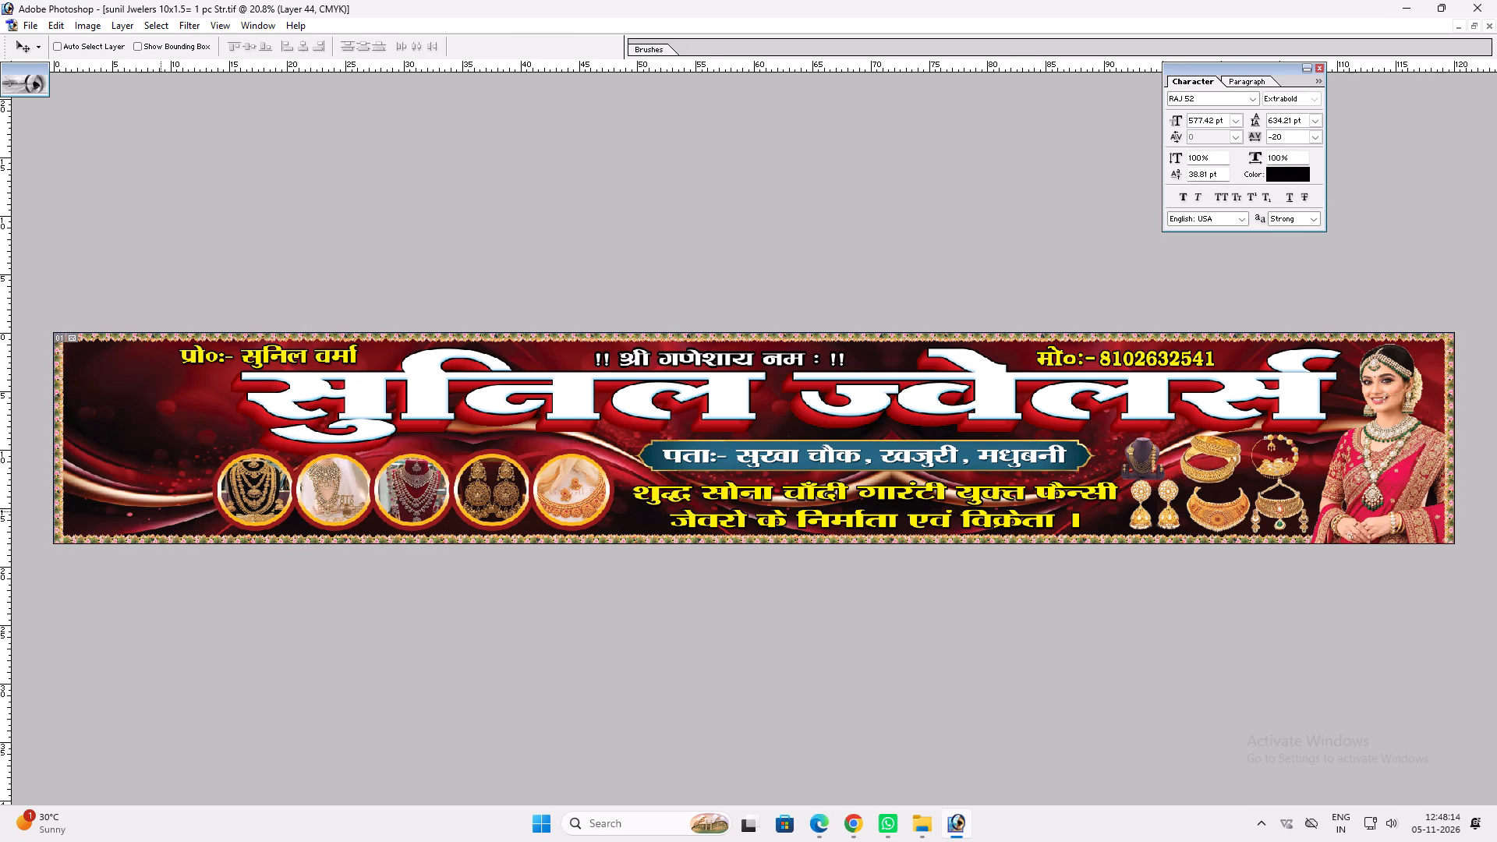
{"action": "key", "text": "ctrl+bracketright"}
{"action": "key", "text": "ctrl+bracketright"}
{"action": "key", "text": "ctrl+bracketright"}
{"action": "key", "text": "ctrl+bracketright"}
{"action": "key", "text": "ctrl+bracketright"}
{"action": "type", "text": "vv"}
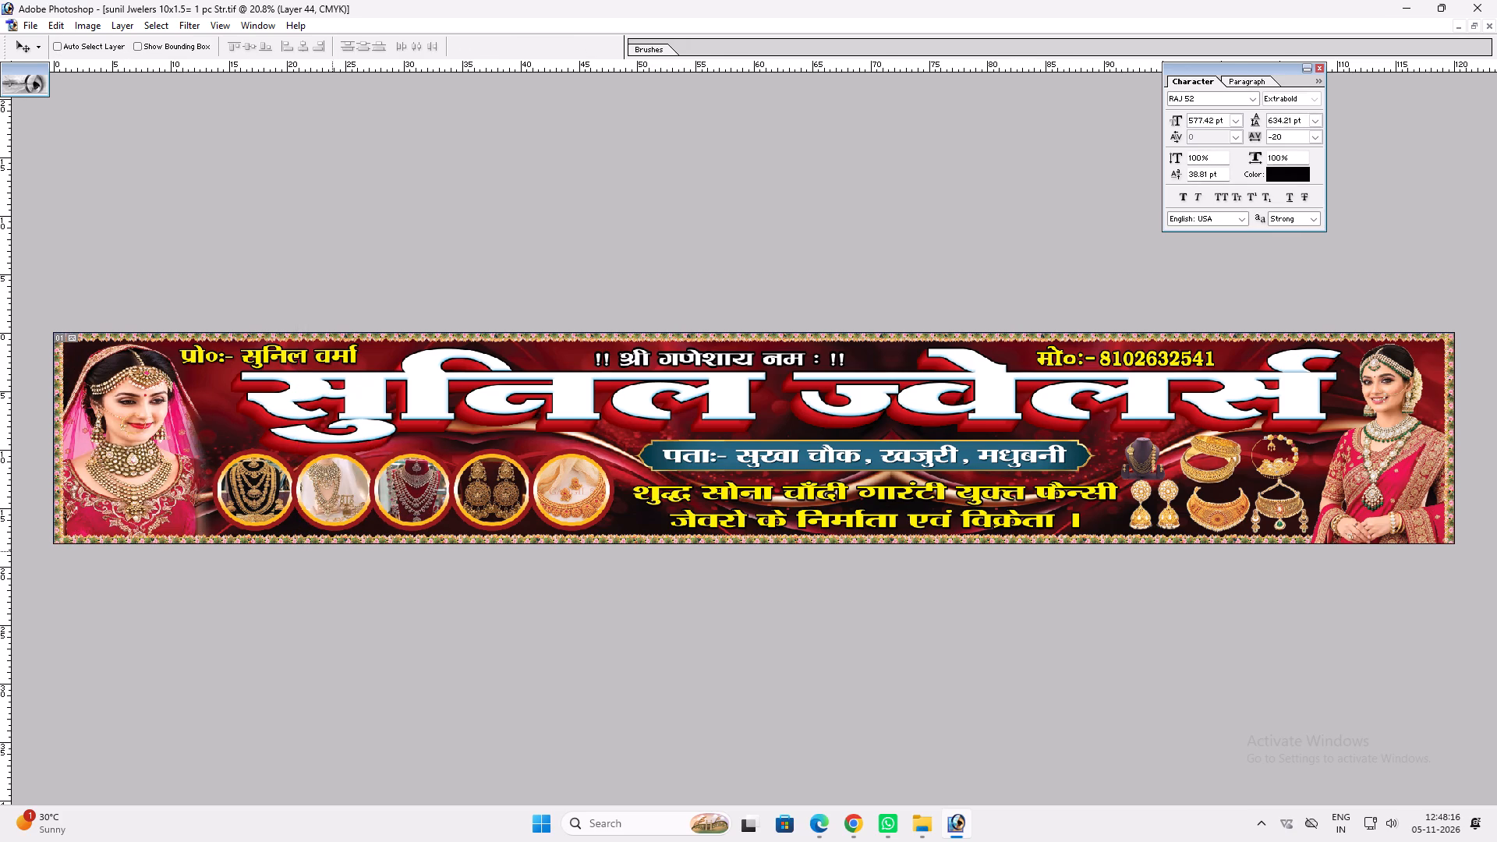
Send the right bride photo to the back, and raise it above the background but keep it behind the floral border.
{"action": "left_click", "coordinate": [1370, 441], "text": "ctrl"}
{"action": "key", "text": "ctrl+shift+bracketleft"}
{"action": "key", "text": "ctrl+bracketright"}
{"action": "key", "text": "ctrl+bracketright"}
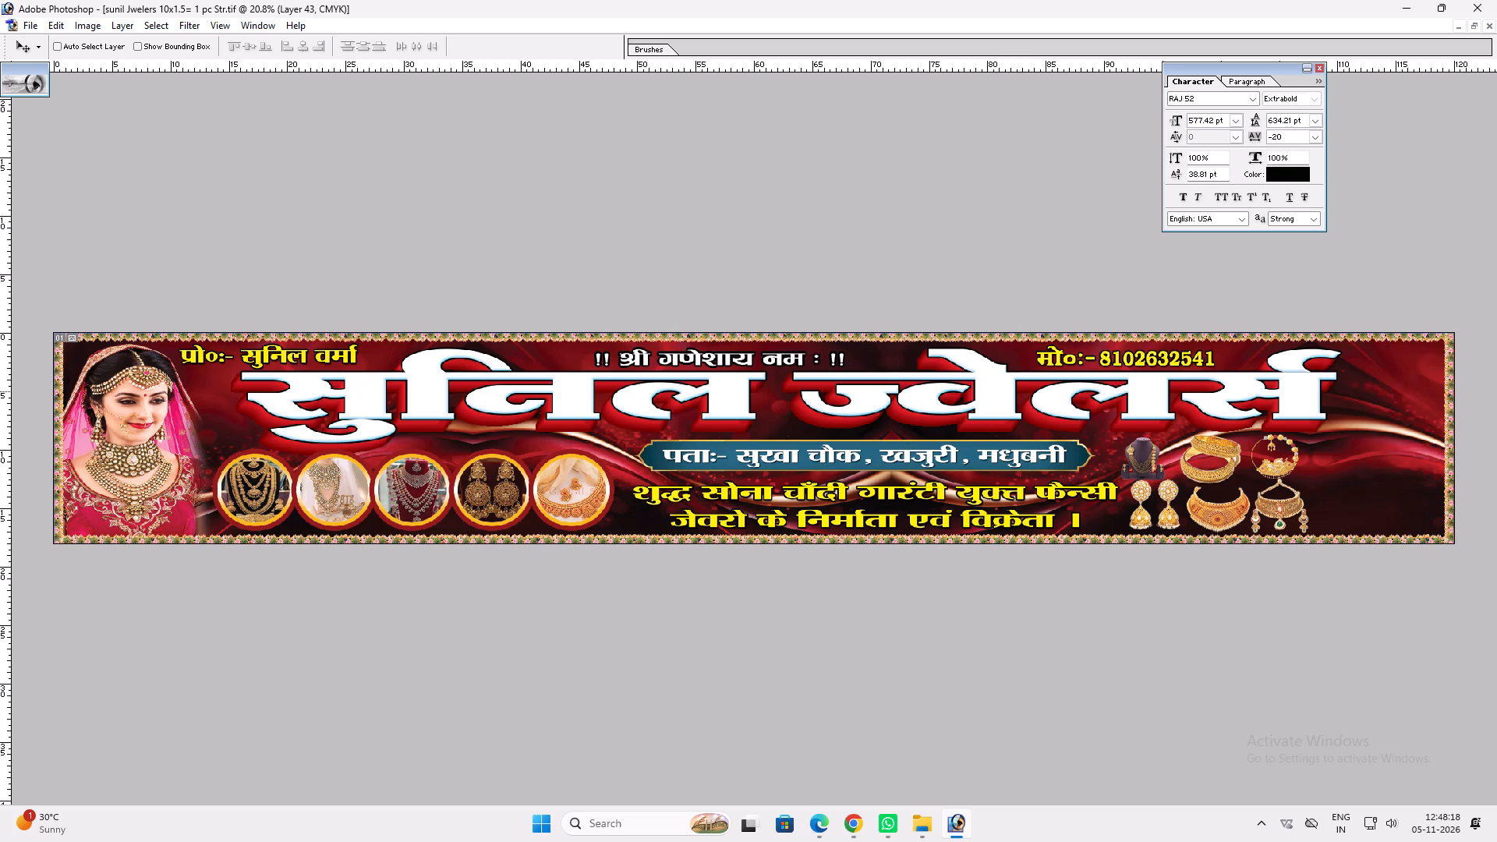
{"action": "key", "text": "ctrl+bracketright"}
{"action": "key", "text": "ctrl+bracketright"}
{"action": "key", "text": "ctrl+bracketright"}
{"action": "key", "text": "ctrl+bracketright"}
{"action": "key", "text": "ctrl+bracketright"}
{"action": "key", "text": "ctrl+bracketright"}
{"action": "key", "text": "ctrl+bracketright"}
{"action": "key", "text": "ctrl+bracketright"}
{"action": "key", "text": "ctrl+bracketright"}
{"action": "key", "text": "ctrl+bracketright"}
{"action": "key", "text": "ctrl+bracketright"}
{"action": "key", "text": "ctrl+bracketright"}
{"action": "key", "text": "ctrl+bracketright"}
{"action": "key", "text": "ctrl+bracketright"}
{"action": "key", "text": "ctrl+bracketright"}
{"action": "key", "text": "ctrl+bracketright"}
{"action": "key", "text": "ctrl+bracketright"}
{"action": "key", "text": "ctrl+bracketright"}
{"action": "key", "text": "ctrl+bracketright"}
{"action": "key", "text": "ctrl+bracketright"}
{"action": "key", "text": "ctrl+bracketright"}
{"action": "key", "text": "ctrl+bracketright"}
{"action": "key", "text": "ctrl+bracketright"}
{"action": "key", "text": "ctrl+bracketright"}
{"action": "key", "text": "ctrl+bracketright"}
{"action": "key", "text": "ctrl+bracketright"}
{"action": "key", "text": "ctrl+bracketright"}
{"action": "key", "text": "ctrl+bracketright"}
{"action": "key", "text": "ctrl+bracketright"}
{"action": "key", "text": "ctrl+bracketright"}
{"action": "key", "text": "ctrl+bracketright"}
{"action": "key", "text": "ctrl+bracketright"}
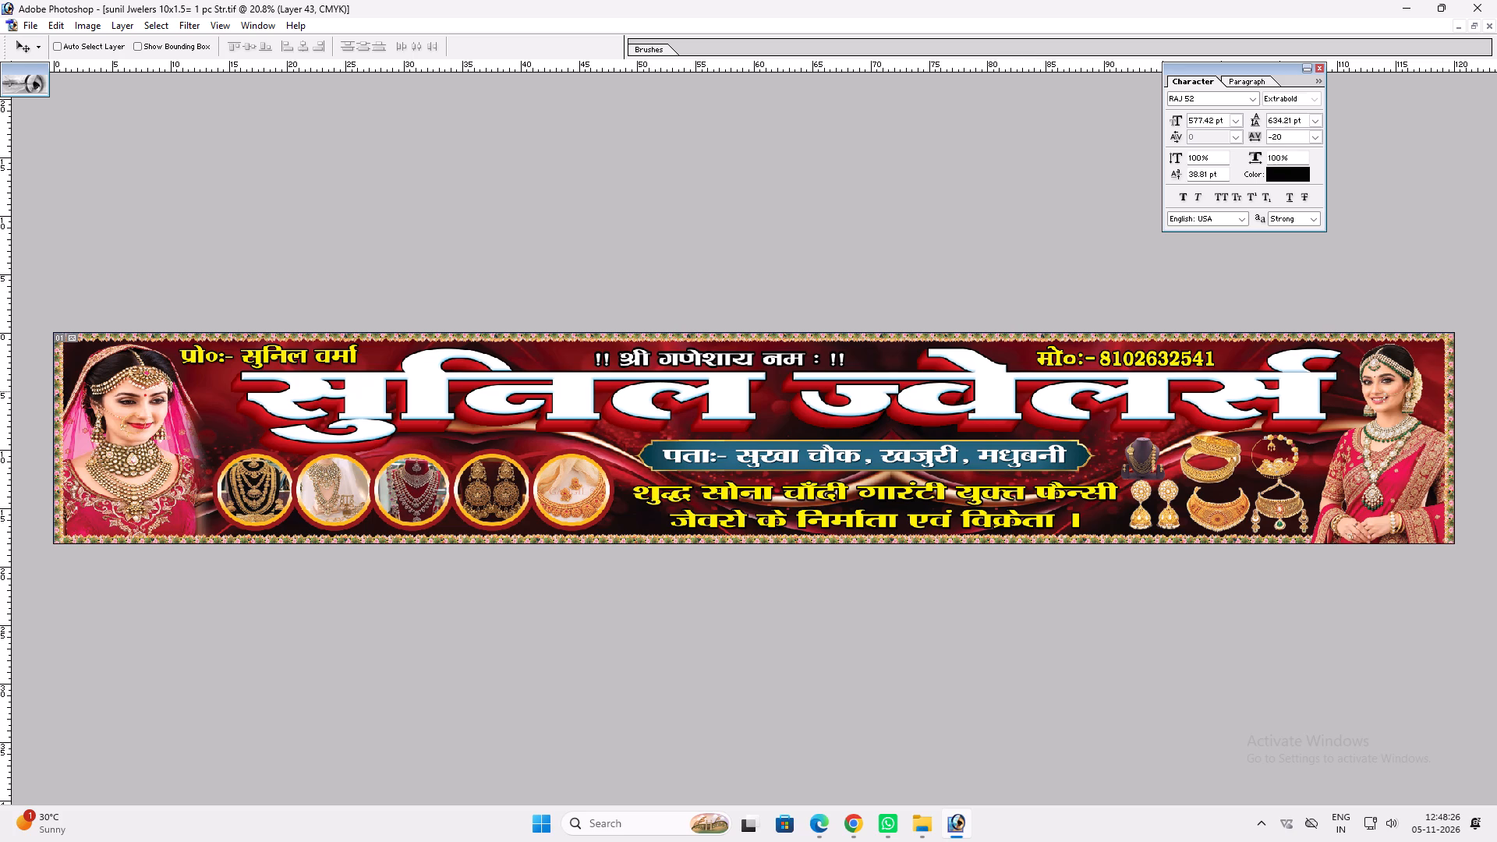
{"action": "key", "text": "ctrl+bracketleft"}
{"action": "key", "text": "ctrl+bracketleft"}
{"action": "key", "text": "ctrl+bracketleft"}
{"action": "key", "text": "ctrl+bracketleft"}
{"action": "key", "text": "ctrl+bracketleft"}
Bring the floral border along the banner's bottom edge to the front of the layer stack.
{"action": "left_click", "coordinate": [1296, 540], "text": "ctrl"}
{"action": "key", "text": "ctrl+shift+bracketright"}
{"action": "key", "text": "v"}
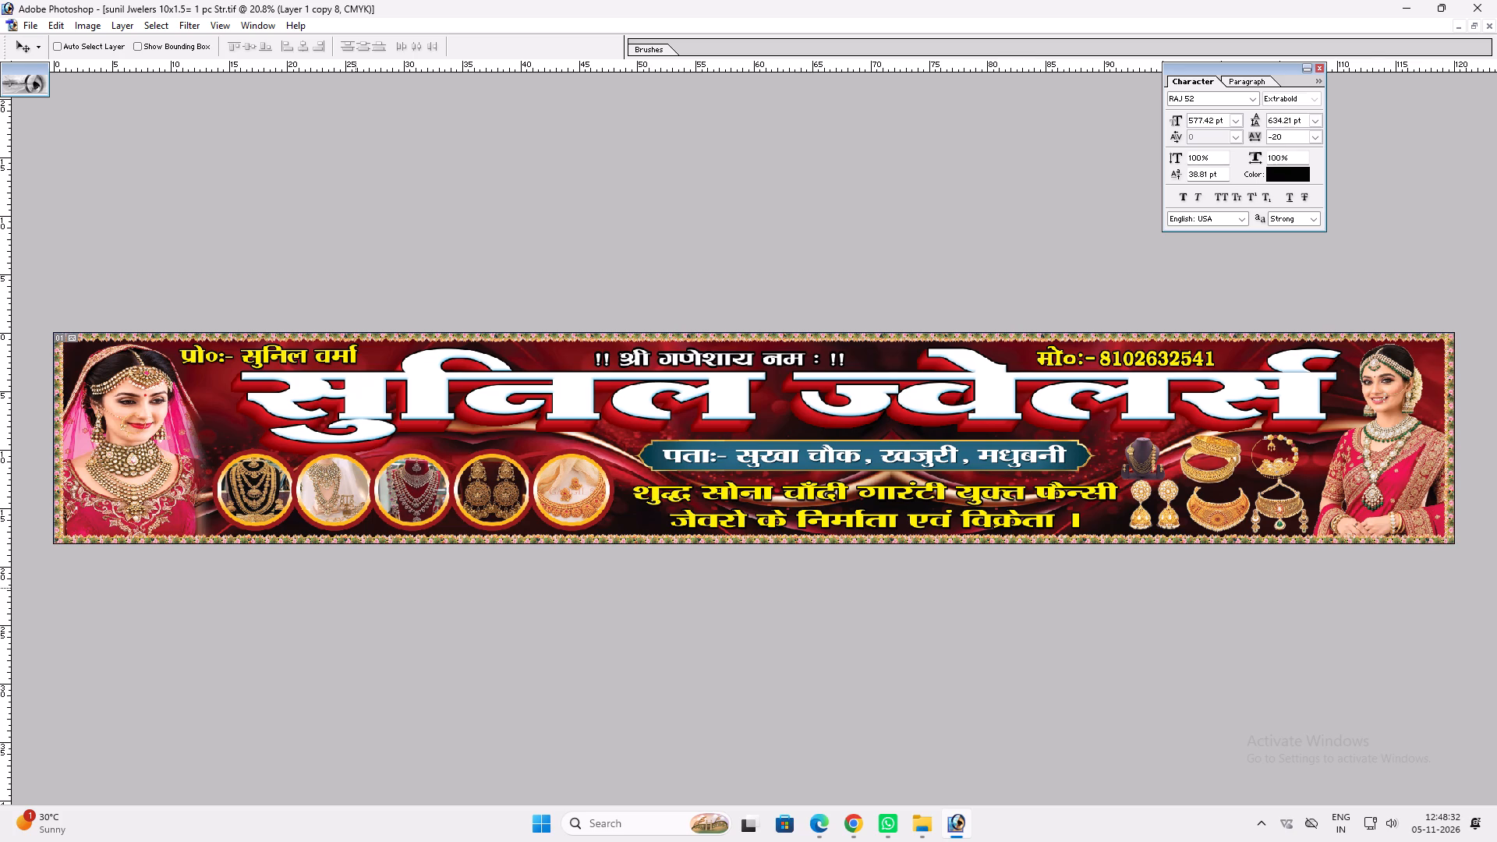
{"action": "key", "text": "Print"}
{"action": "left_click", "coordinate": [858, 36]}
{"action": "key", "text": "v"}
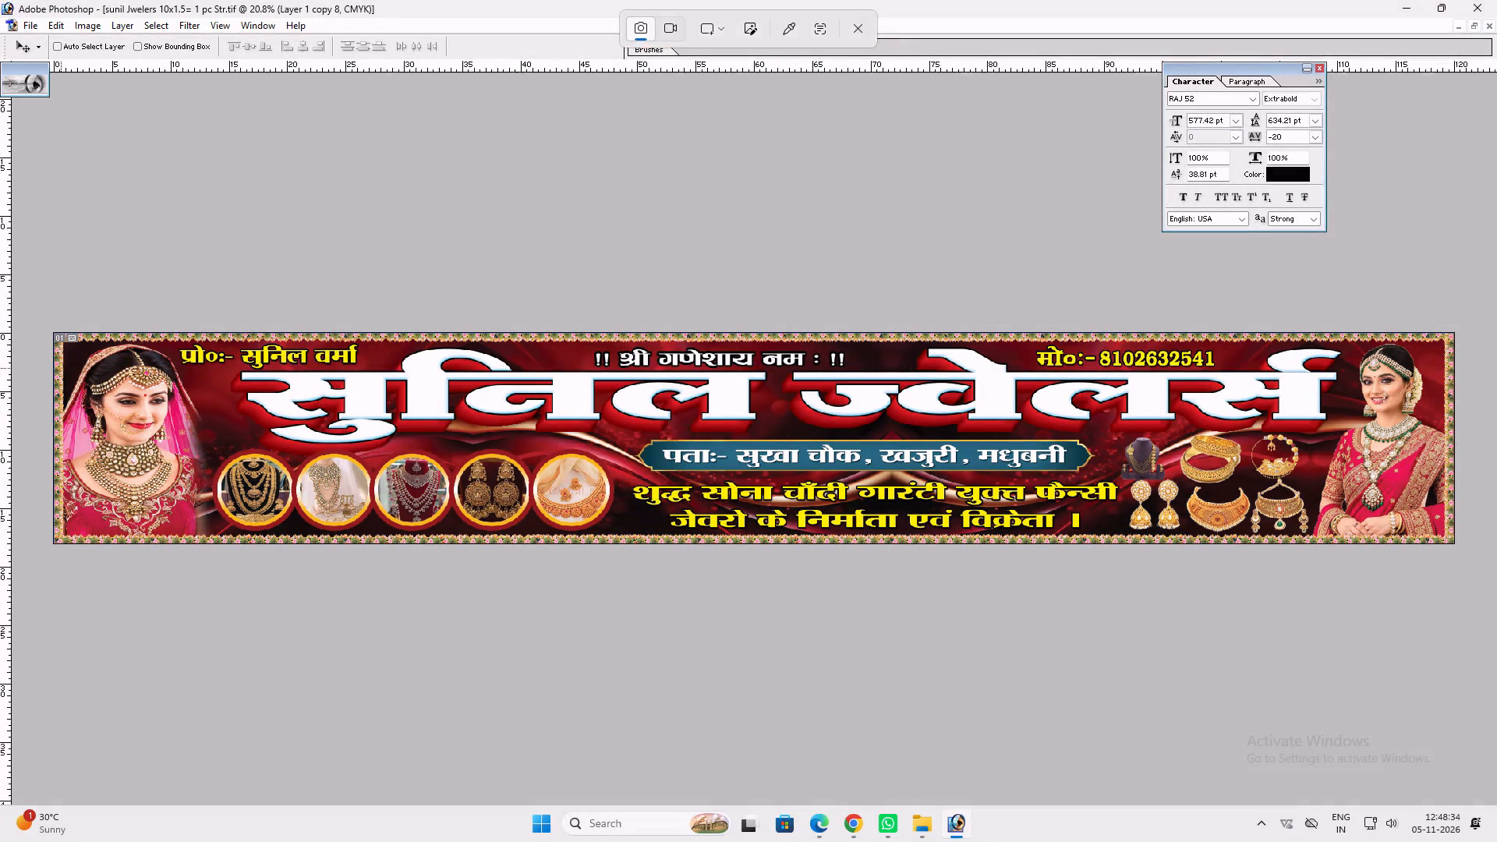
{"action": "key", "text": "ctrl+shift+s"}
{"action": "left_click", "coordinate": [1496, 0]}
Save the banner in its existing TIFF file.
{"action": "key", "text": "ctrl+s"}
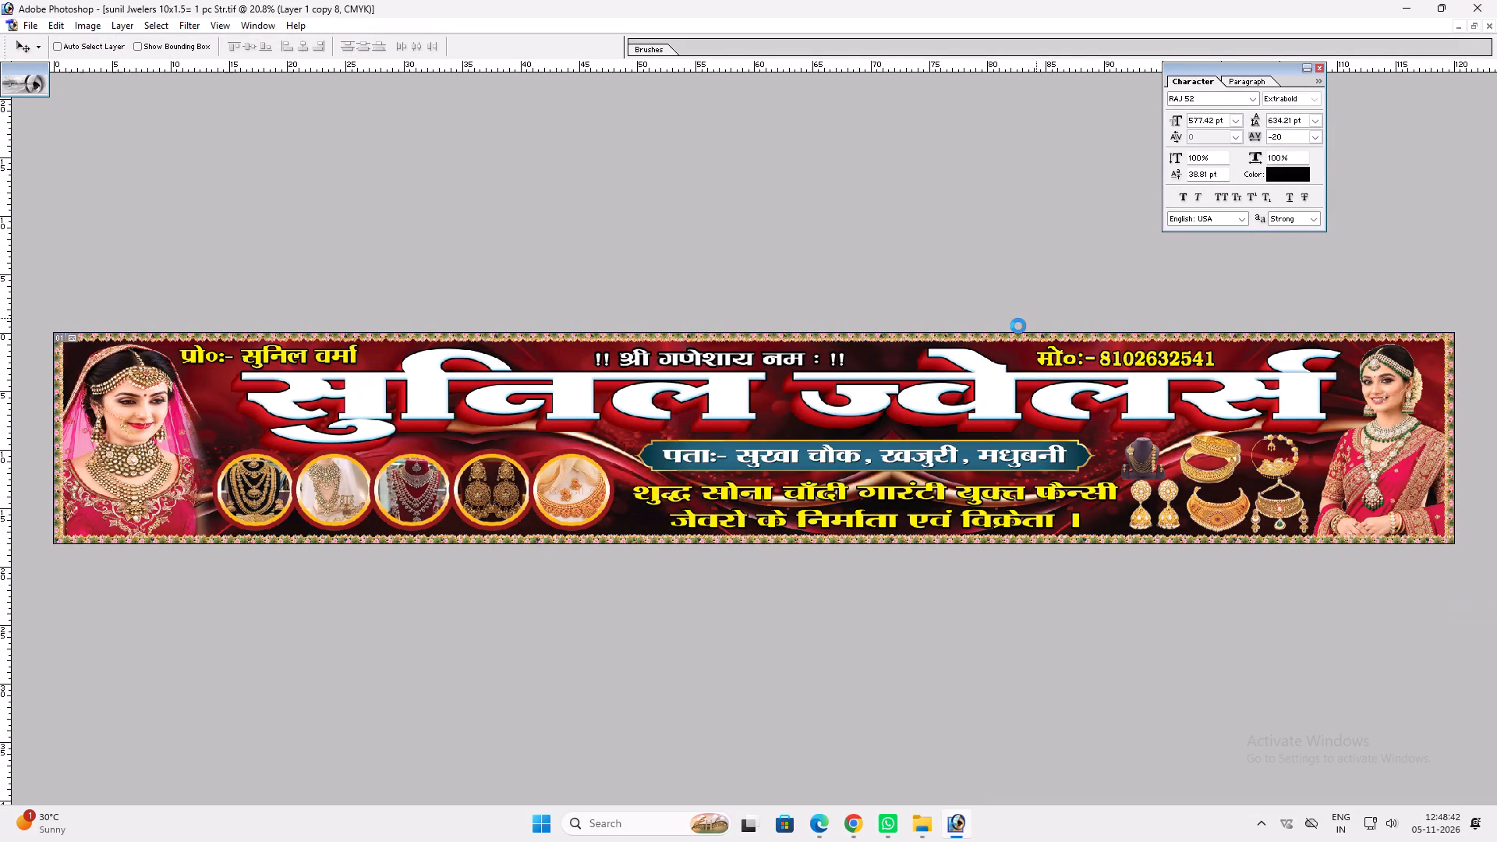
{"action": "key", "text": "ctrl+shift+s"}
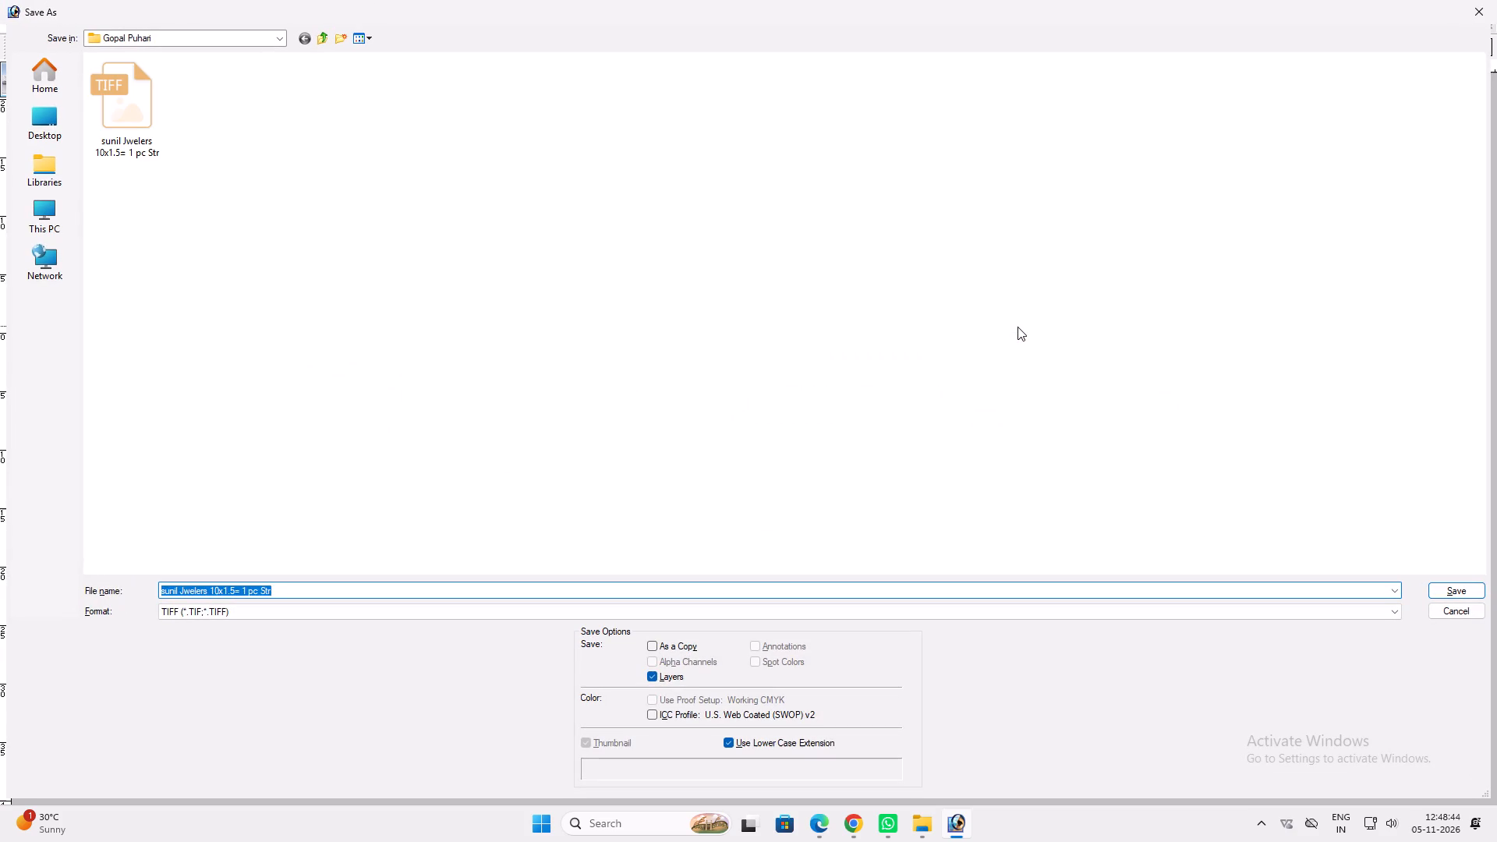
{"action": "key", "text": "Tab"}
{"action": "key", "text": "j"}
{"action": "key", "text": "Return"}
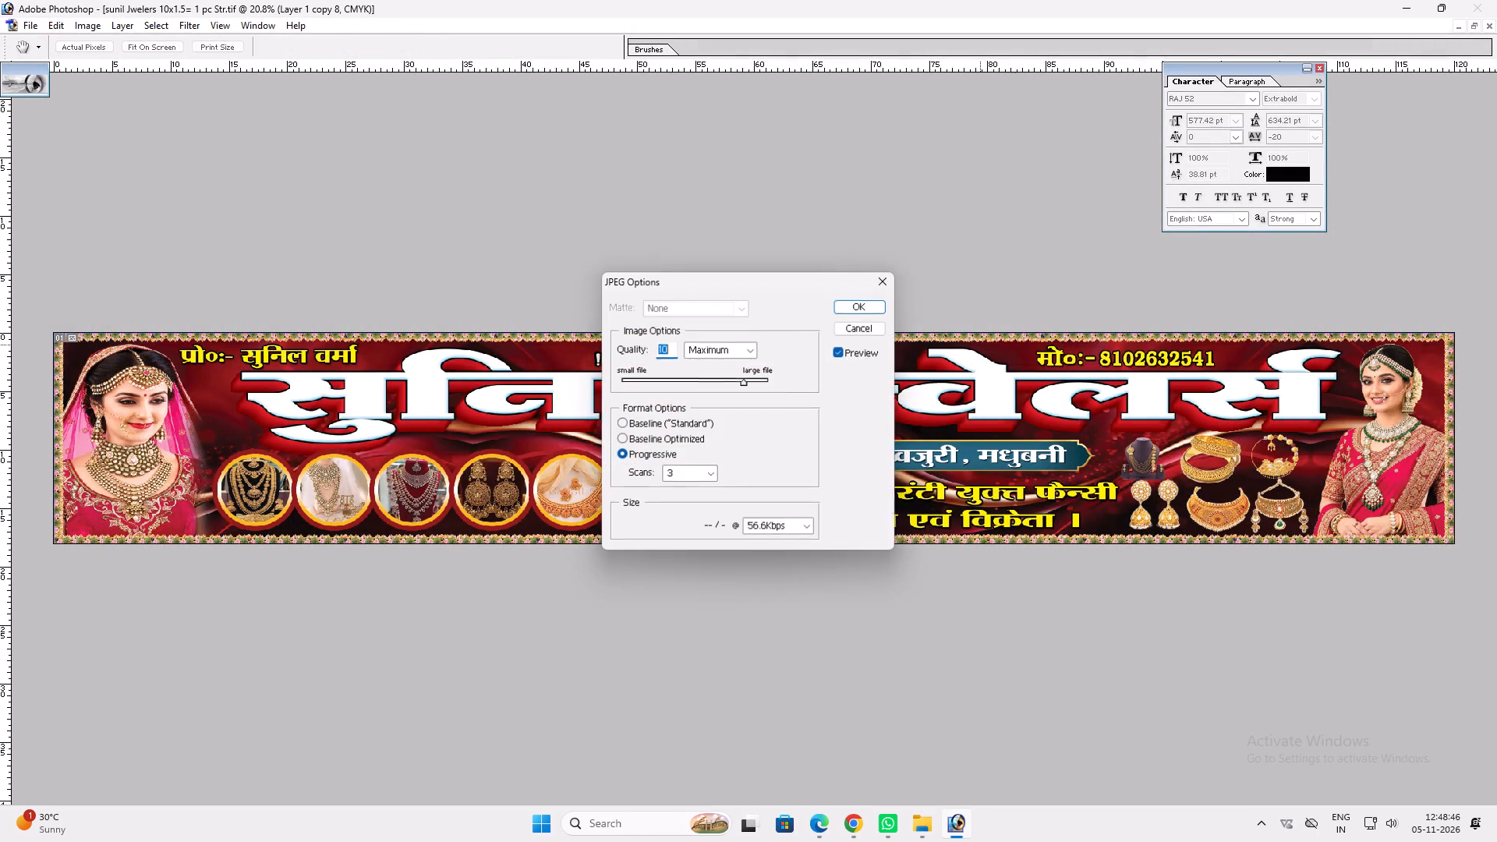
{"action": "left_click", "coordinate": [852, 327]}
Copy the hallmark logo from the Maa Jwelers poster into the सुनिल ज्वेलर्स banner document.
{"action": "type", "text": "fff"}
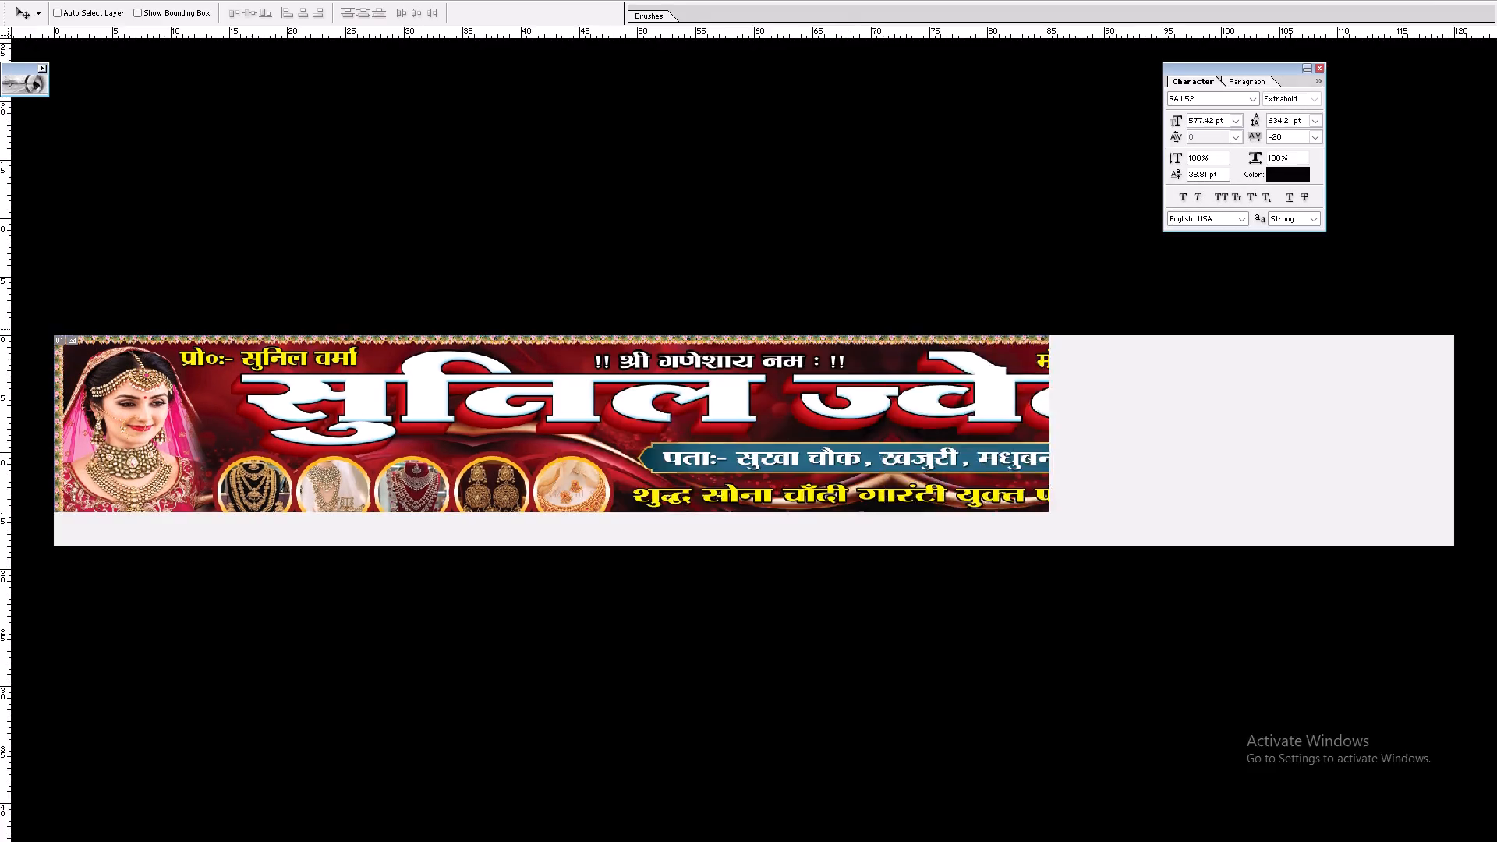
{"action": "left_click", "coordinate": [422, 756]}
{"action": "key", "text": "ctrl+w"}
{"action": "left_click", "coordinate": [418, 730]}
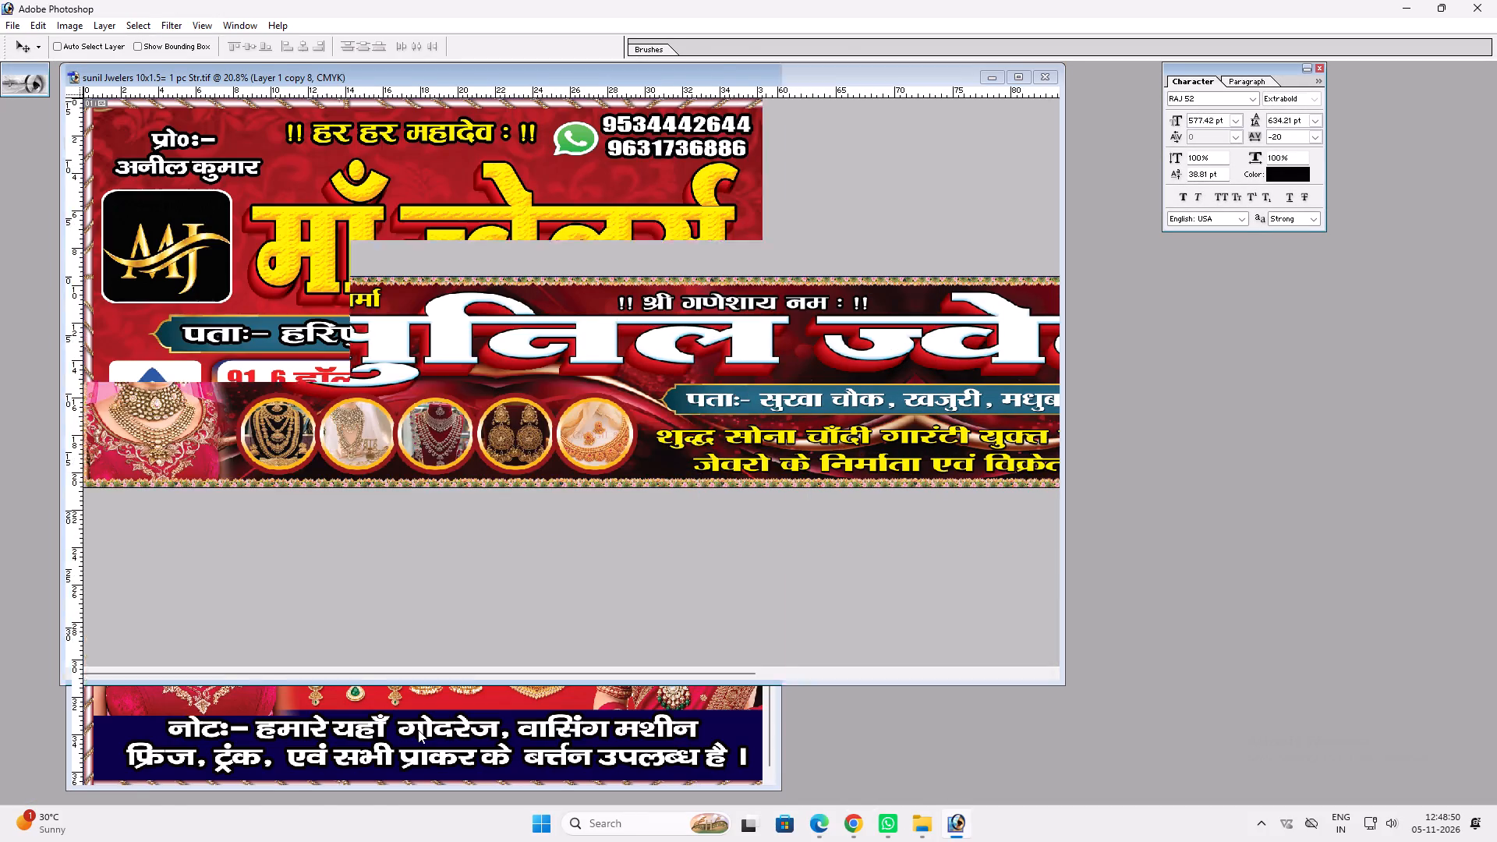
{"action": "key", "text": "v"}
{"action": "left_click", "coordinate": [166, 405], "text": "ctrl"}
{"action": "left_click_drag", "start_coordinate": [166, 405], "coordinate": [197, 356], "text": "ctrl"}
{"action": "key", "text": "ctrl+z"}
{"action": "left_click_drag", "start_coordinate": [173, 375], "coordinate": [181, 395]}
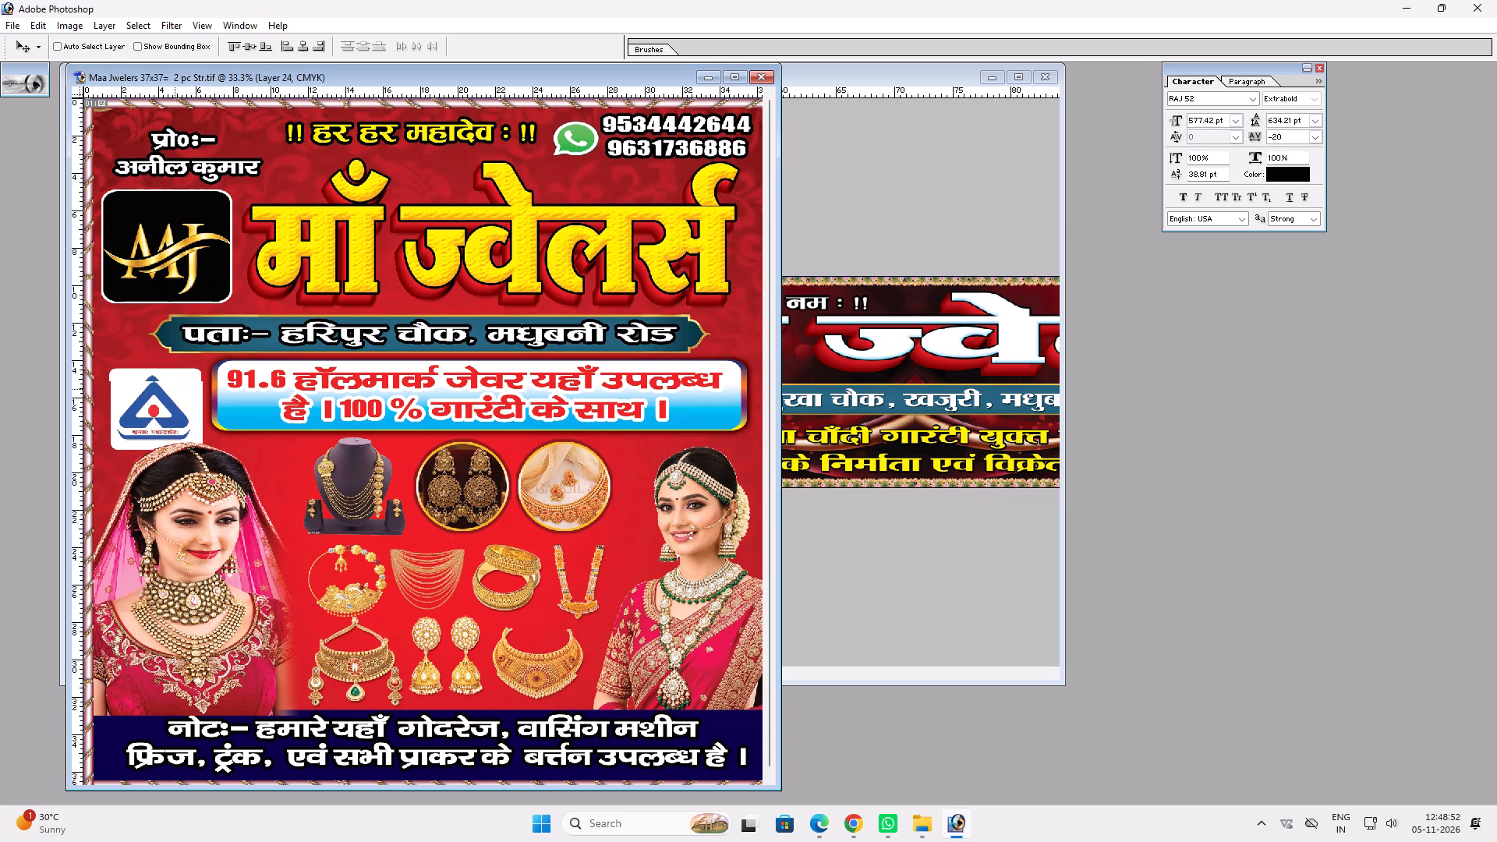
{"action": "left_click_drag", "start_coordinate": [181, 395], "coordinate": [937, 397]}
{"action": "left_click_drag", "start_coordinate": [922, 418], "coordinate": [665, 404]}
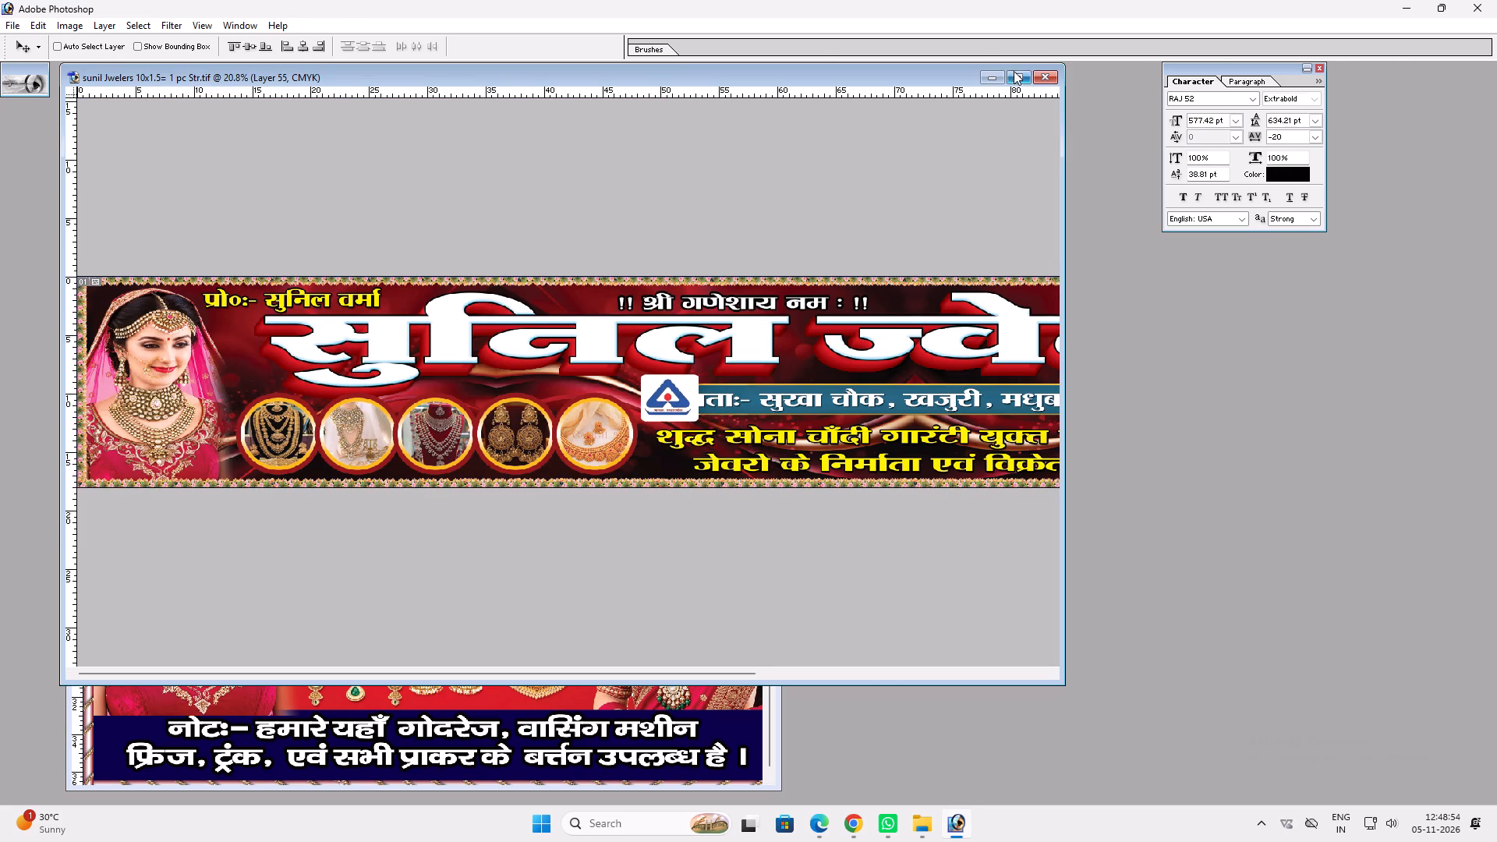
Place the hallmark logo beside the left bride, over the first circular jewellery photo, and enlarge it.
{"action": "left_click", "coordinate": [1017, 70]}
{"action": "key", "text": "v"}
{"action": "key", "text": "v"}
{"action": "left_click_drag", "start_coordinate": [631, 469], "coordinate": [213, 480]}
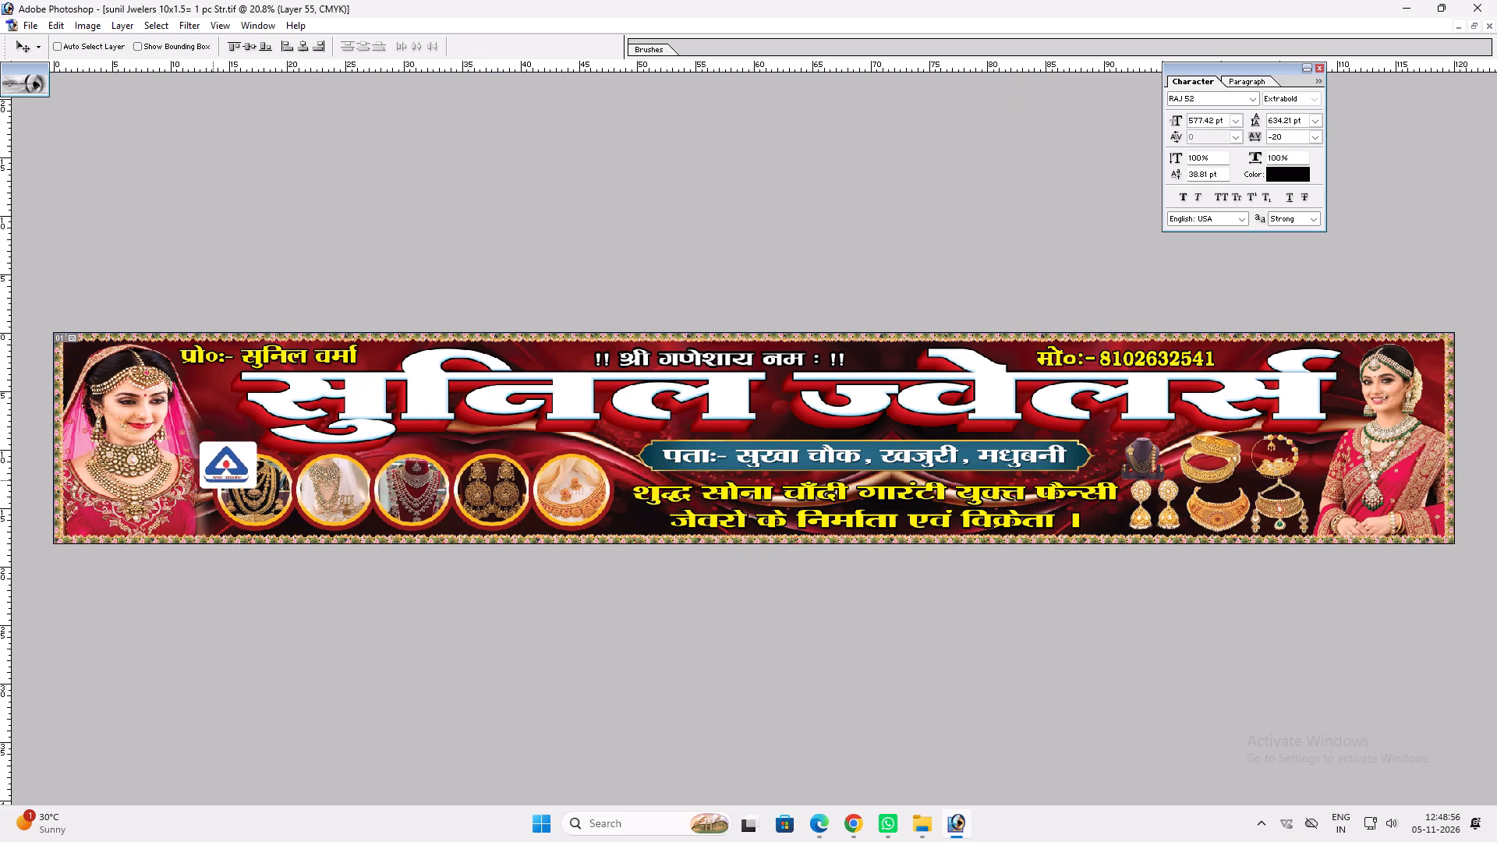
{"action": "left_click_drag", "start_coordinate": [213, 480], "coordinate": [213, 497]}
{"action": "key", "text": "ctrl+t"}
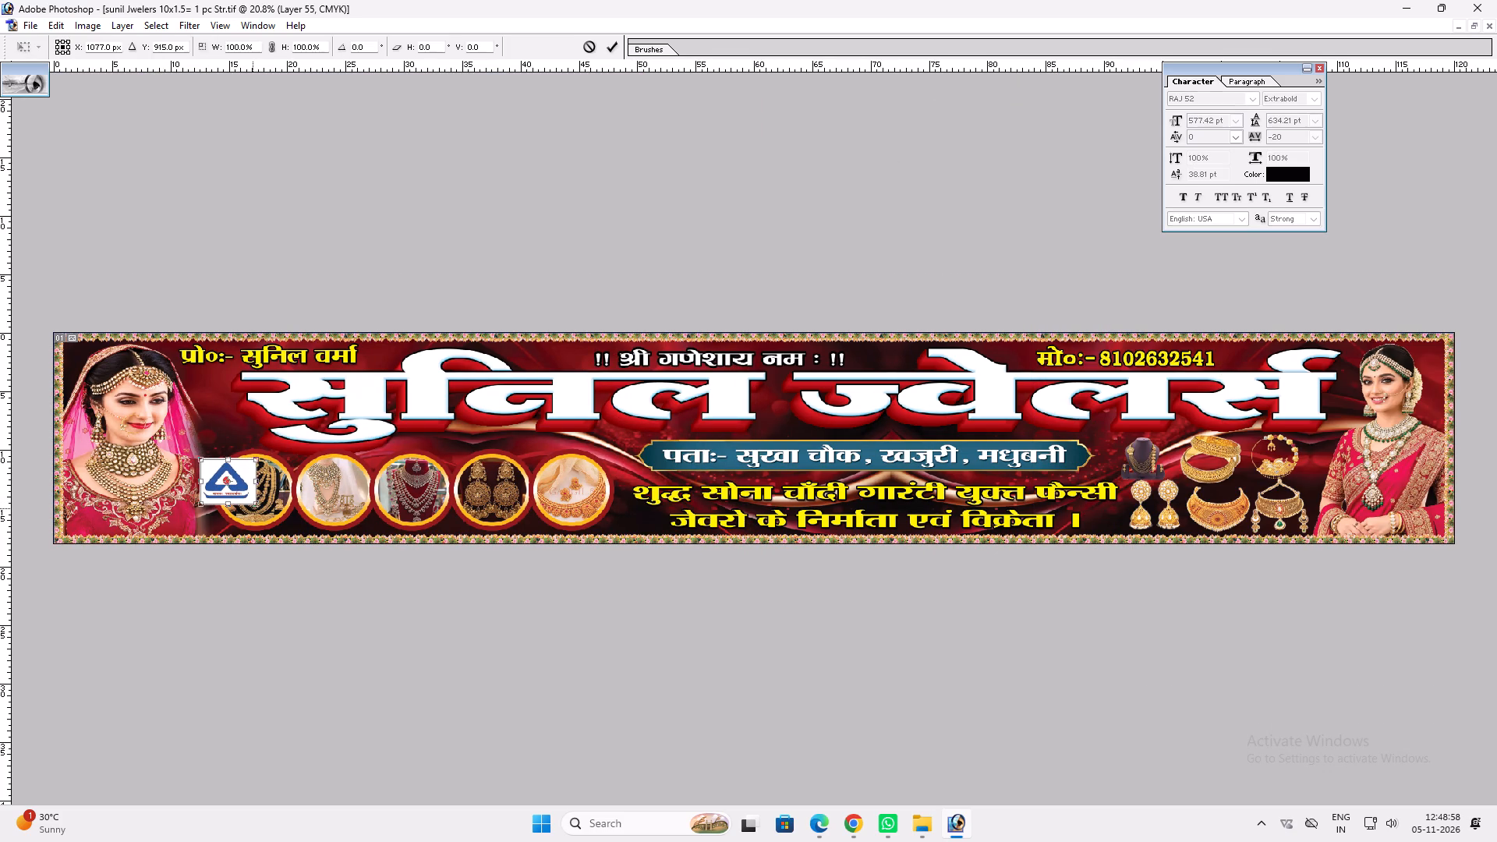
{"action": "left_click_drag", "start_coordinate": [253, 508], "coordinate": [278, 520], "text": "shift"}
{"action": "key", "text": "shift+Return"}
{"action": "key", "text": "v"}
Shrink the row of circular jewellery photos to about 82% width and 85% height, clearing room for the hallmark logo.
{"action": "left_click", "coordinate": [352, 497], "text": "ctrl"}
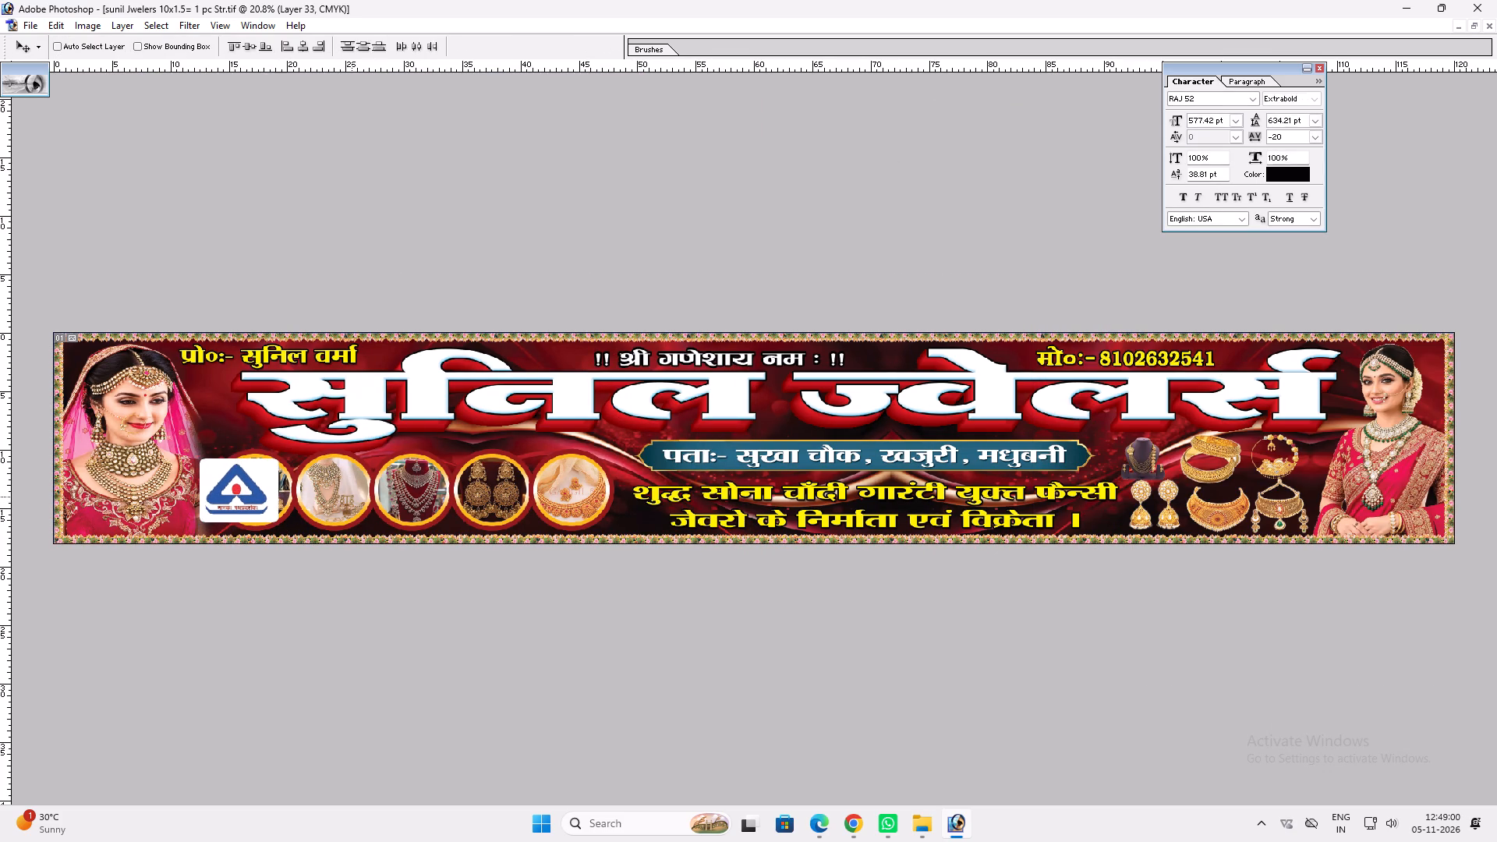
{"action": "key", "text": "ctrl+t"}
{"action": "left_click_drag", "start_coordinate": [224, 458], "coordinate": [281, 469], "text": "shift"}
{"action": "left_click_drag", "start_coordinate": [282, 482], "coordinate": [296, 483], "text": "shift"}
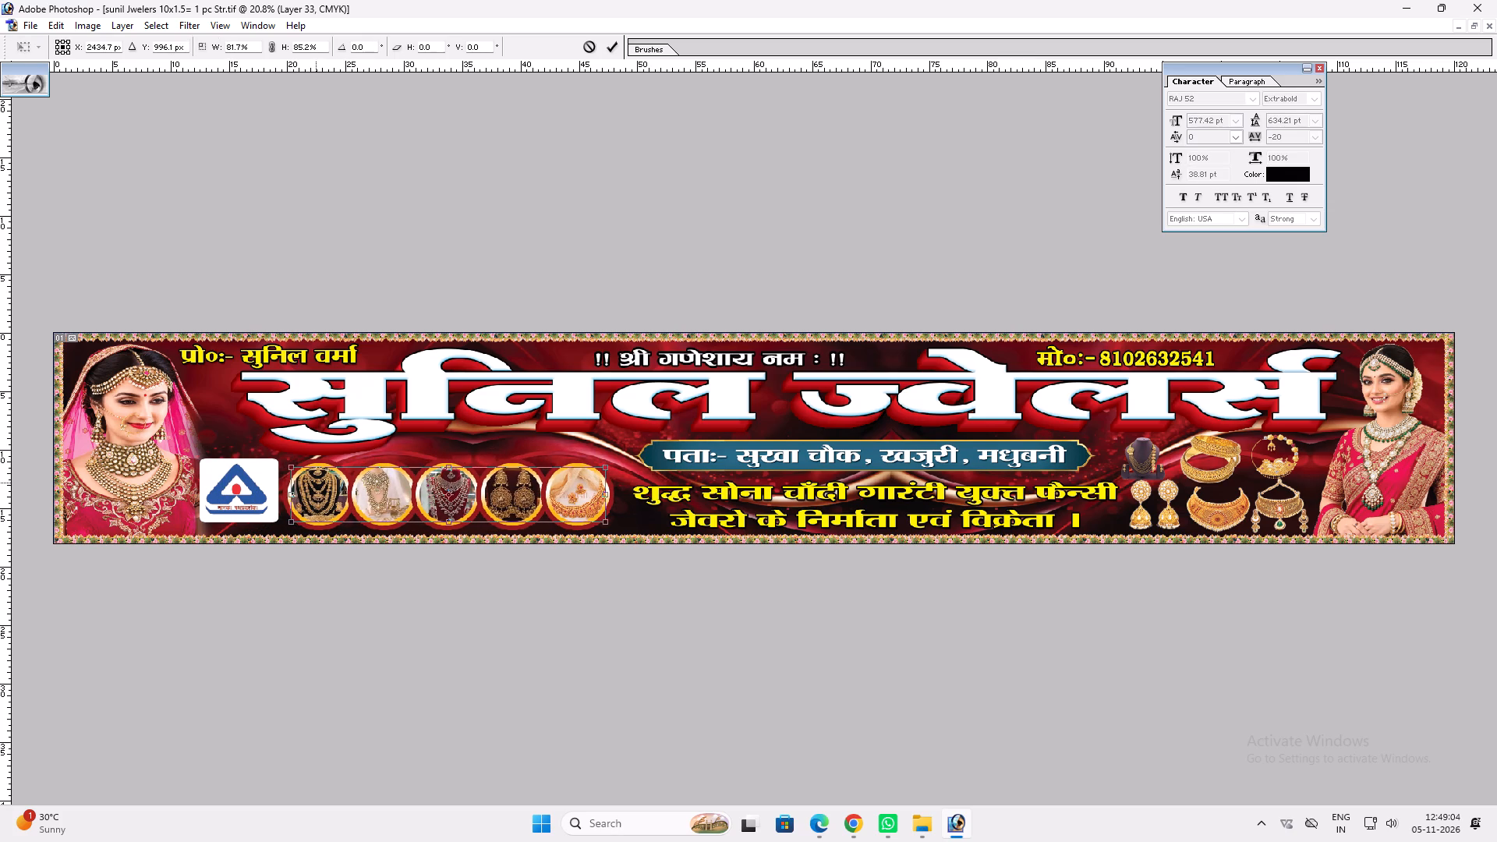
{"action": "key", "text": "Return"}
{"action": "key", "text": "v"}
Stretch the row of circular jewellery photos slightly wider towards the yellow text on its right.
{"action": "left_click", "coordinate": [503, 482]}
{"action": "key", "text": "ctrl+t"}
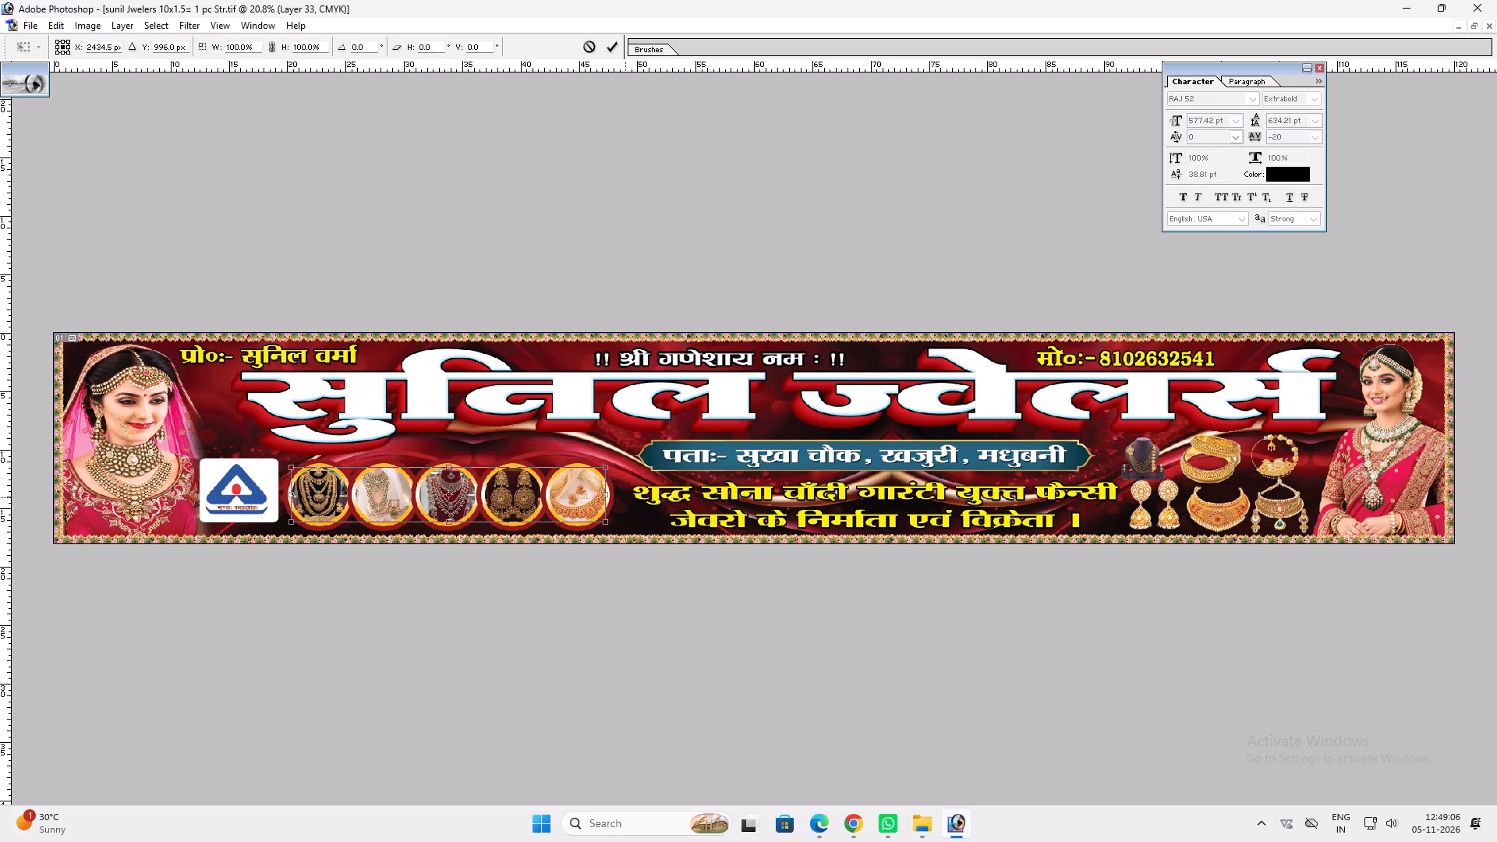
{"action": "left_click_drag", "start_coordinate": [608, 497], "coordinate": [618, 496], "text": "shift"}
{"action": "key", "text": "shift+Return"}
{"action": "key", "text": "v"}
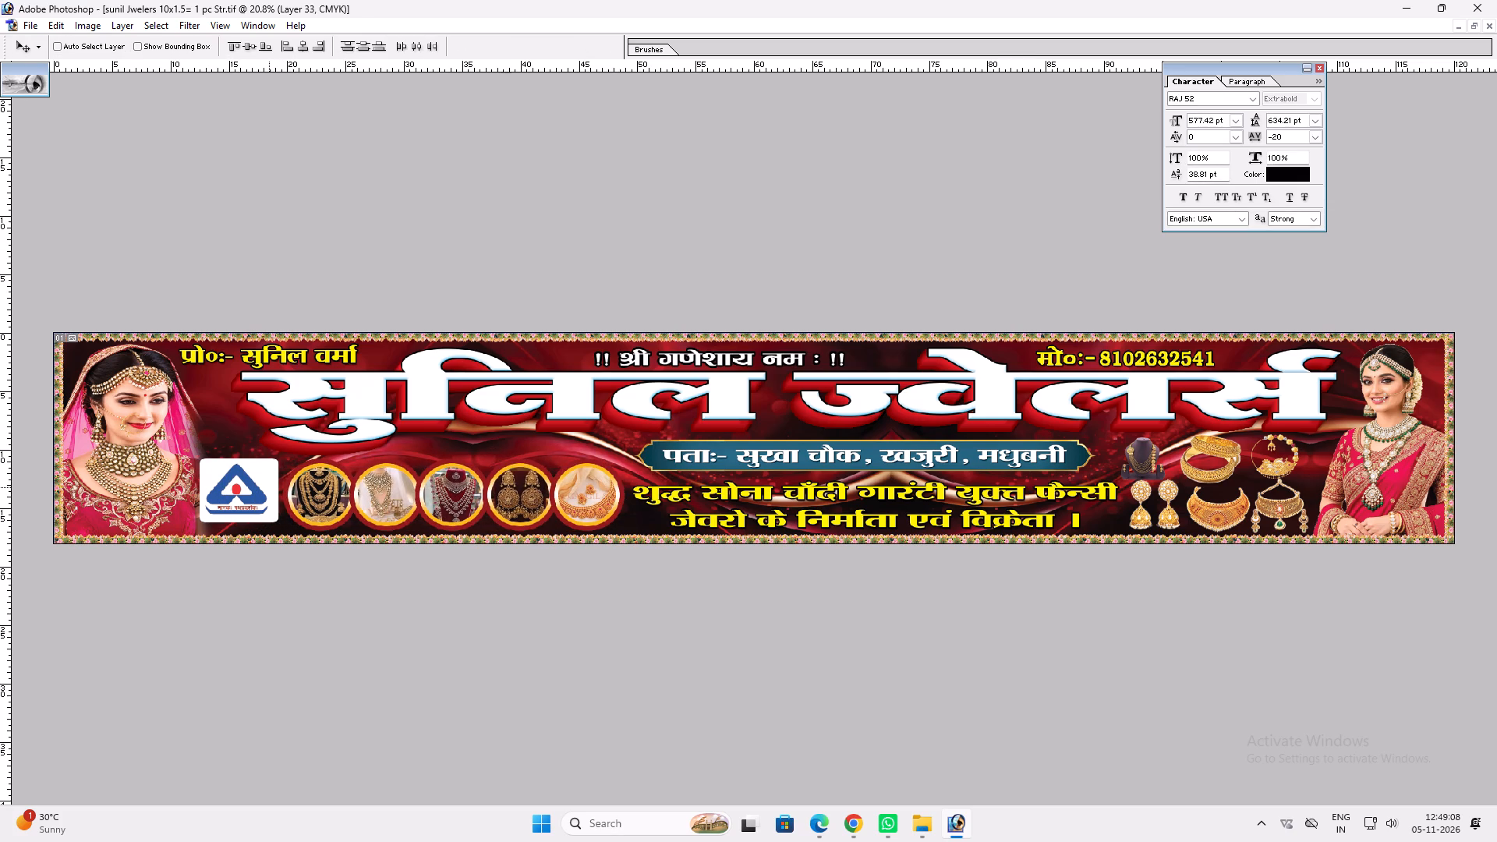
Narrow the hallmark logo from its left side and reduce it from its upper-left corner to fit beside the circular photos.
{"action": "left_click", "coordinate": [262, 486], "text": "ctrl"}
{"action": "key", "text": "ctrl+t"}
{"action": "left_click_drag", "start_coordinate": [199, 490], "coordinate": [211, 489], "text": "shift"}
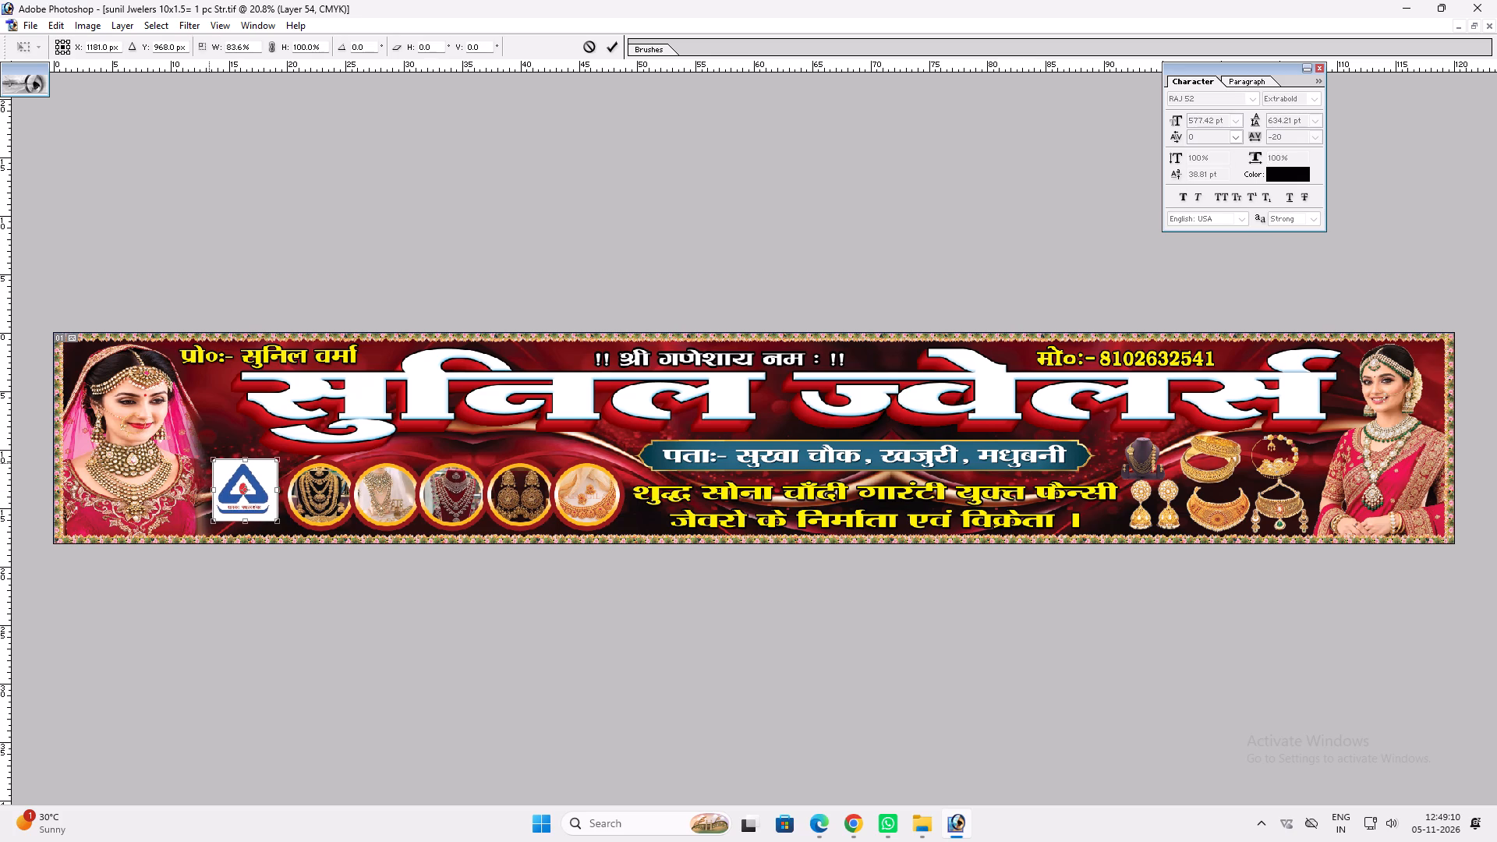
{"action": "left_click_drag", "start_coordinate": [209, 463], "coordinate": [219, 469], "text": "shift"}
{"action": "key", "text": "shift+Return"}
{"action": "key", "text": "v"}
{"action": "left_click", "coordinate": [306, 503]}
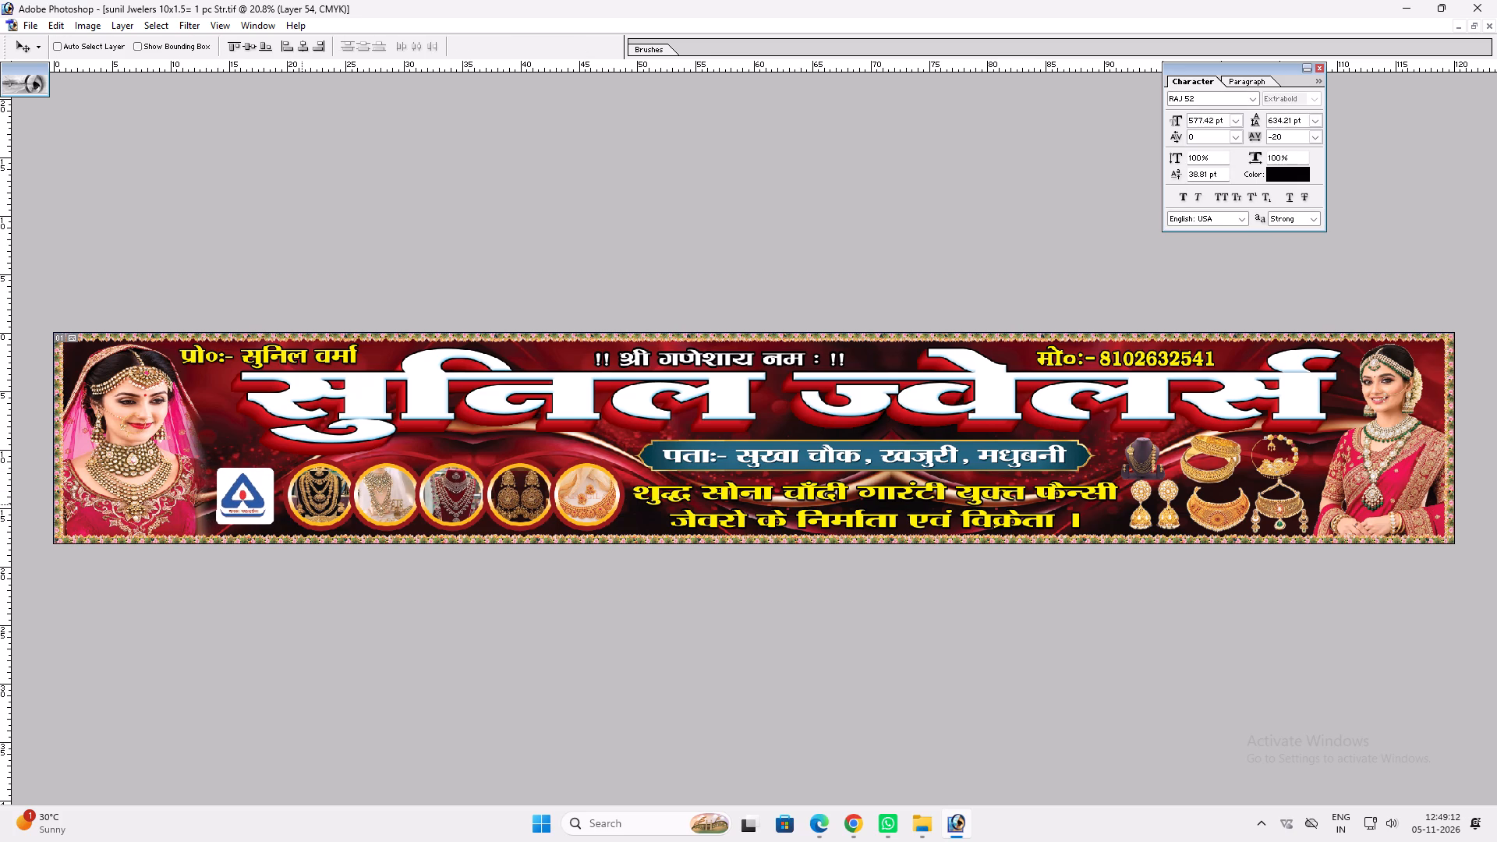
Save the banner with the hallmark logo added.
{"action": "key", "text": "ctrl+s"}
Save a JPEG version of the banner under the same file name, accepting the offered JPEG options.
{"action": "key", "text": "ctrl+shift+s"}
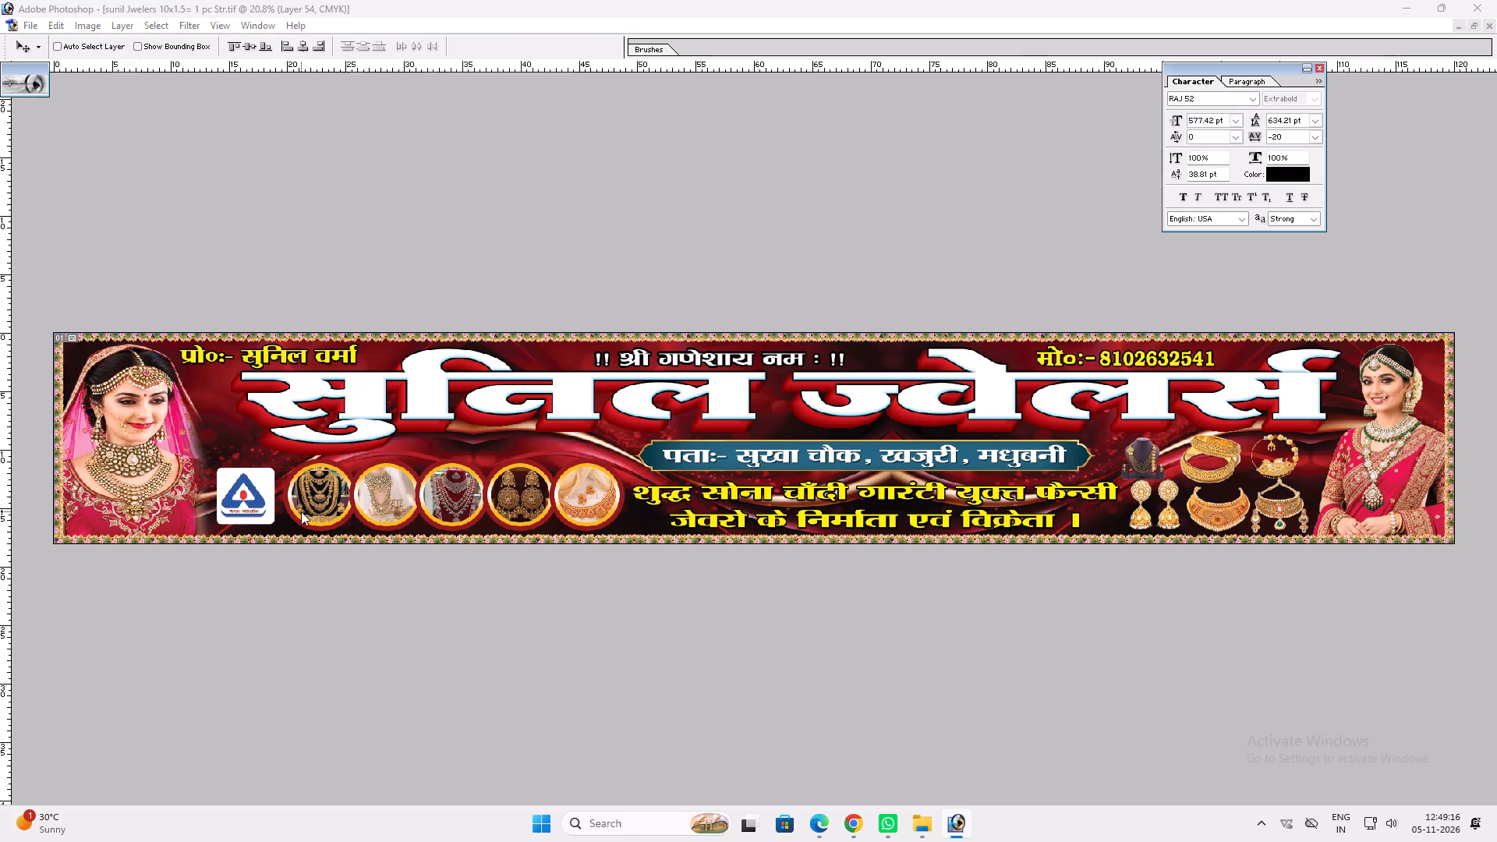